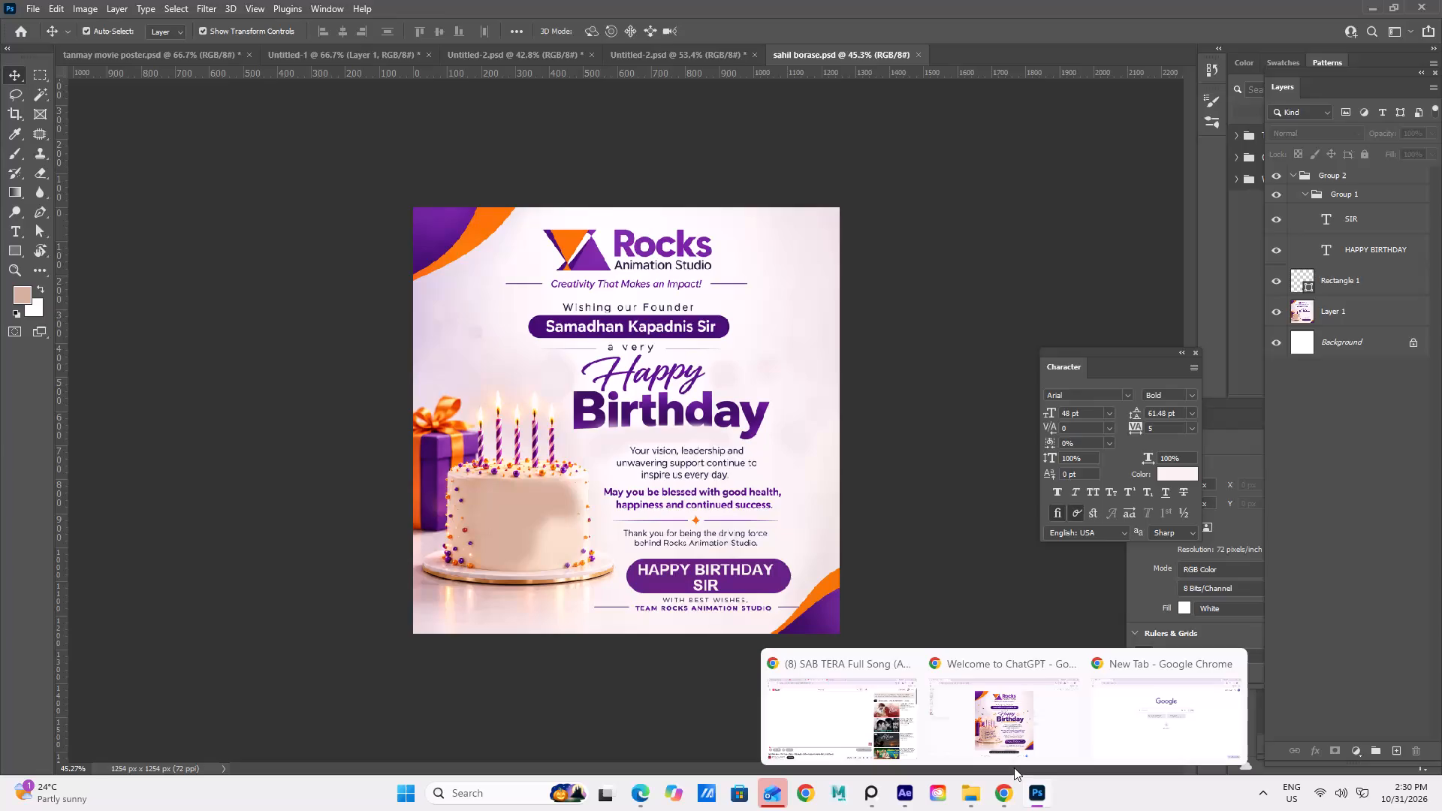
Examine the birthday poster's overall layout and the purple HAPPY BIRTHDAY SIR banner near its lower edge.
{"action": "scroll", "coordinate": [1106, 674], "scroll_direction": "up", "scroll_amount": 1, "text": "alt"}
{"action": "scroll", "coordinate": [821, 234], "scroll_direction": "up", "scroll_amount": 2, "text": "alt"}
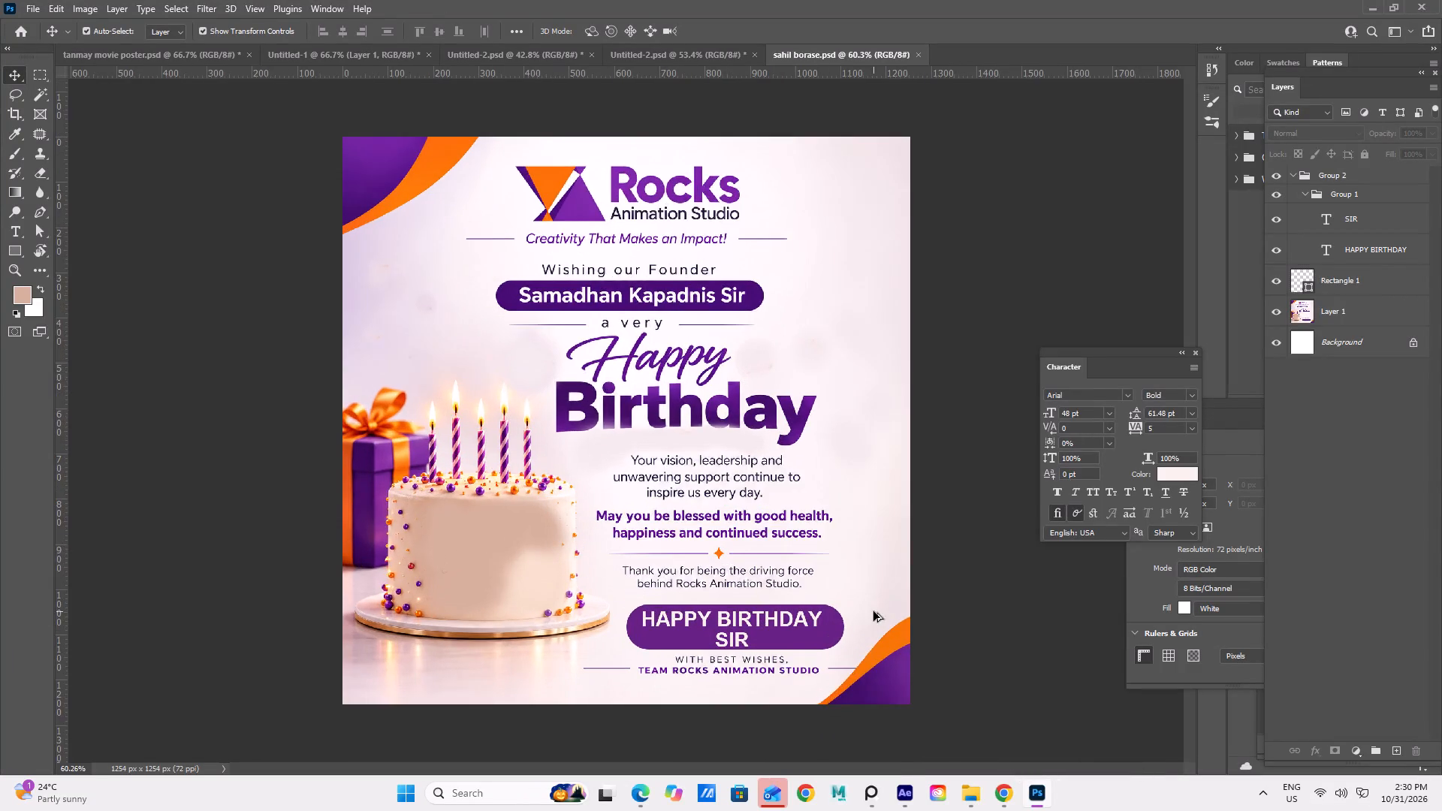
{"action": "scroll", "coordinate": [873, 611], "scroll_direction": "up", "scroll_amount": 5, "text": "alt"}
{"action": "scroll", "coordinate": [870, 591], "scroll_direction": "down", "scroll_amount": 4, "text": "alt"}
{"action": "scroll", "coordinate": [822, 615], "scroll_direction": "up", "scroll_amount": 3, "text": "alt"}
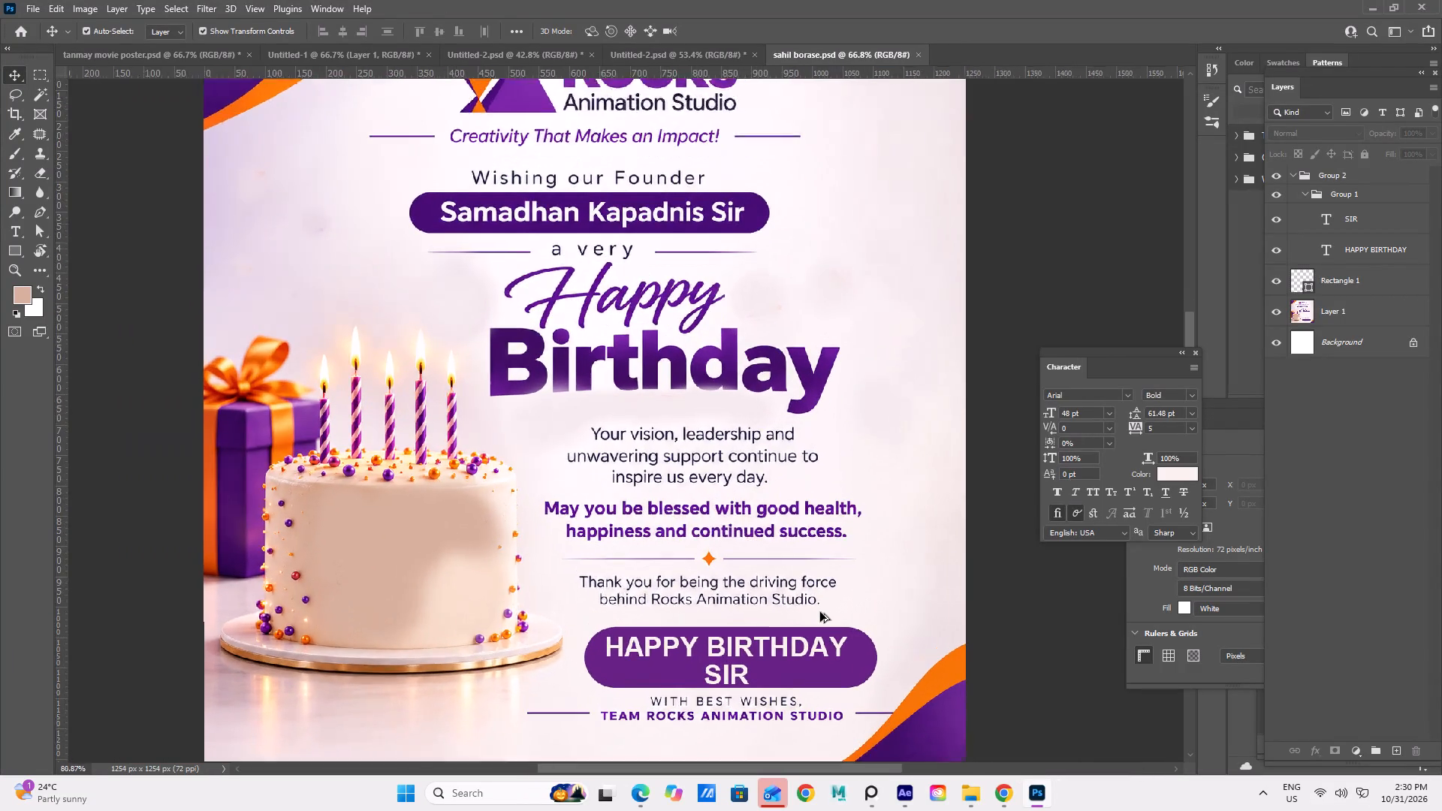
{"action": "scroll", "coordinate": [820, 608], "scroll_direction": "down", "scroll_amount": 6, "text": "alt"}
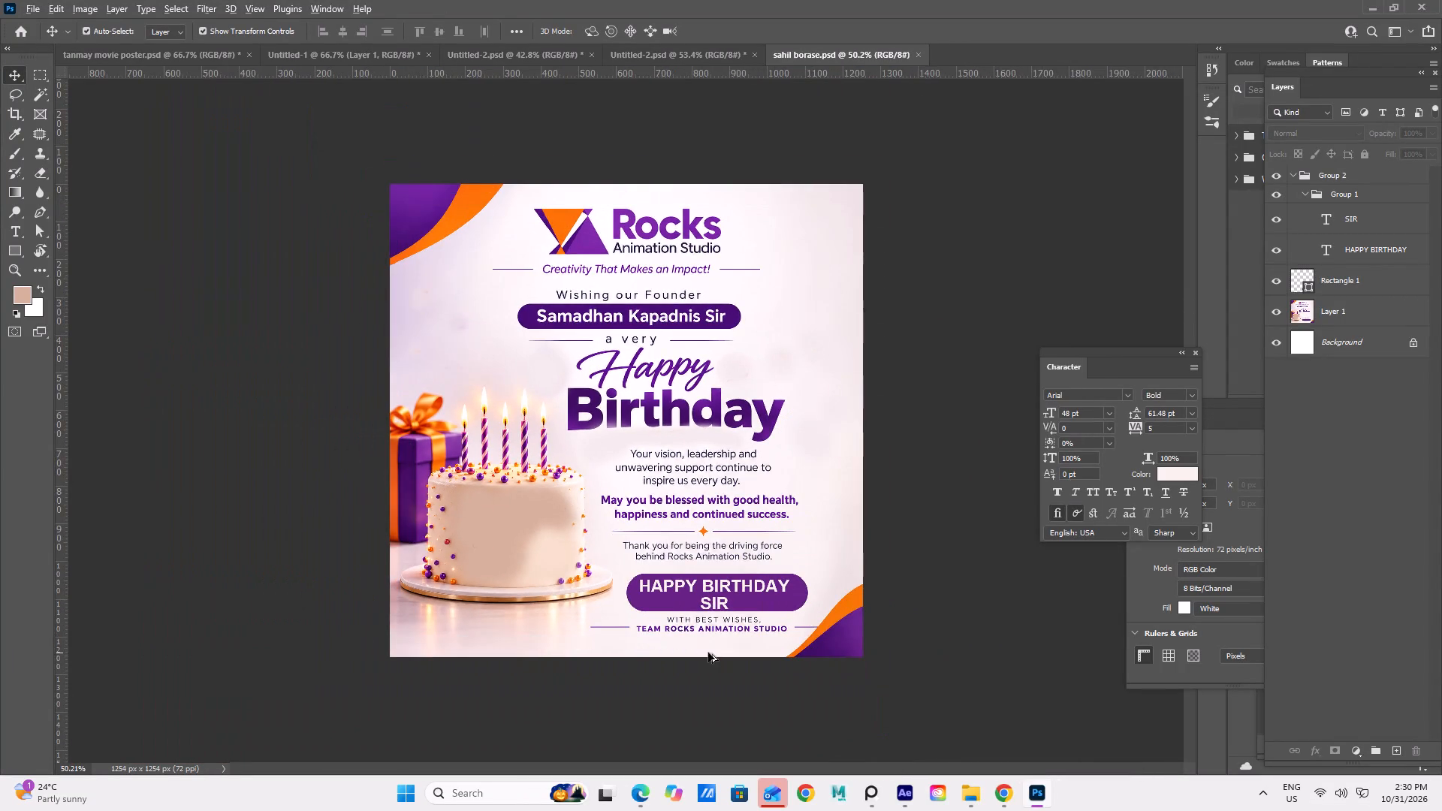
{"action": "scroll", "coordinate": [705, 653], "scroll_direction": "up", "scroll_amount": 5, "text": "alt"}
{"action": "scroll", "coordinate": [702, 641], "scroll_direction": "down", "scroll_amount": 4, "text": "alt"}
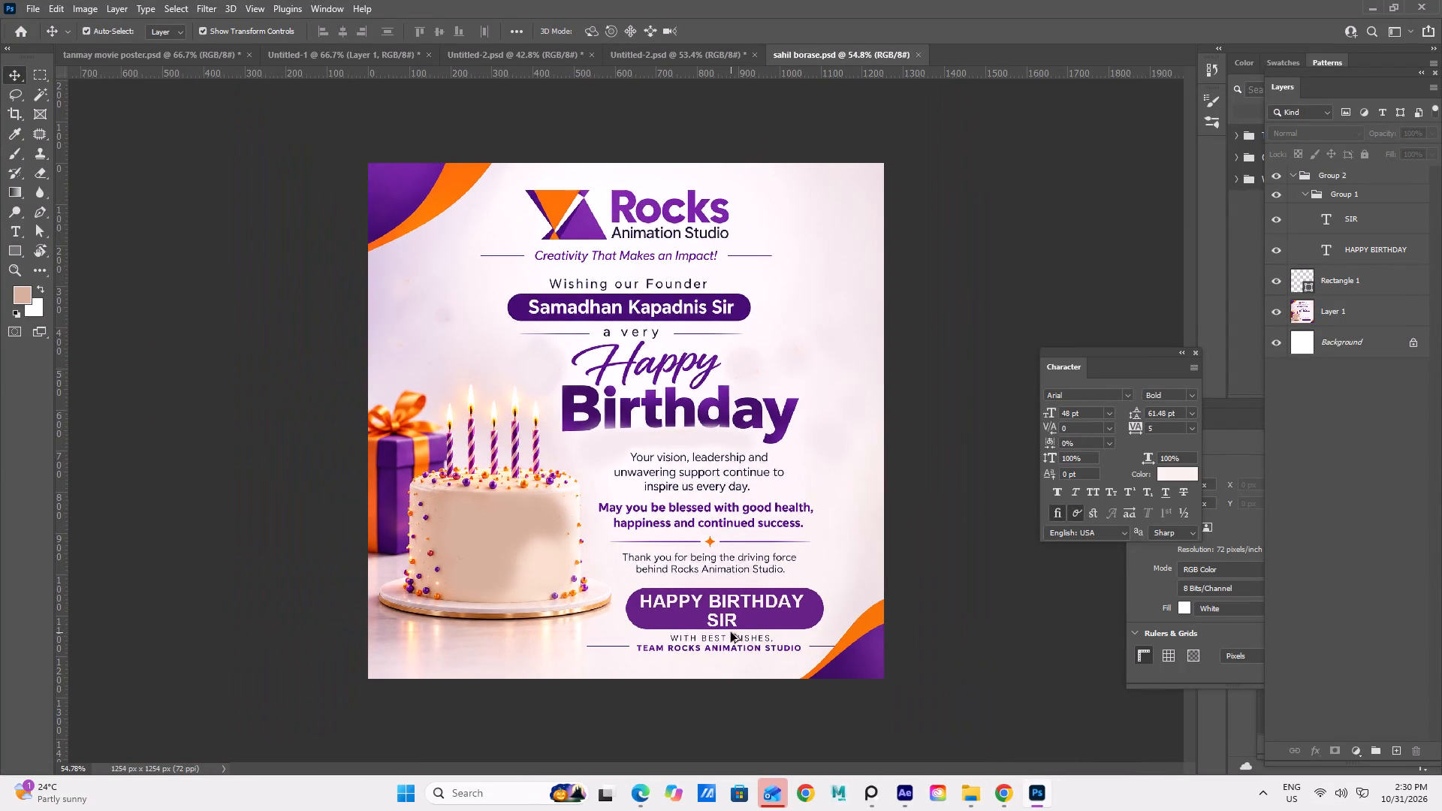
{"action": "left_click", "coordinate": [988, 470]}
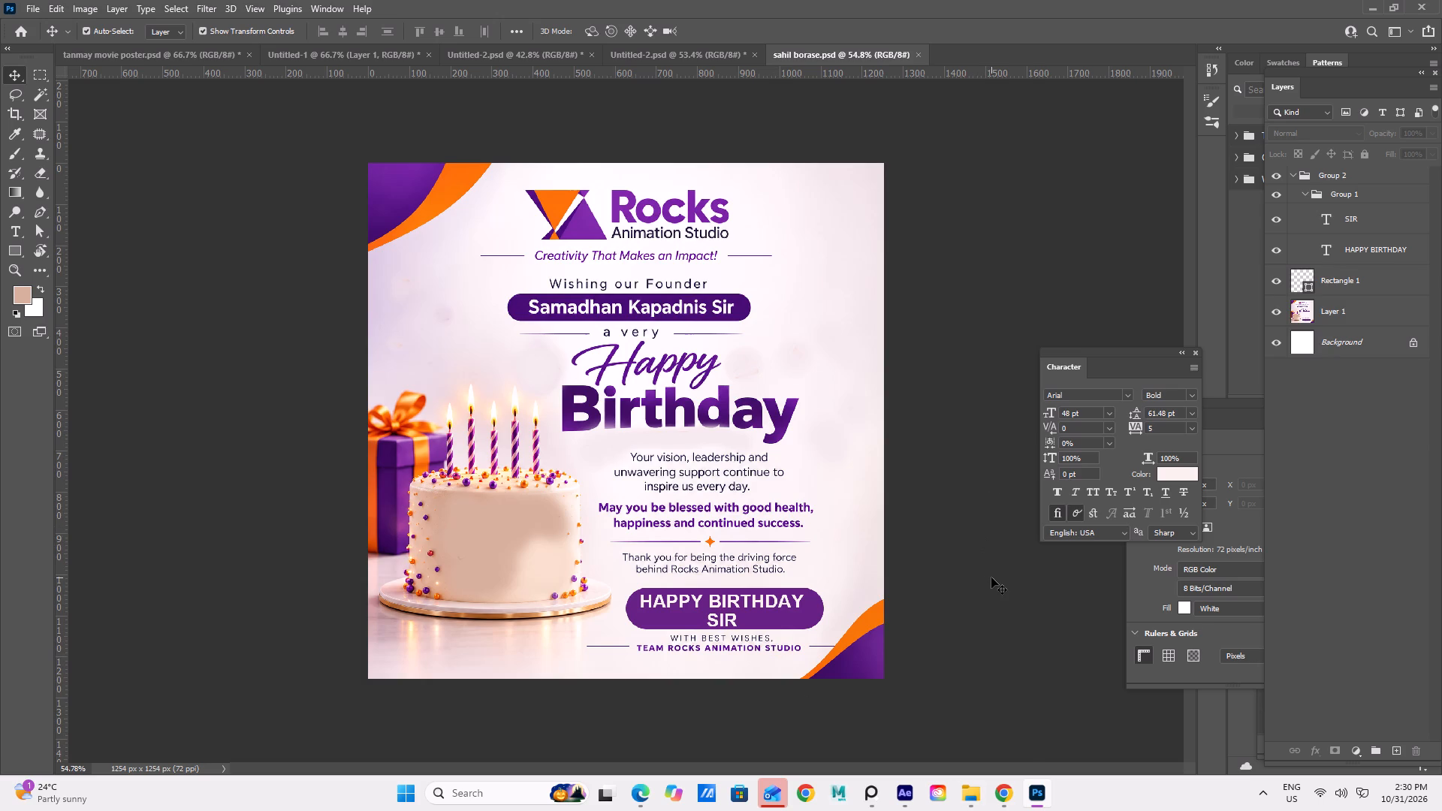
Export the birthday poster as a PNG at 1254 x 1254 px into the Downloads folder, keeping the suggested file name.
{"action": "left_click", "coordinate": [29, 8]}
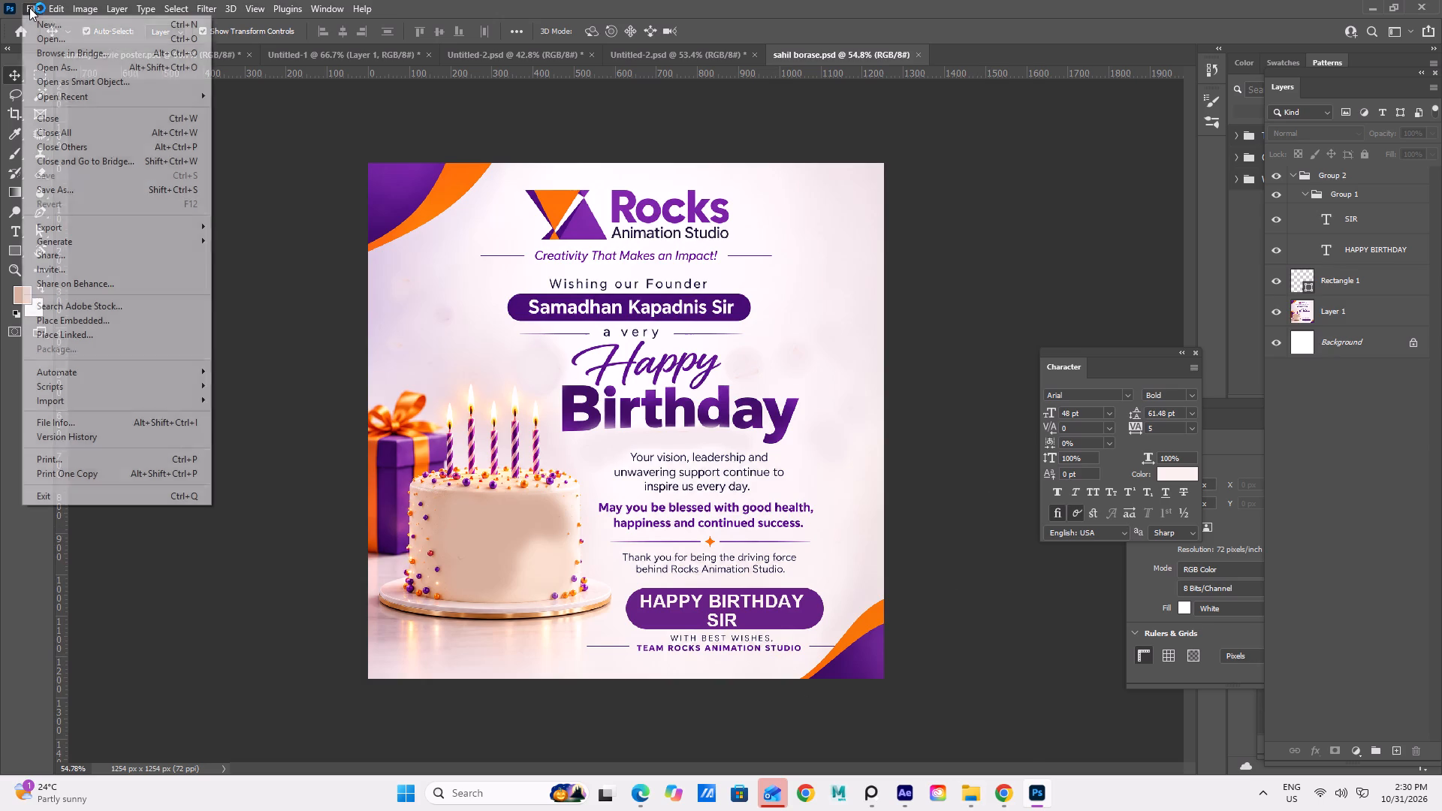
{"action": "left_click", "coordinate": [102, 228]}
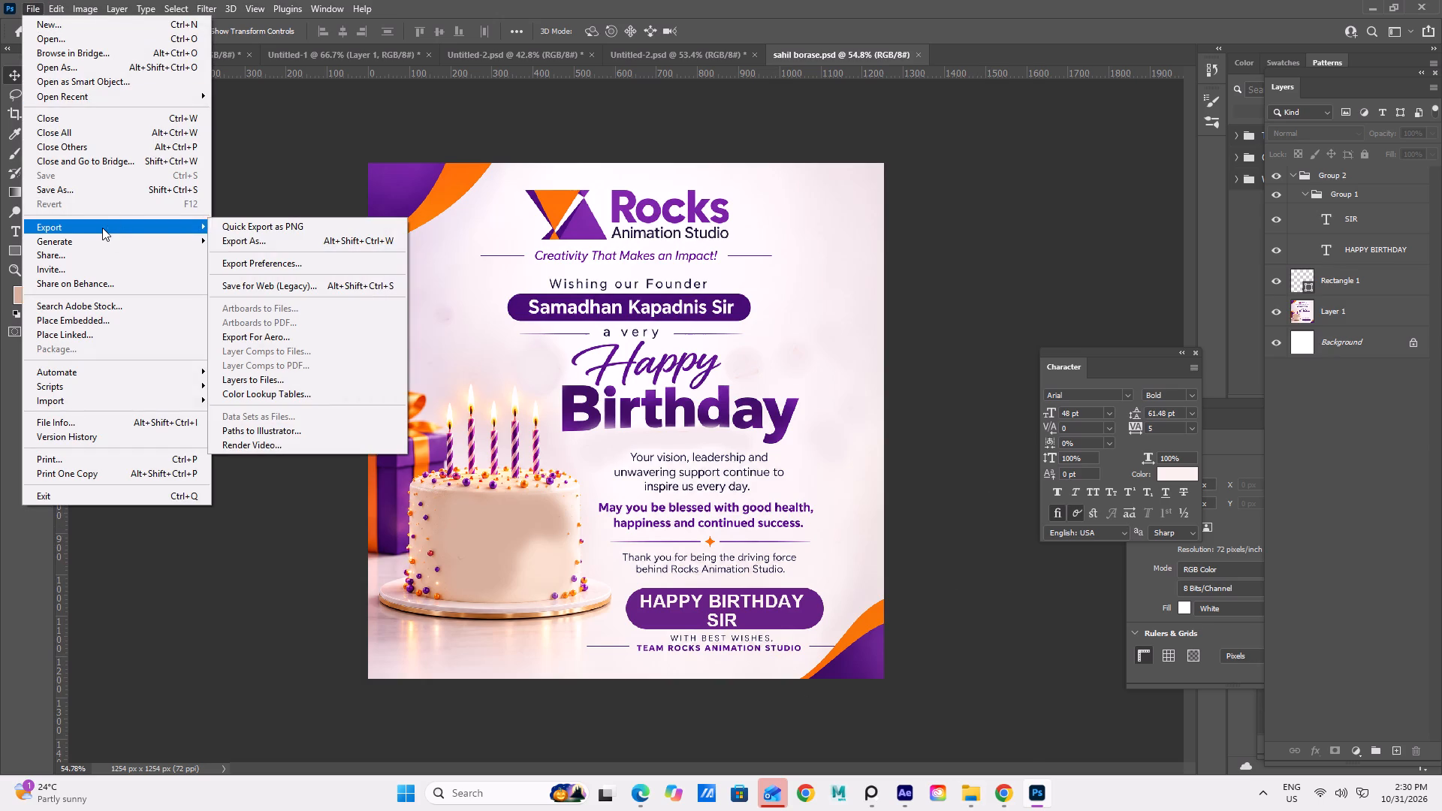
{"action": "left_click", "coordinate": [227, 239]}
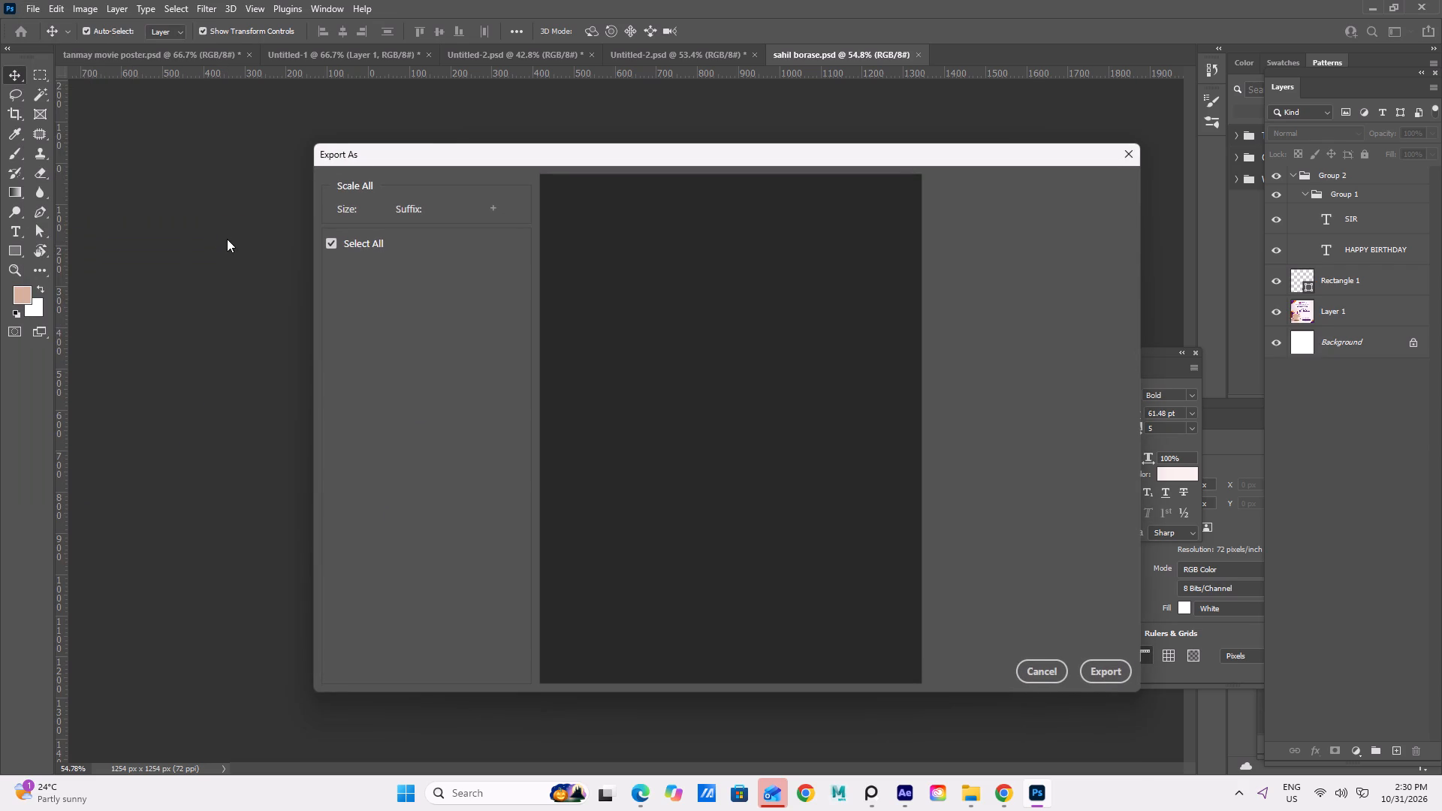
{"action": "left_click", "coordinate": [1100, 674]}
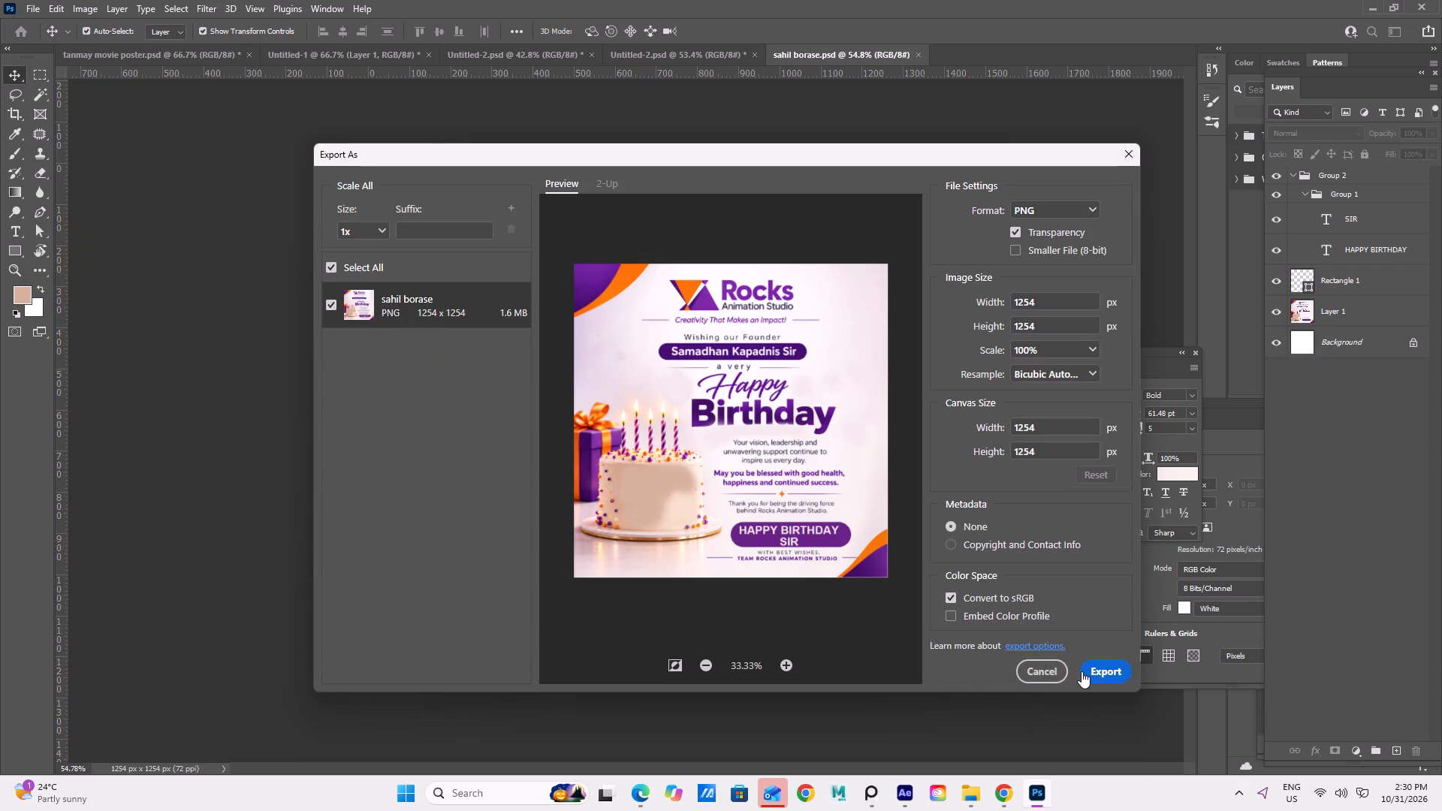
{"action": "left_click", "coordinate": [1100, 668]}
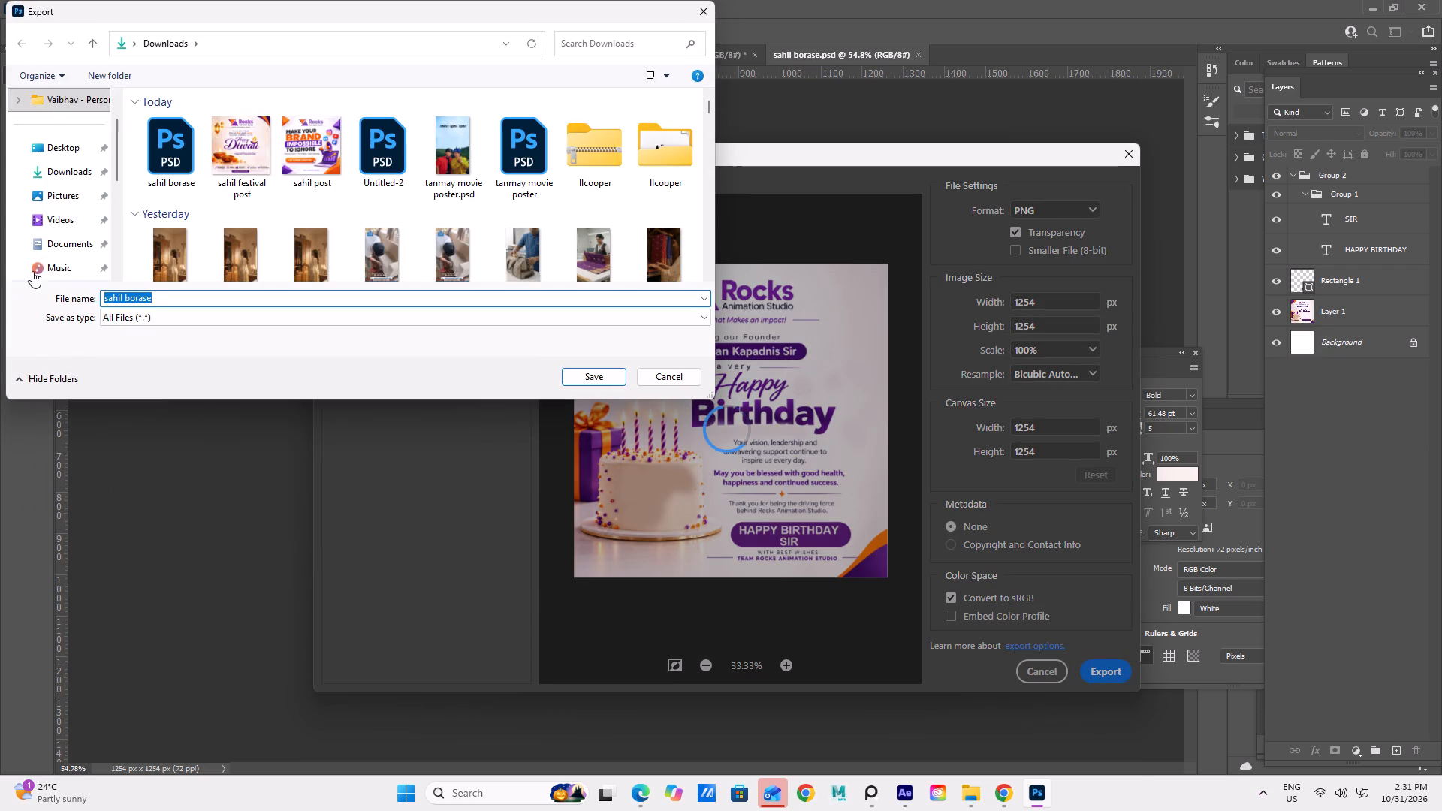
{"action": "left_click", "coordinate": [28, 171]}
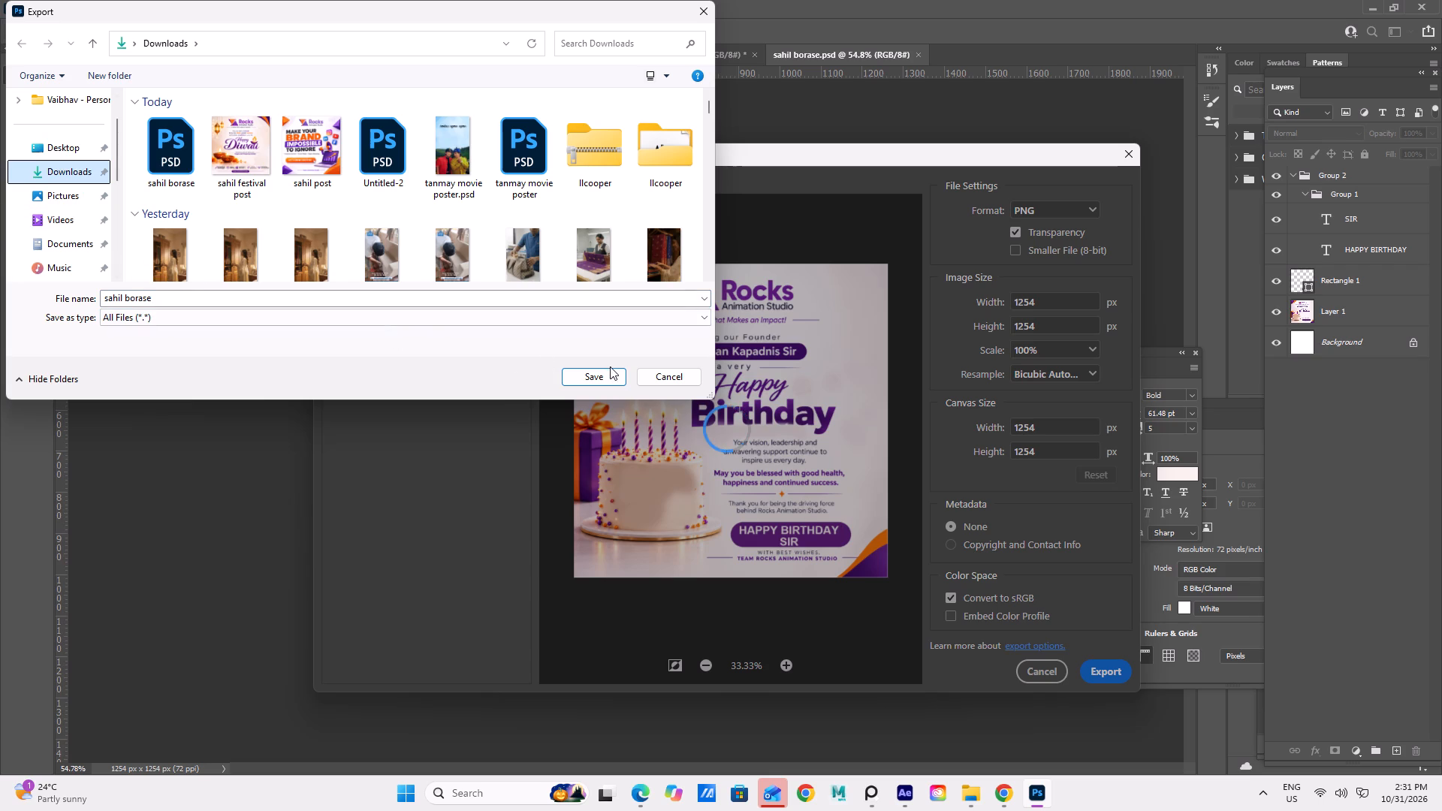
{"action": "left_click", "coordinate": [599, 376]}
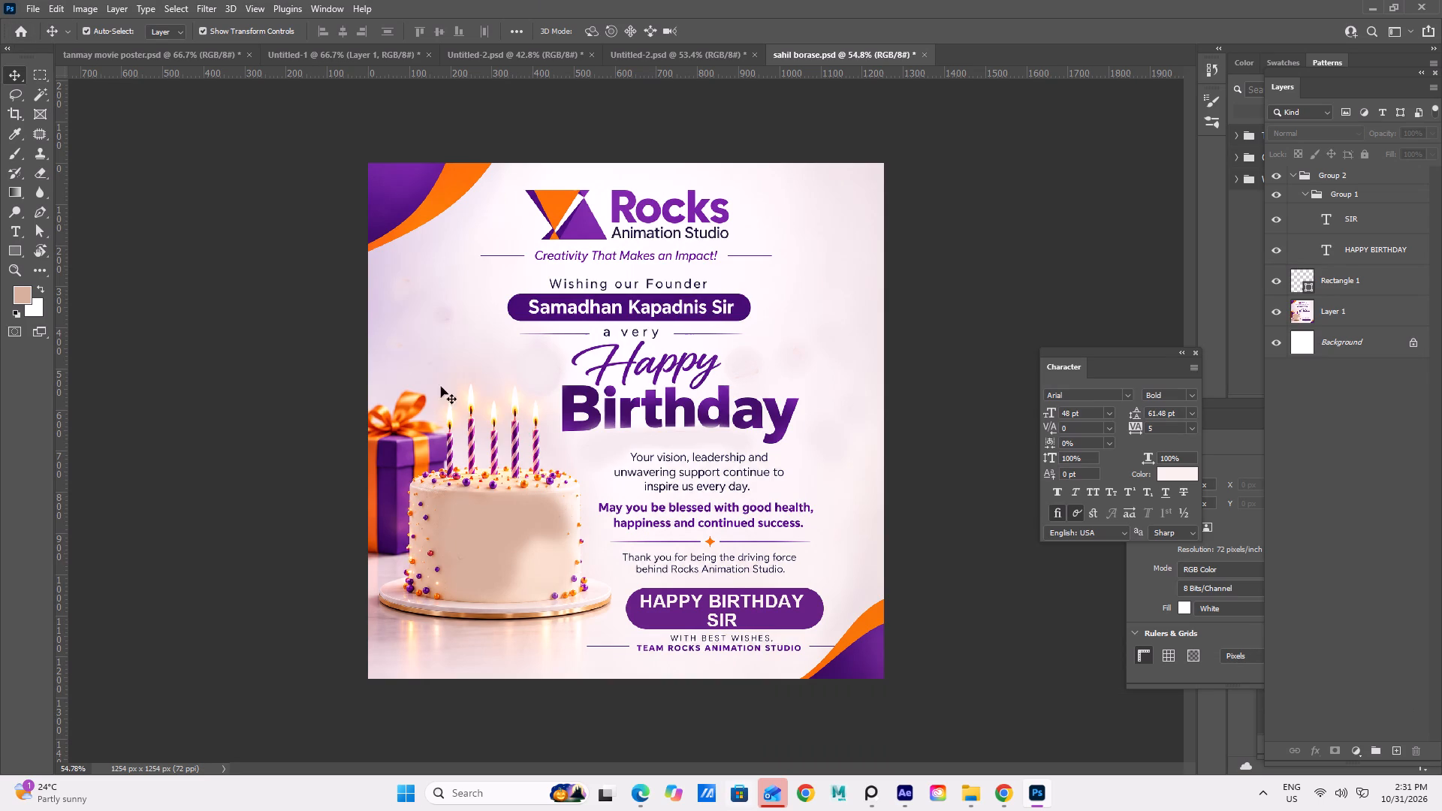
Switch to File Explorer and look through the Pictures, Desktop and pinned Maya project folders.
{"action": "left_click", "coordinate": [1005, 802]}
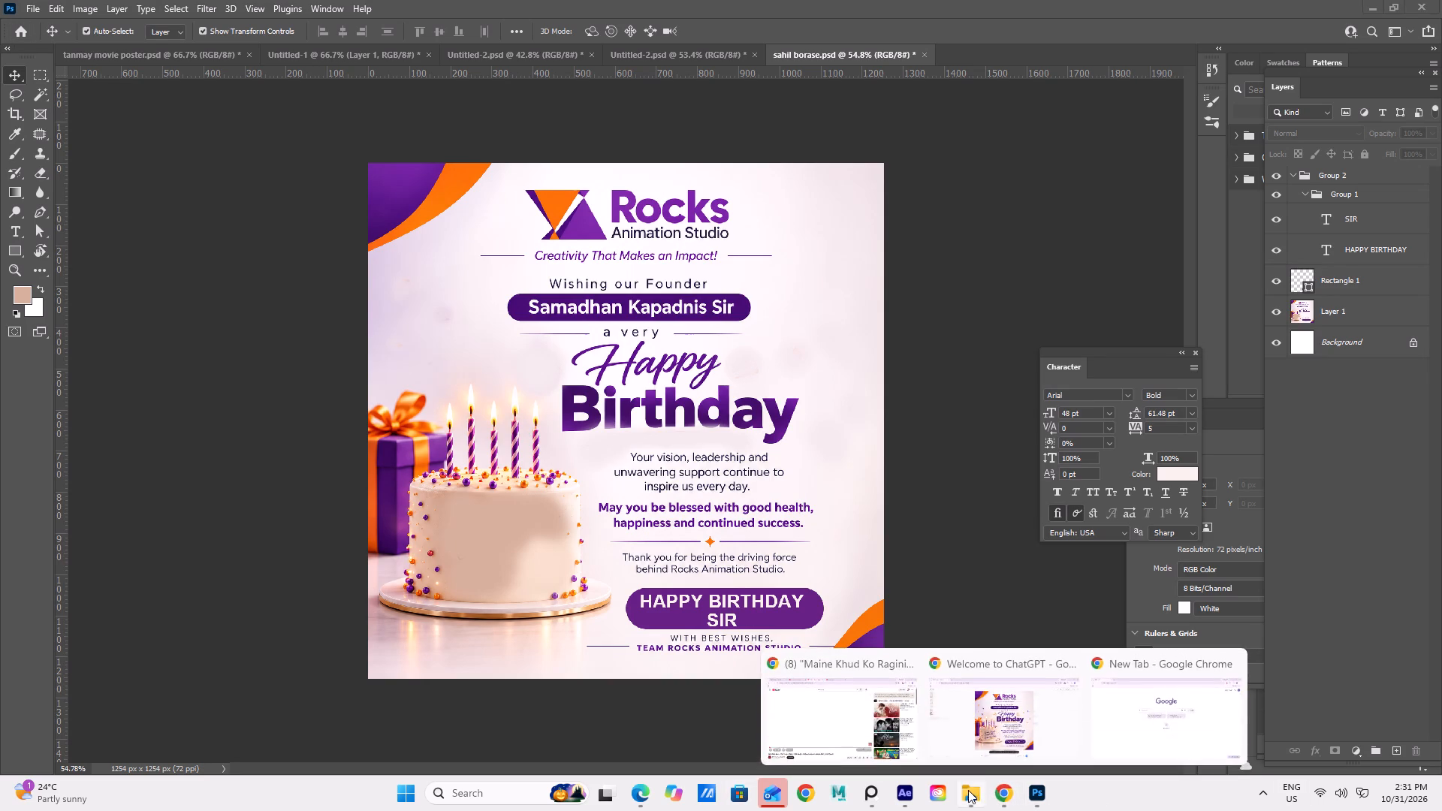
{"action": "left_click", "coordinate": [968, 790]}
{"action": "scroll", "coordinate": [466, 228], "scroll_direction": "up", "scroll_amount": 5}
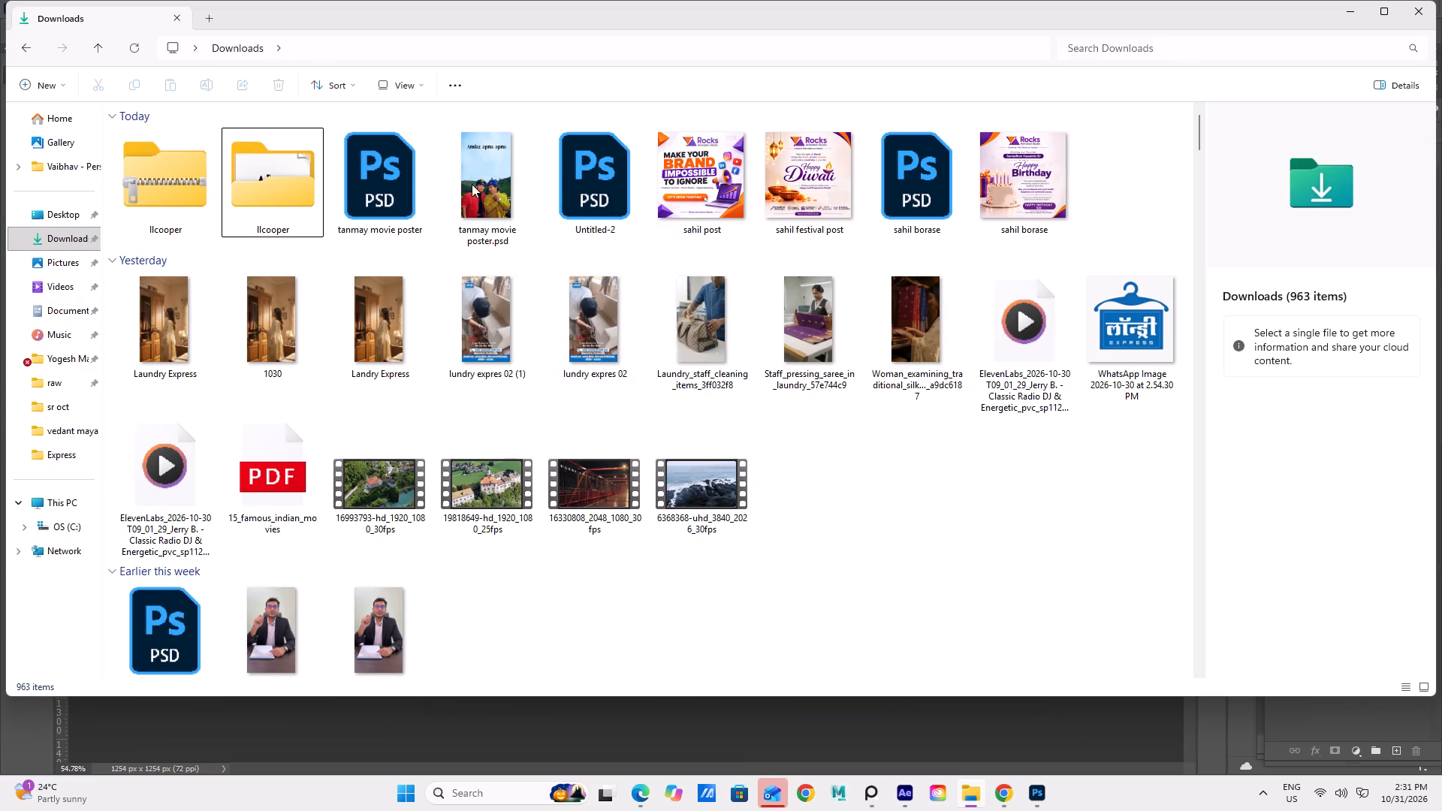
{"action": "left_click", "coordinate": [76, 266]}
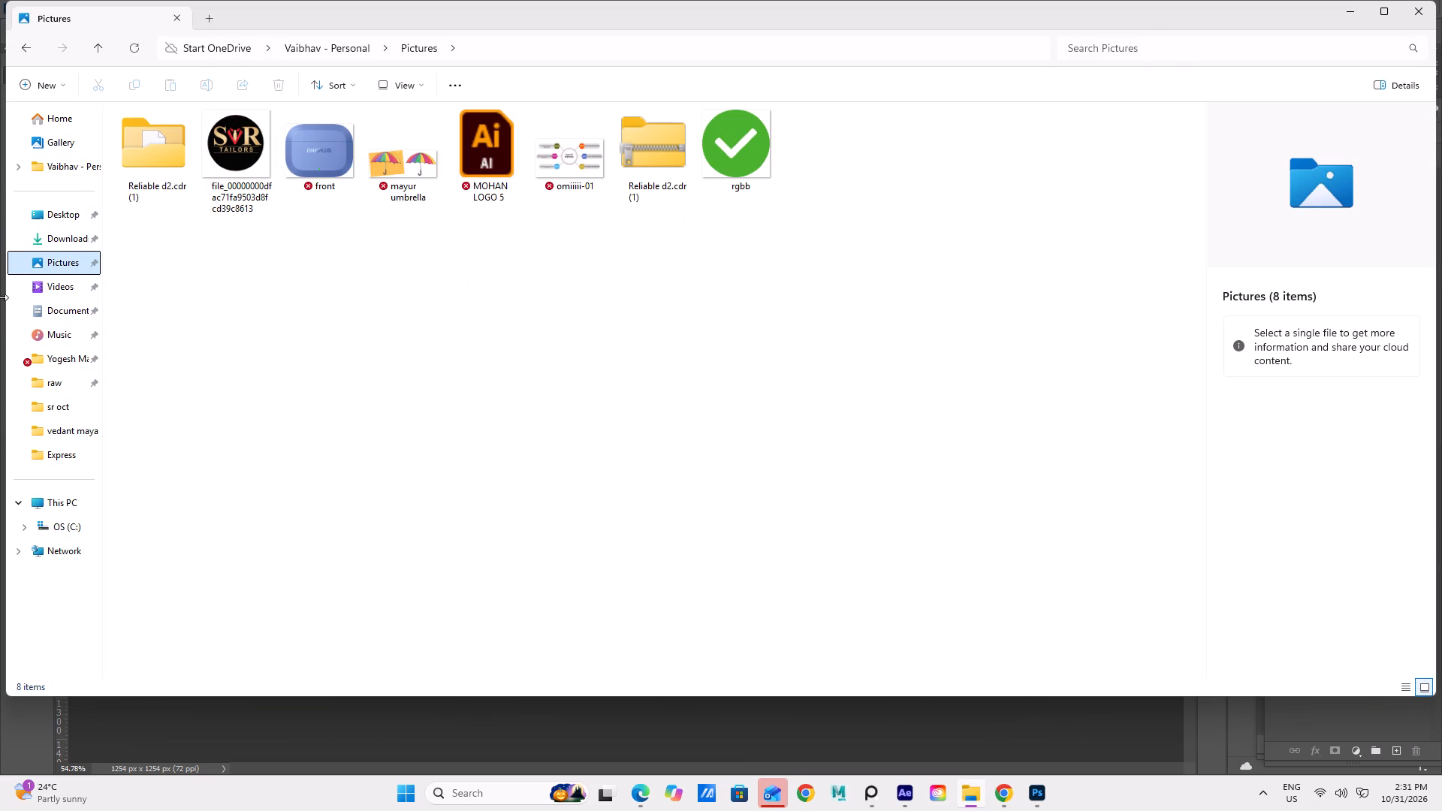
{"action": "left_click", "coordinate": [31, 249]}
{"action": "double_click", "coordinate": [45, 225]}
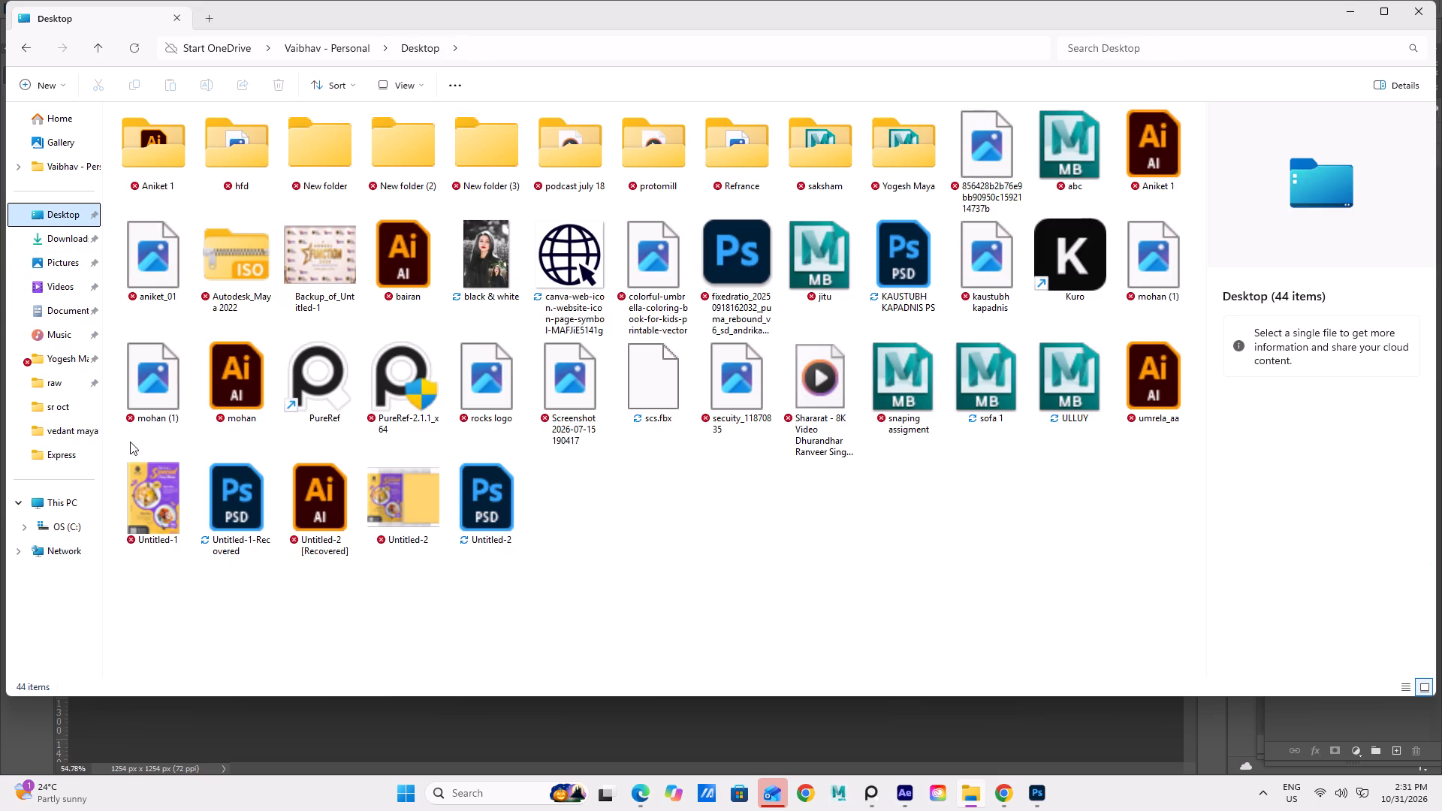
{"action": "double_click", "coordinate": [59, 352]}
{"action": "left_click", "coordinate": [46, 300]}
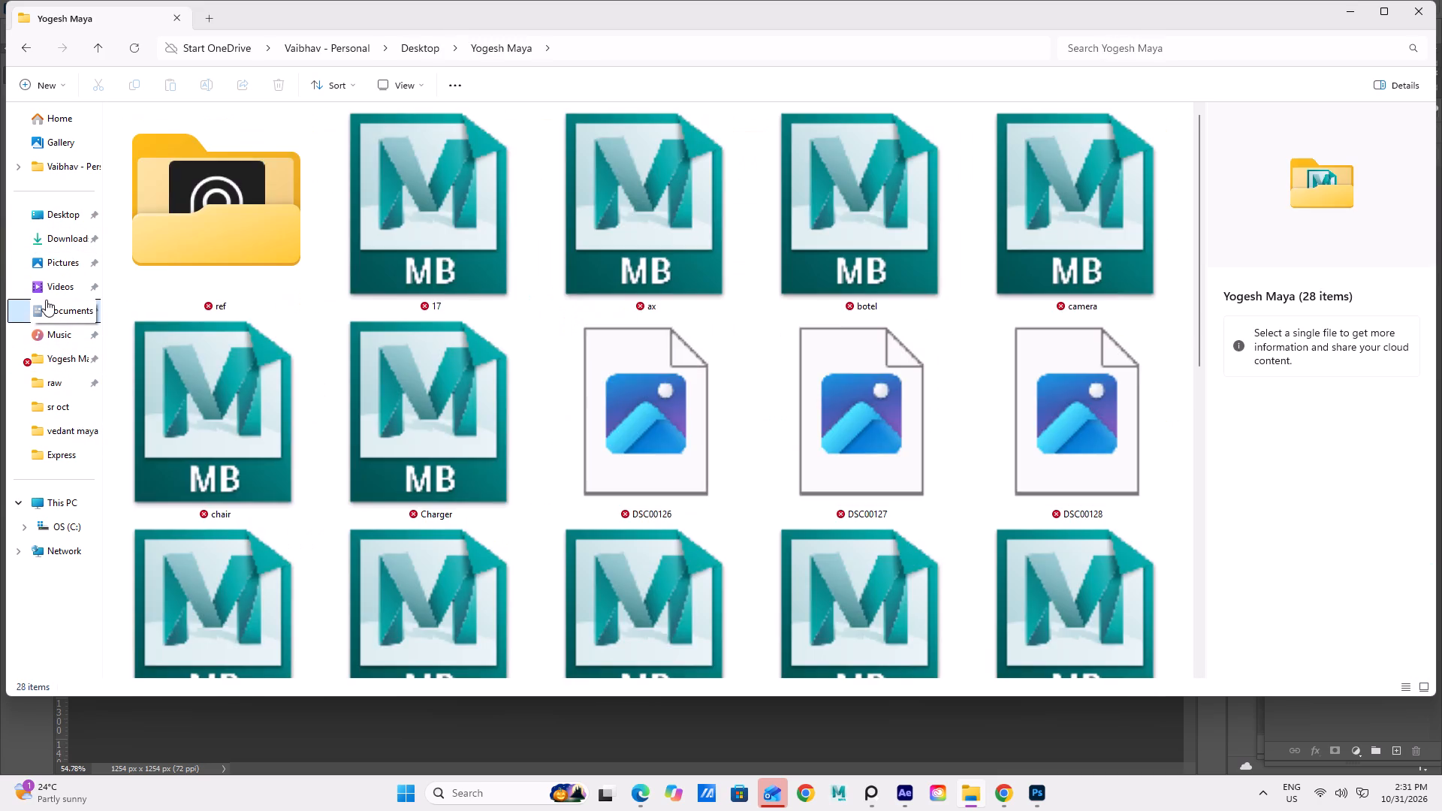
View the round black SVR Tailors logo image from the Gallery and close it again.
{"action": "left_click", "coordinate": [57, 152]}
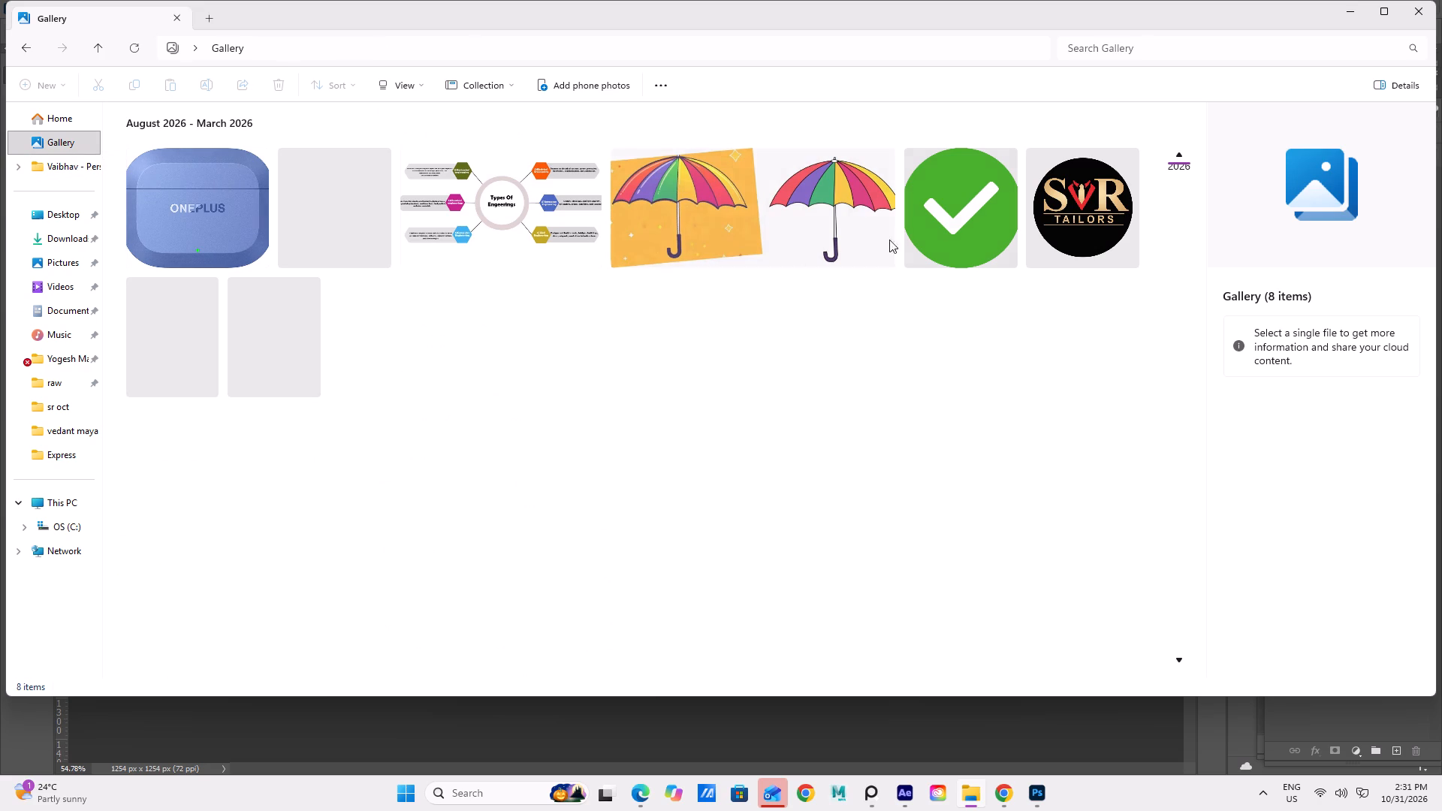
{"action": "double_click", "coordinate": [1081, 216]}
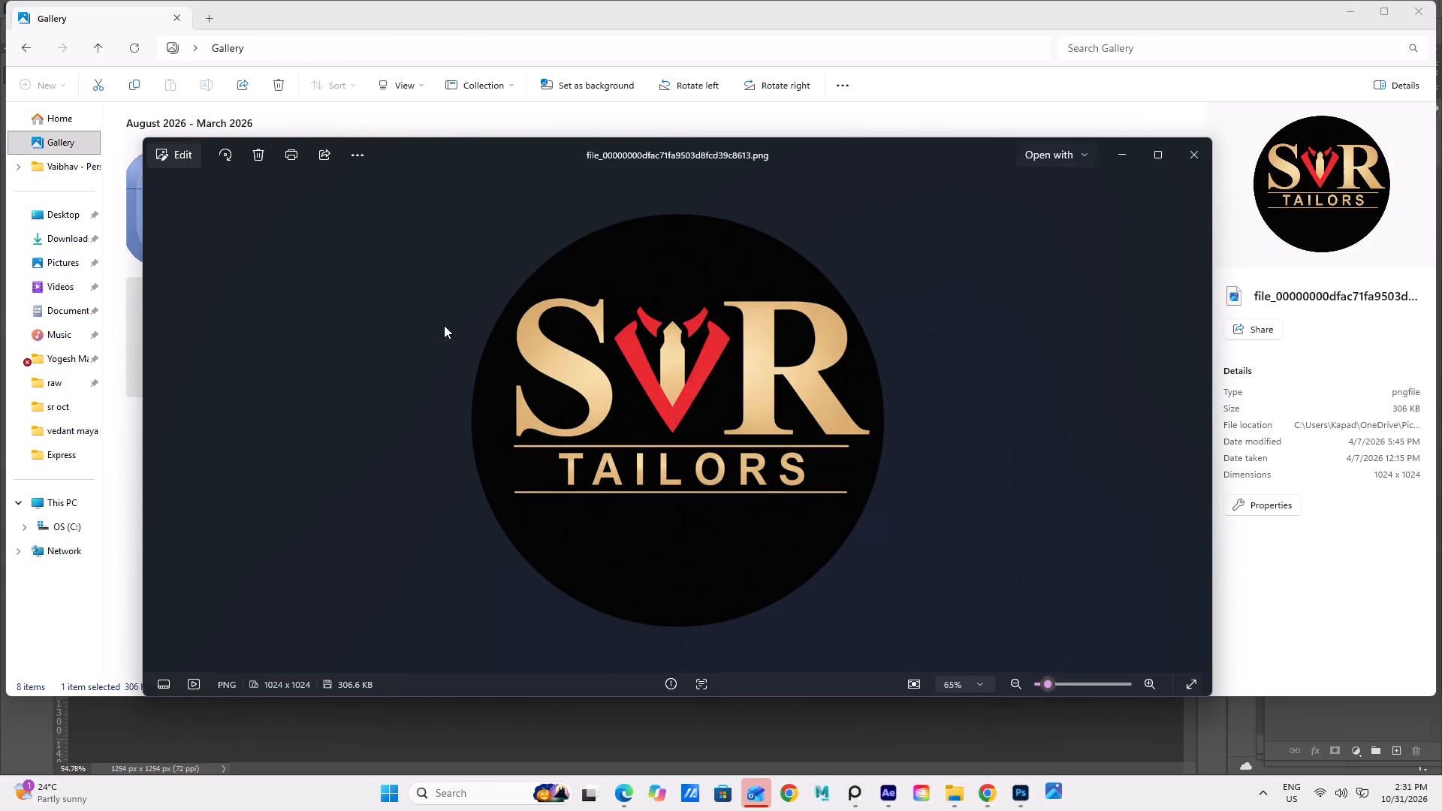
{"action": "left_click", "coordinate": [1191, 170]}
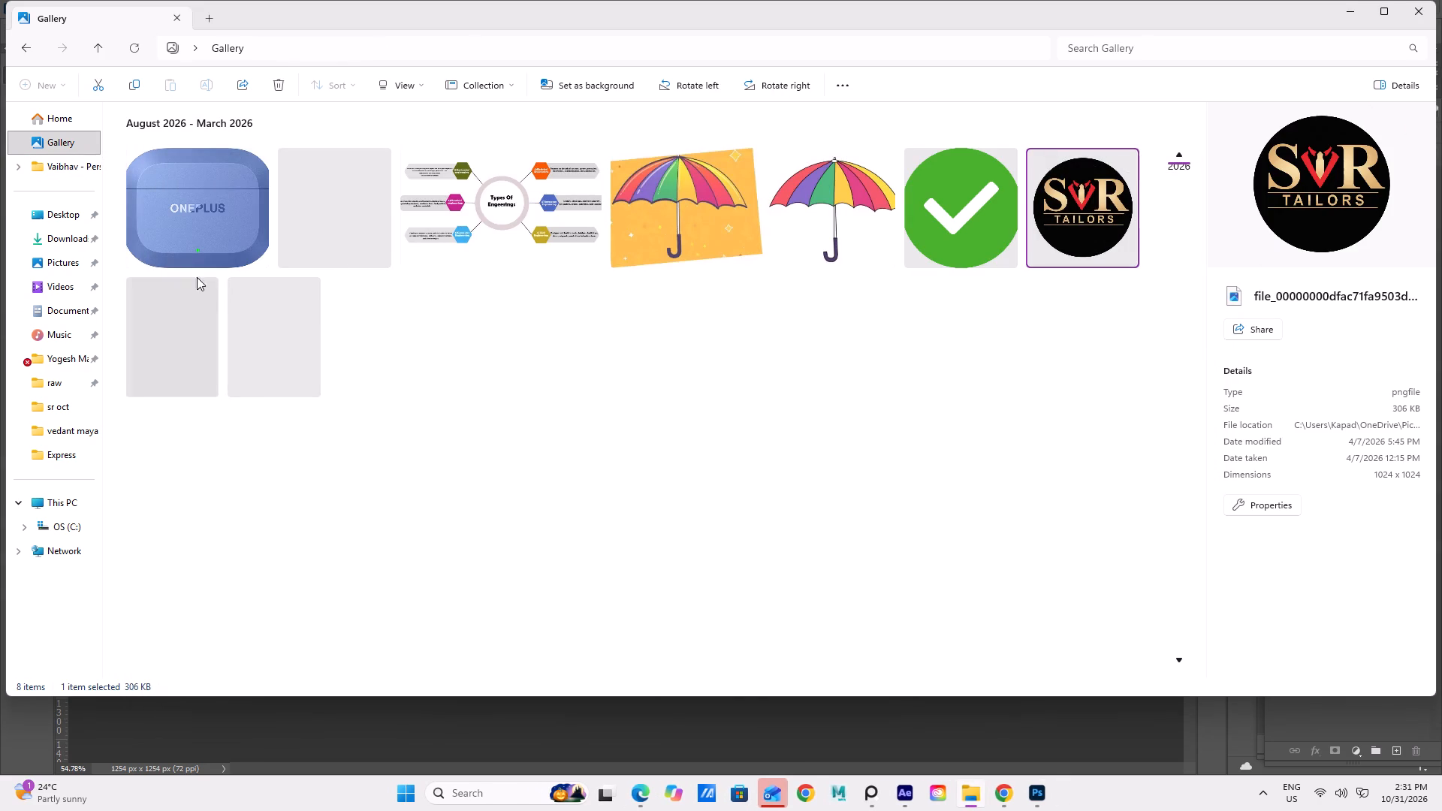
Look through the Downloads folder from the newest files to the oldest for existing logo, poster and image files.
{"action": "left_click", "coordinate": [68, 215]}
{"action": "left_click", "coordinate": [71, 228]}
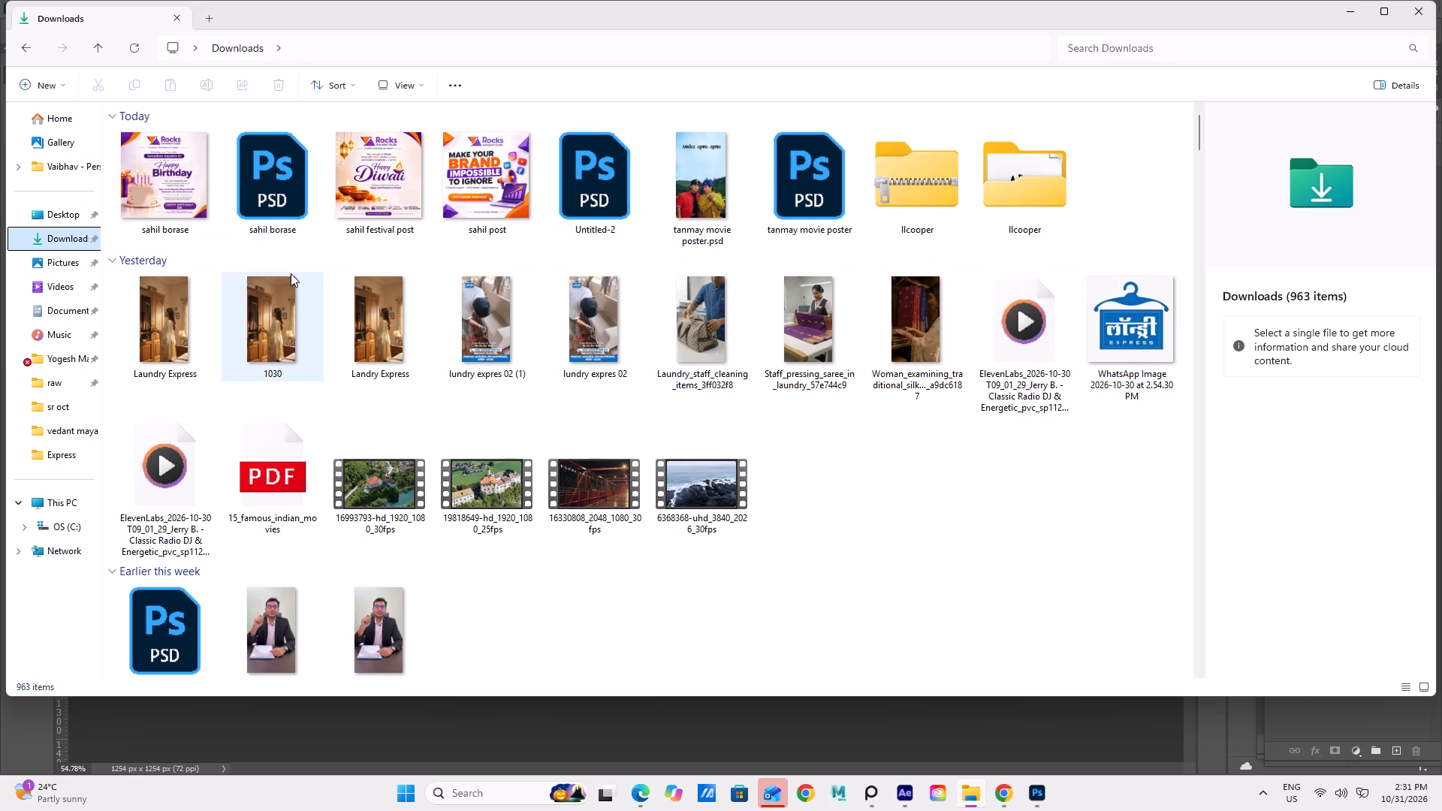
{"action": "scroll", "coordinate": [312, 291], "scroll_direction": "down", "scroll_amount": 4}
{"action": "scroll", "coordinate": [352, 325], "scroll_direction": "up", "scroll_amount": 3}
{"action": "scroll", "coordinate": [352, 325], "scroll_direction": "down", "scroll_amount": 3}
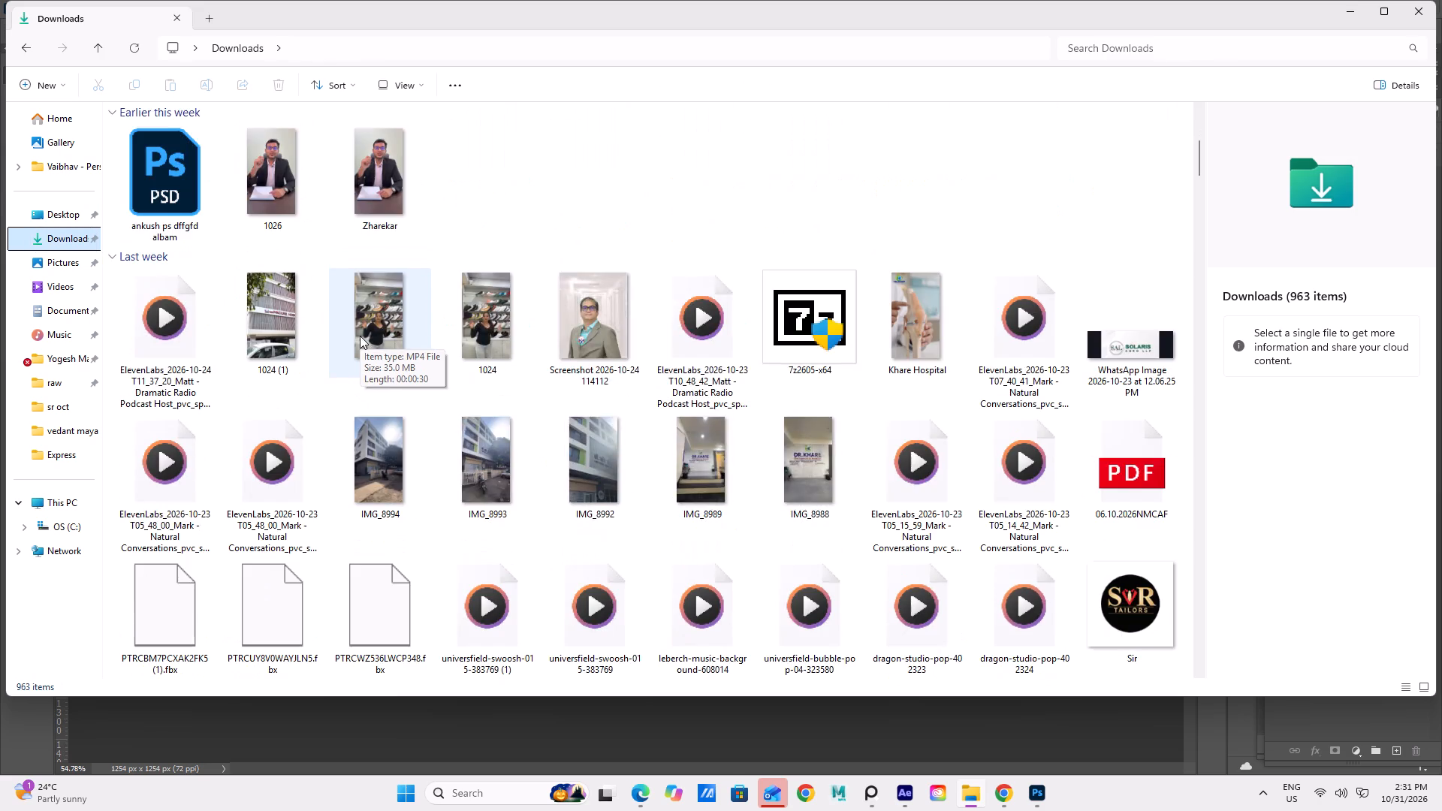
{"action": "scroll", "coordinate": [367, 343], "scroll_direction": "down", "scroll_amount": 3}
{"action": "scroll", "coordinate": [376, 352], "scroll_direction": "up", "scroll_amount": 1}
{"action": "scroll", "coordinate": [376, 352], "scroll_direction": "down", "scroll_amount": 3}
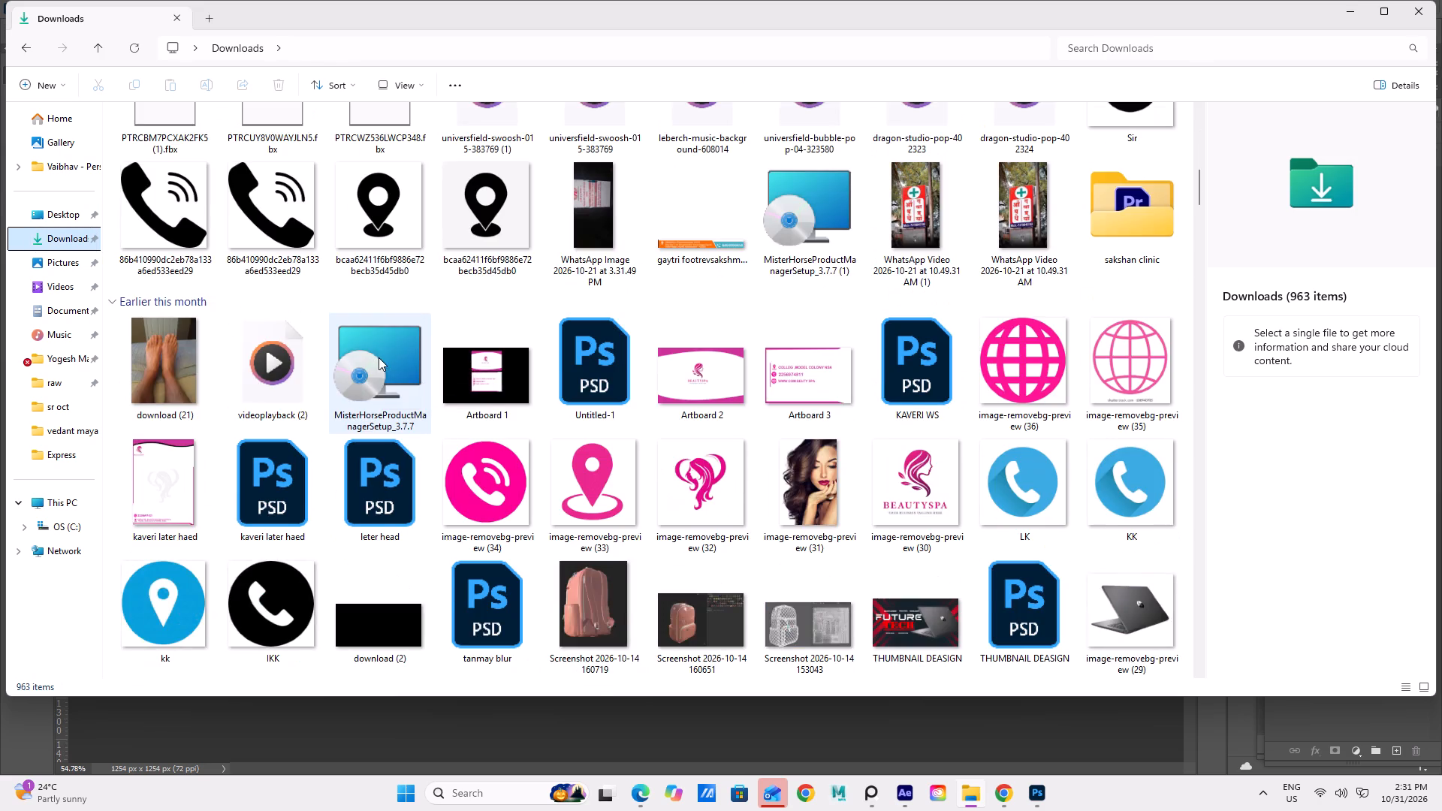
{"action": "scroll", "coordinate": [379, 357], "scroll_direction": "up", "scroll_amount": 3}
{"action": "scroll", "coordinate": [412, 399], "scroll_direction": "down", "scroll_amount": 2}
{"action": "scroll", "coordinate": [424, 442], "scroll_direction": "up", "scroll_amount": 2}
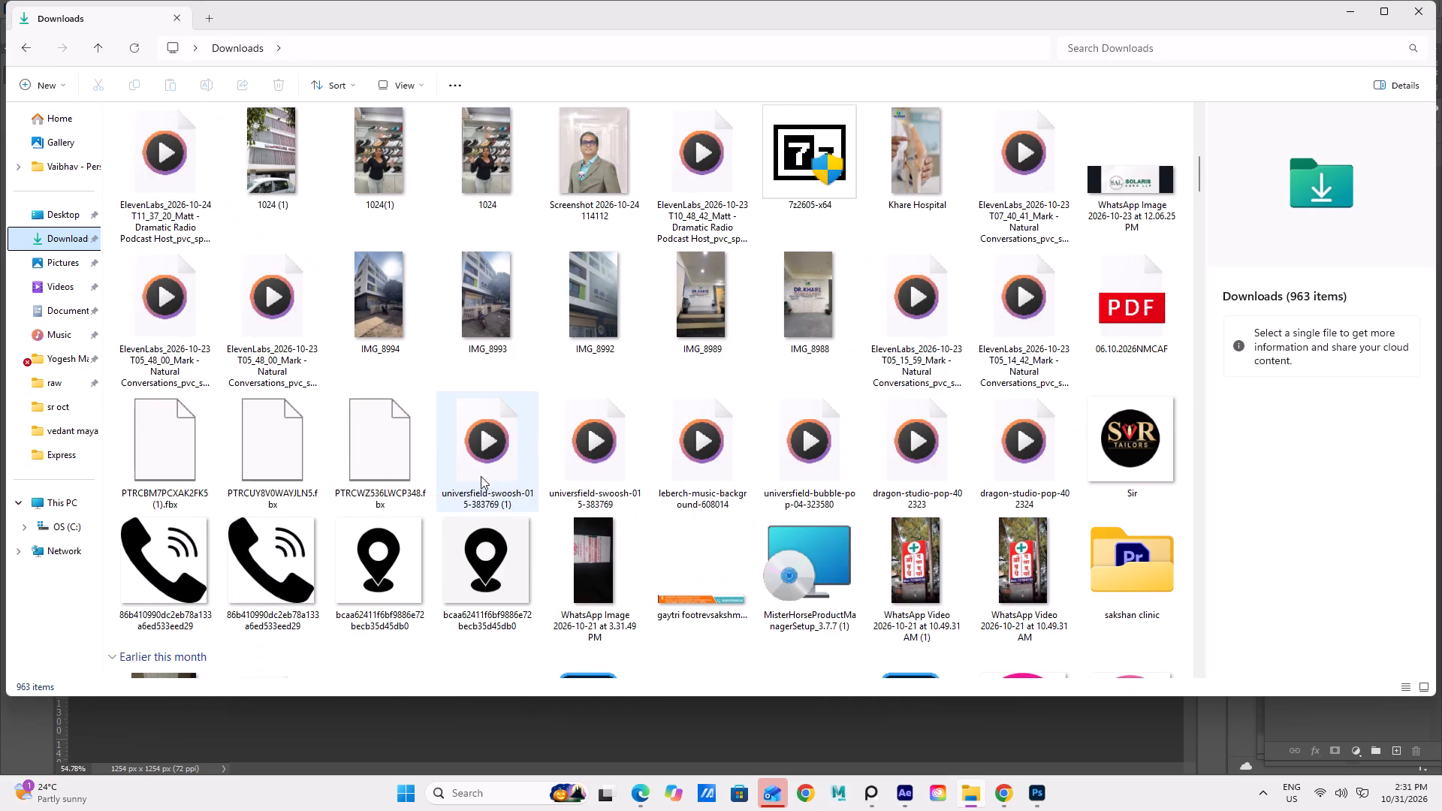
{"action": "scroll", "coordinate": [542, 463], "scroll_direction": "down", "scroll_amount": 7}
{"action": "scroll", "coordinate": [584, 504], "scroll_direction": "up", "scroll_amount": 2}
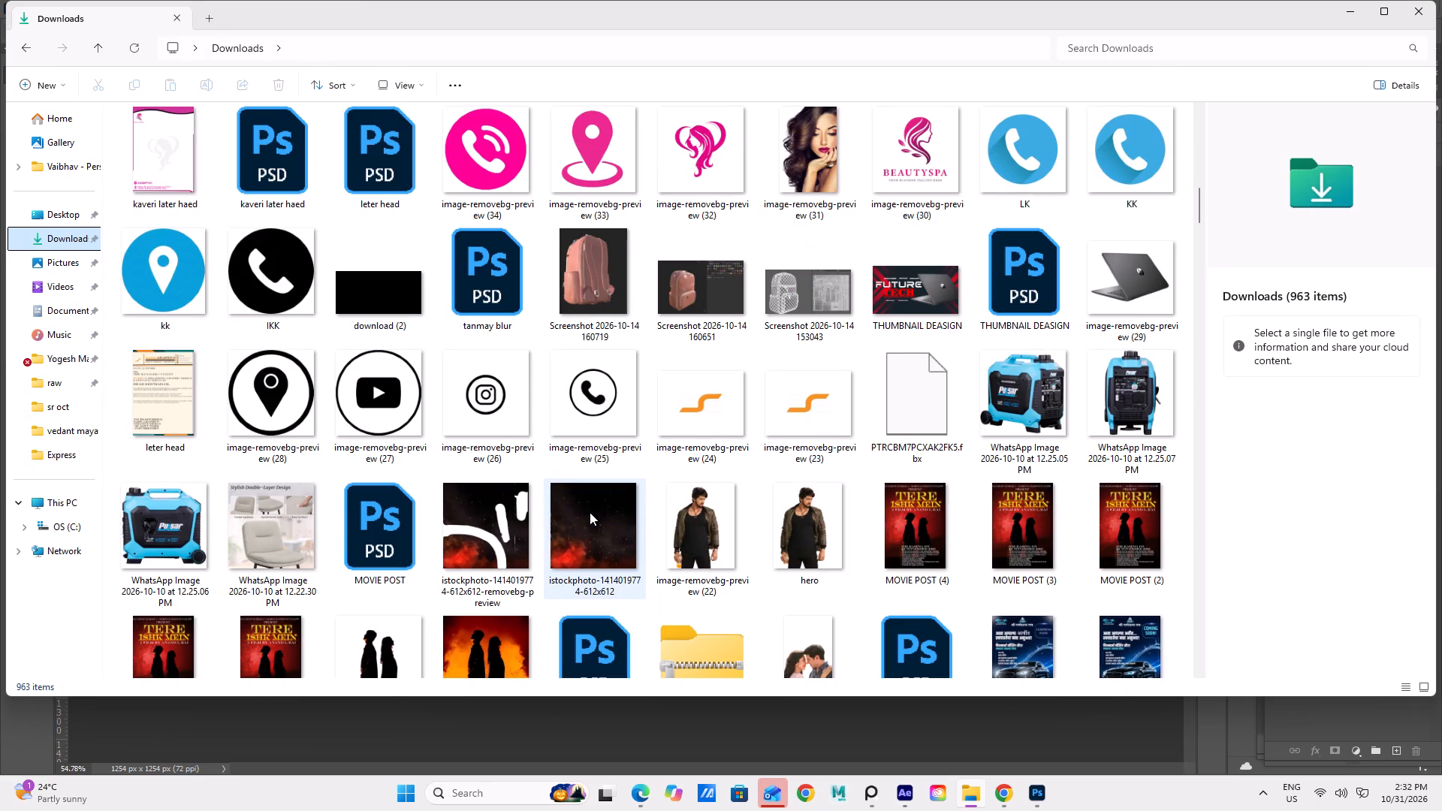
{"action": "scroll", "coordinate": [595, 523], "scroll_direction": "down", "scroll_amount": 2}
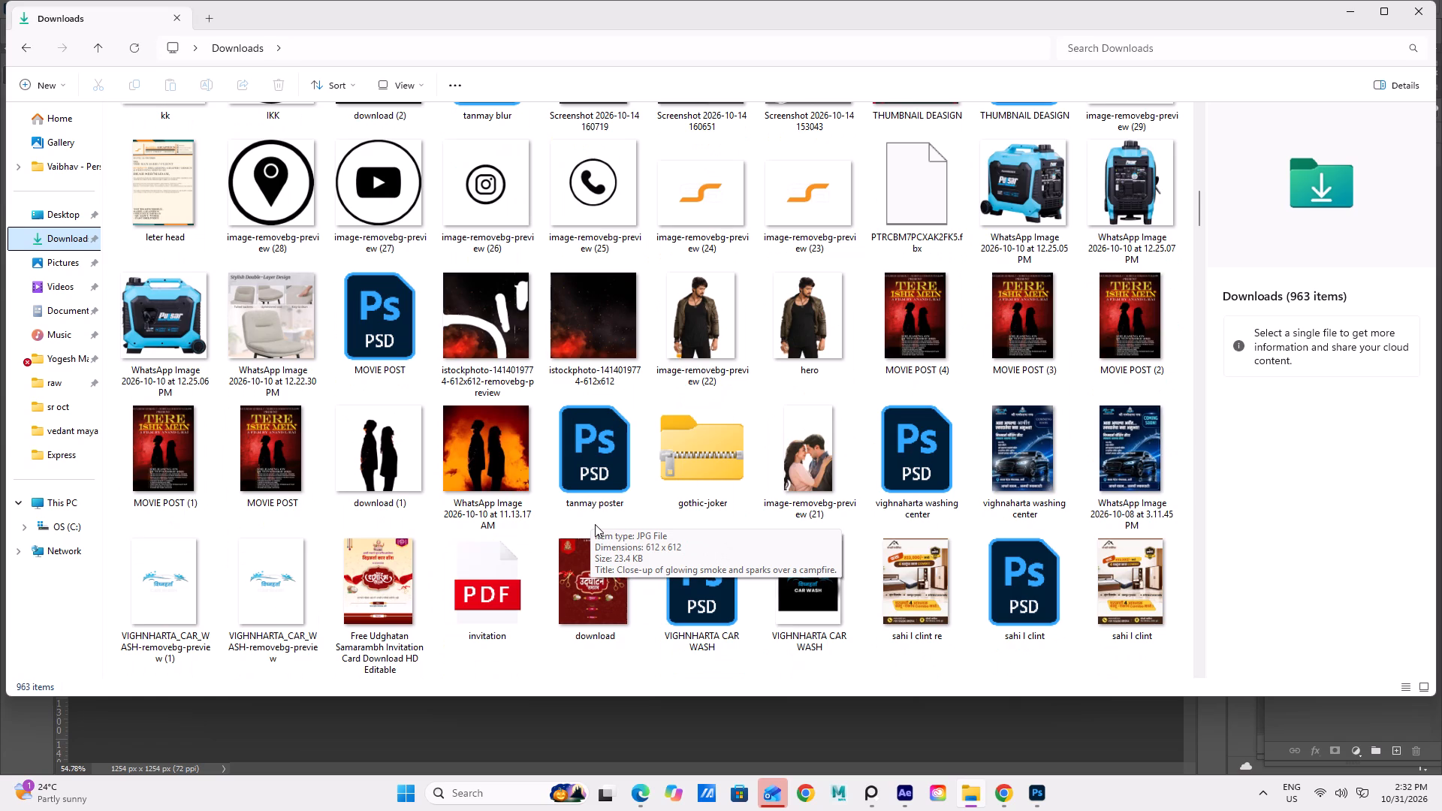
{"action": "scroll", "coordinate": [595, 524], "scroll_direction": "down", "scroll_amount": 7}
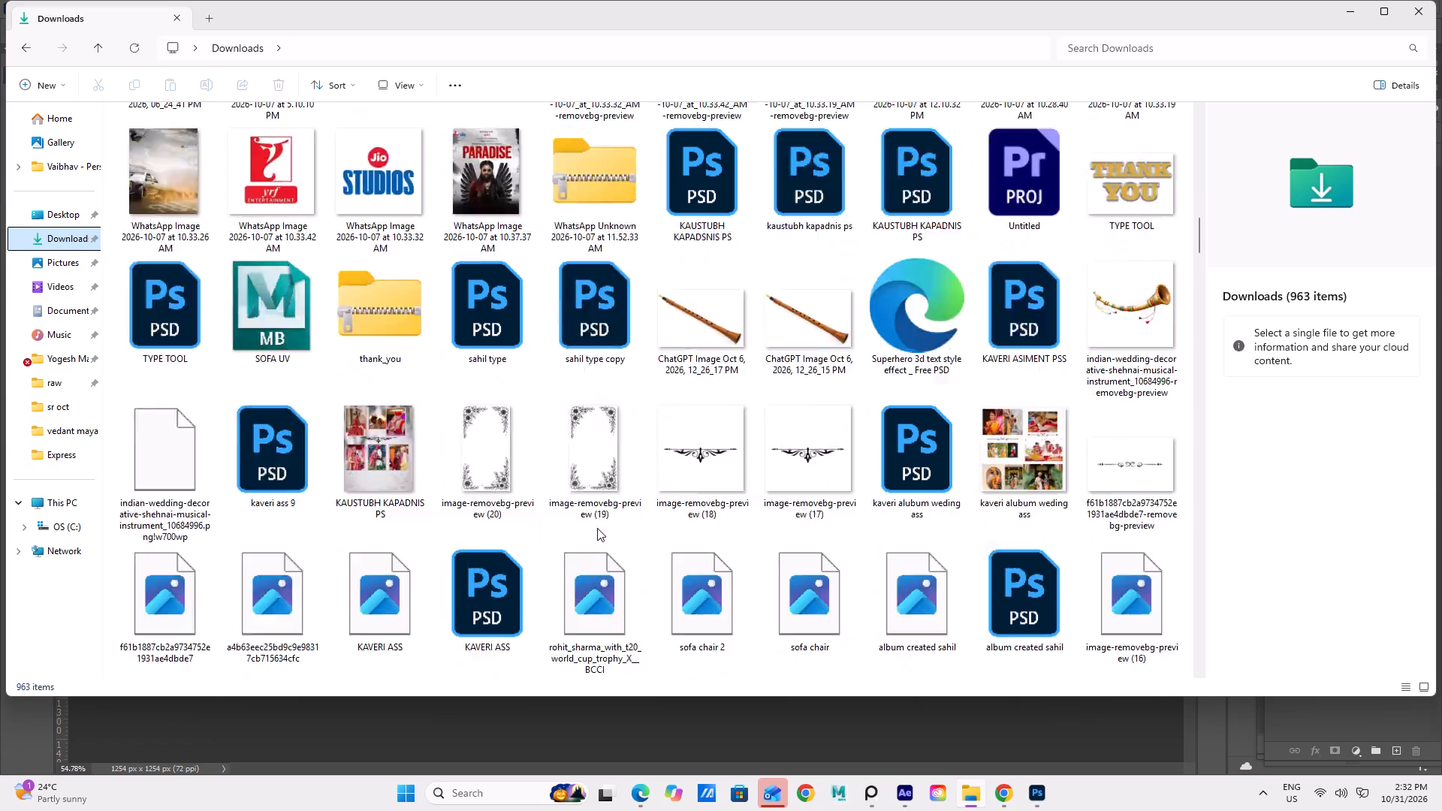
{"action": "scroll", "coordinate": [597, 528], "scroll_direction": "down", "scroll_amount": 7}
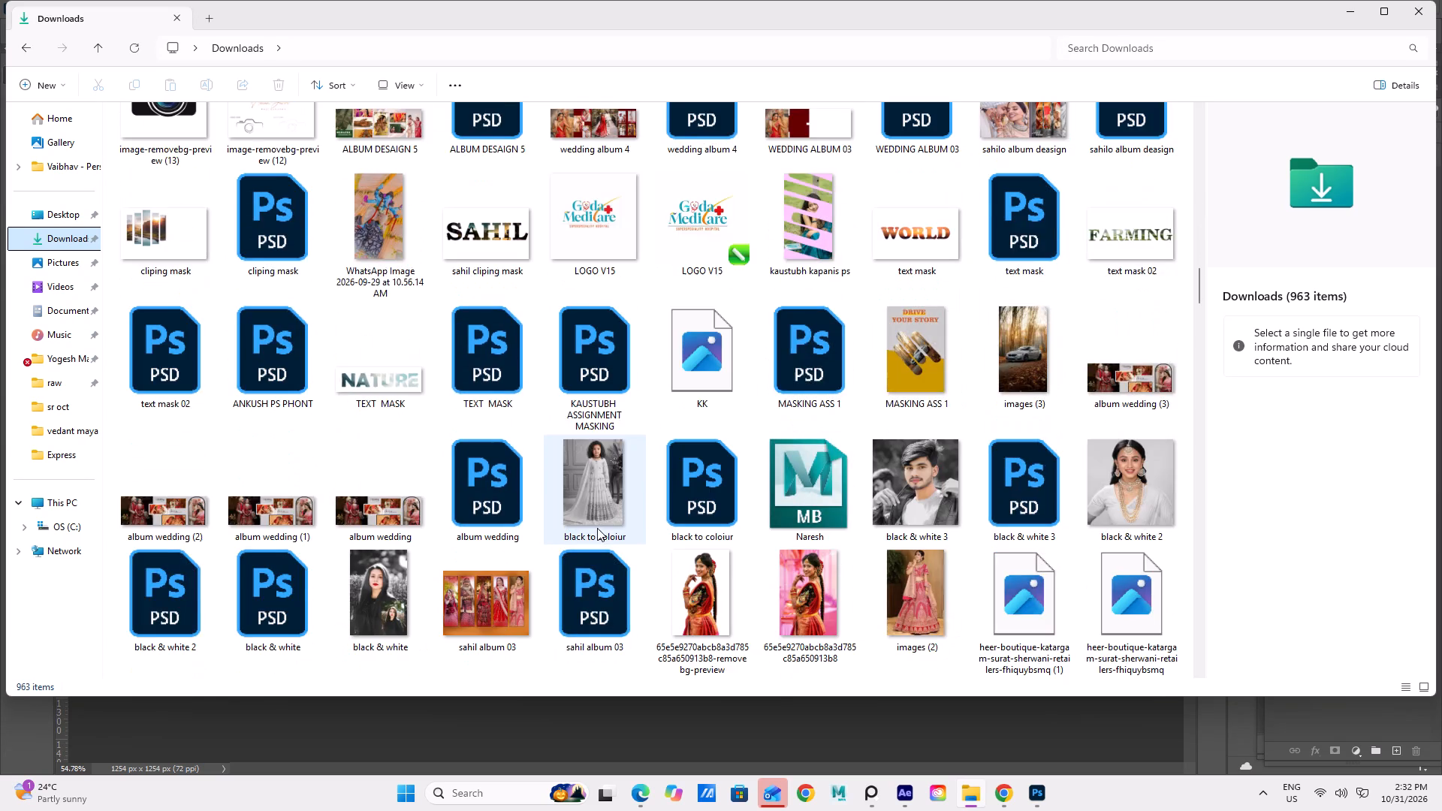
{"action": "scroll", "coordinate": [597, 528], "scroll_direction": "down", "scroll_amount": 13}
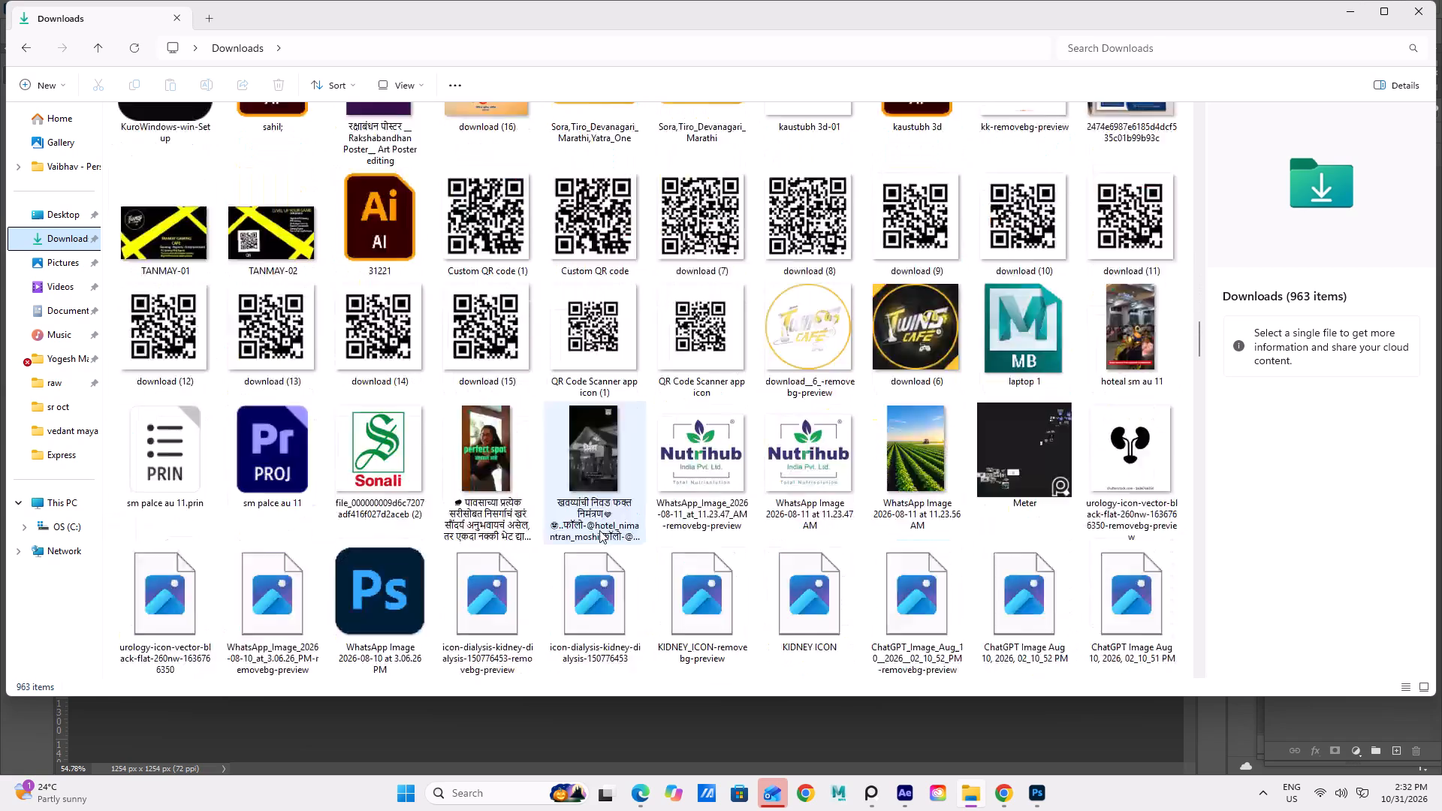
{"action": "scroll", "coordinate": [599, 530], "scroll_direction": "down", "scroll_amount": 4}
{"action": "scroll", "coordinate": [599, 530], "scroll_direction": "up", "scroll_amount": 2}
{"action": "scroll", "coordinate": [600, 530], "scroll_direction": "down", "scroll_amount": 3}
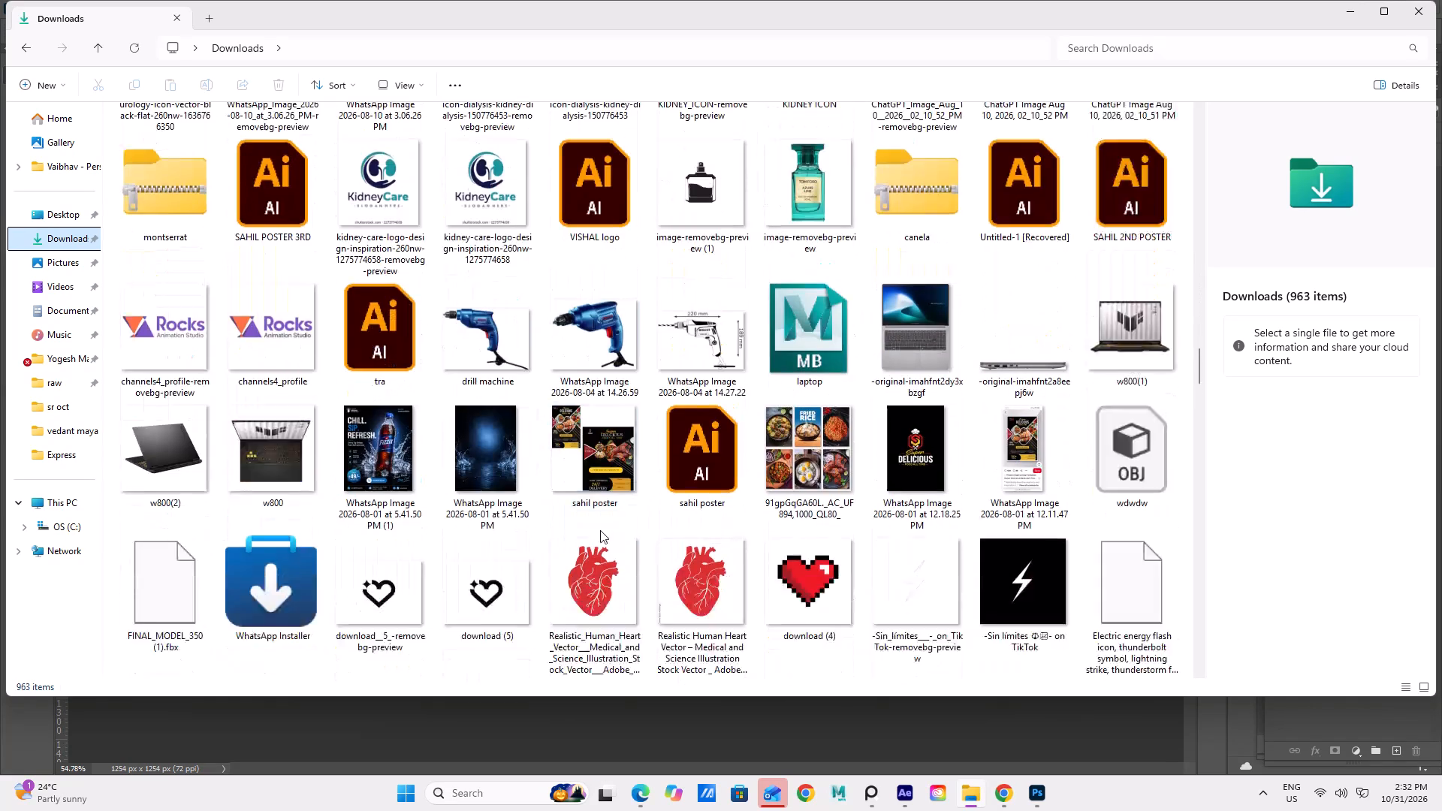
{"action": "scroll", "coordinate": [600, 530], "scroll_direction": "down", "scroll_amount": 3}
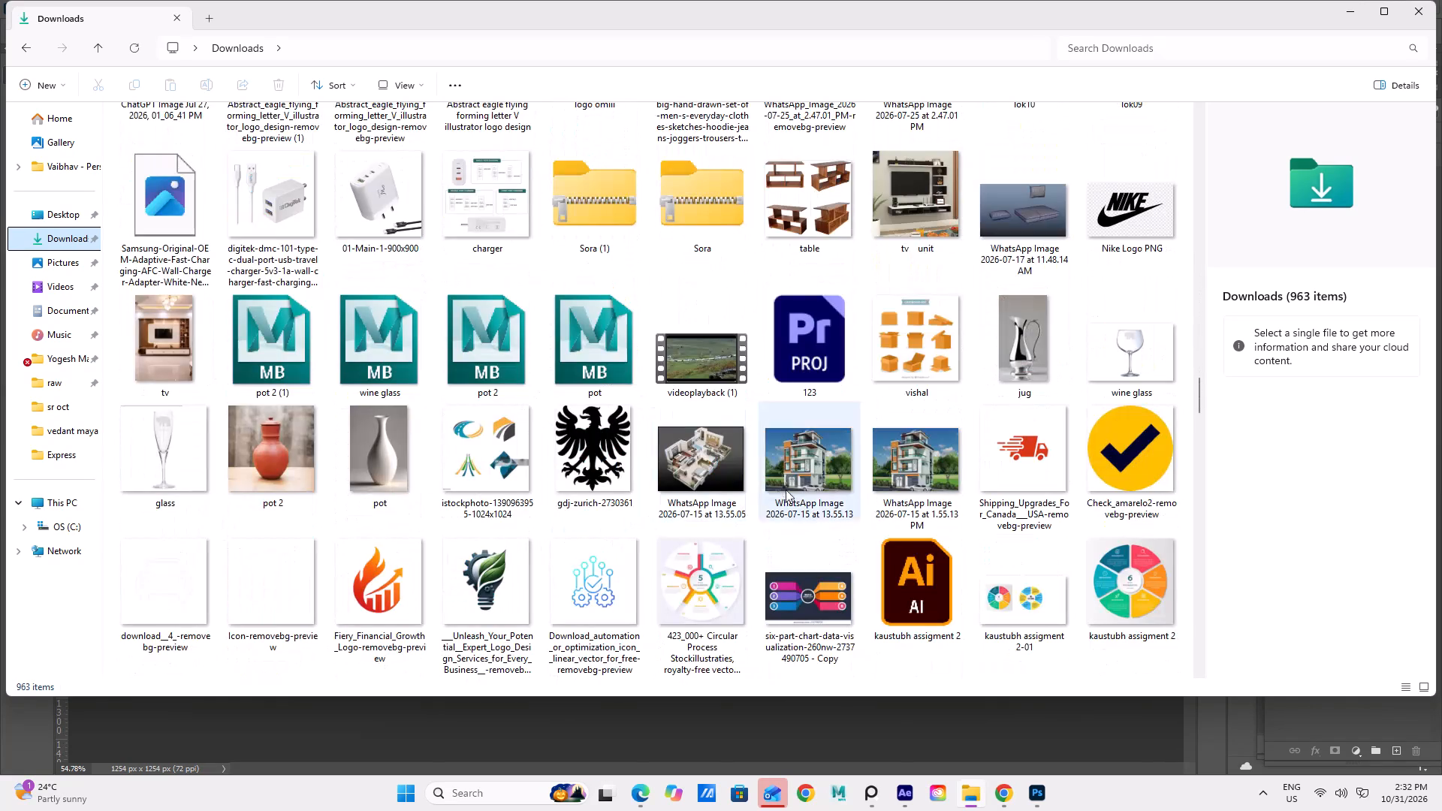
{"action": "scroll", "coordinate": [268, 537], "scroll_direction": "down", "scroll_amount": 2}
{"action": "scroll", "coordinate": [448, 504], "scroll_direction": "down", "scroll_amount": 3}
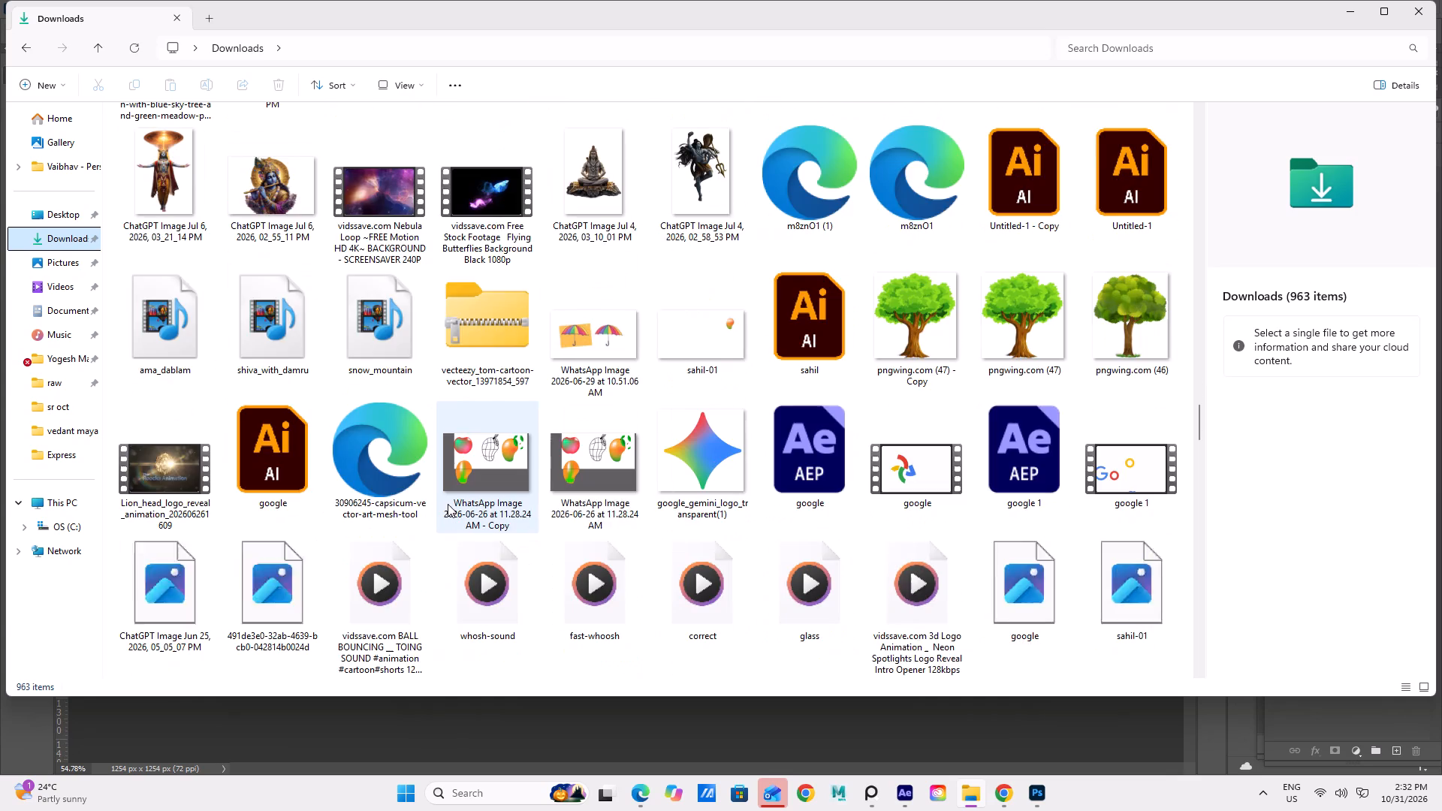
{"action": "scroll", "coordinate": [508, 515], "scroll_direction": "down", "scroll_amount": 10}
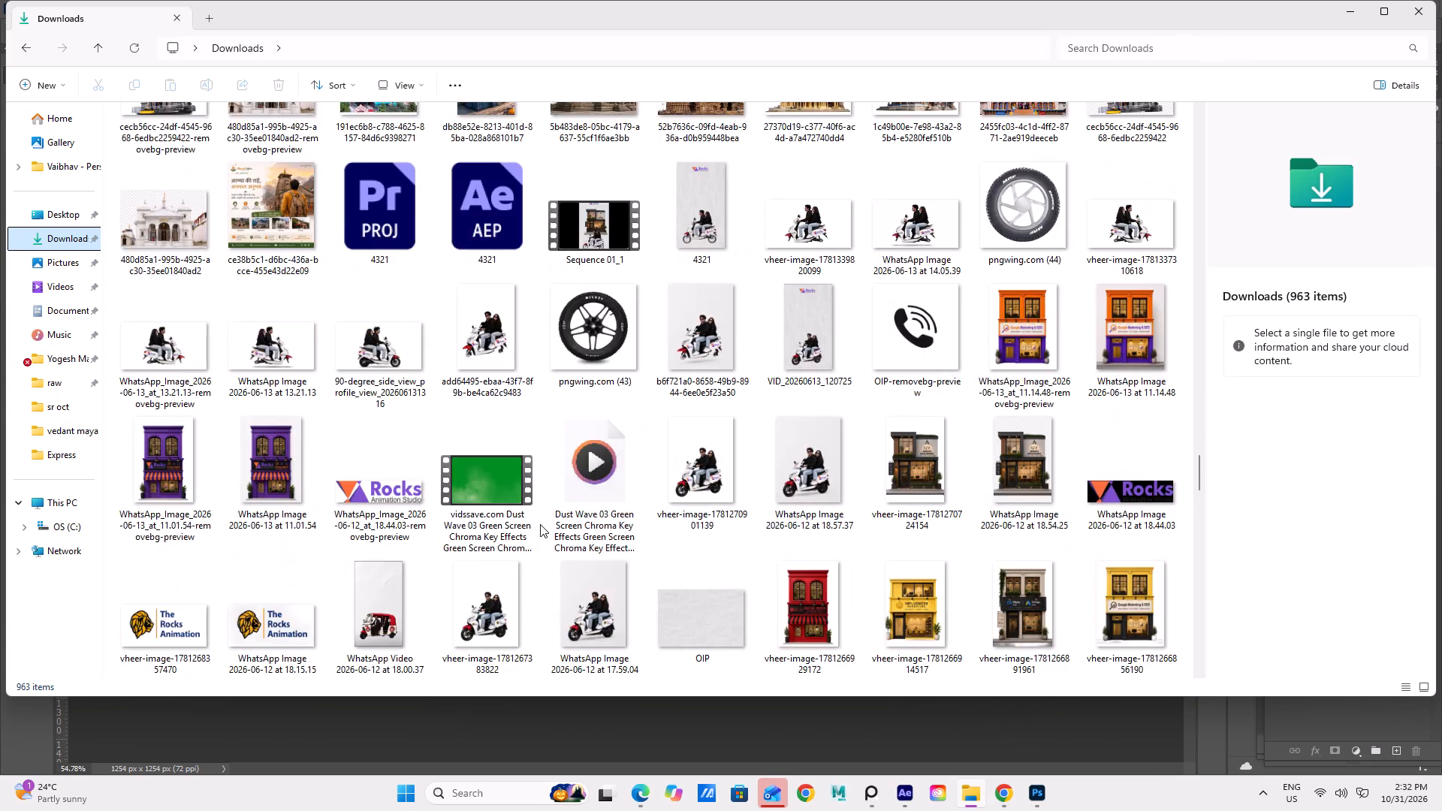
{"action": "scroll", "coordinate": [540, 524], "scroll_direction": "down", "scroll_amount": 2}
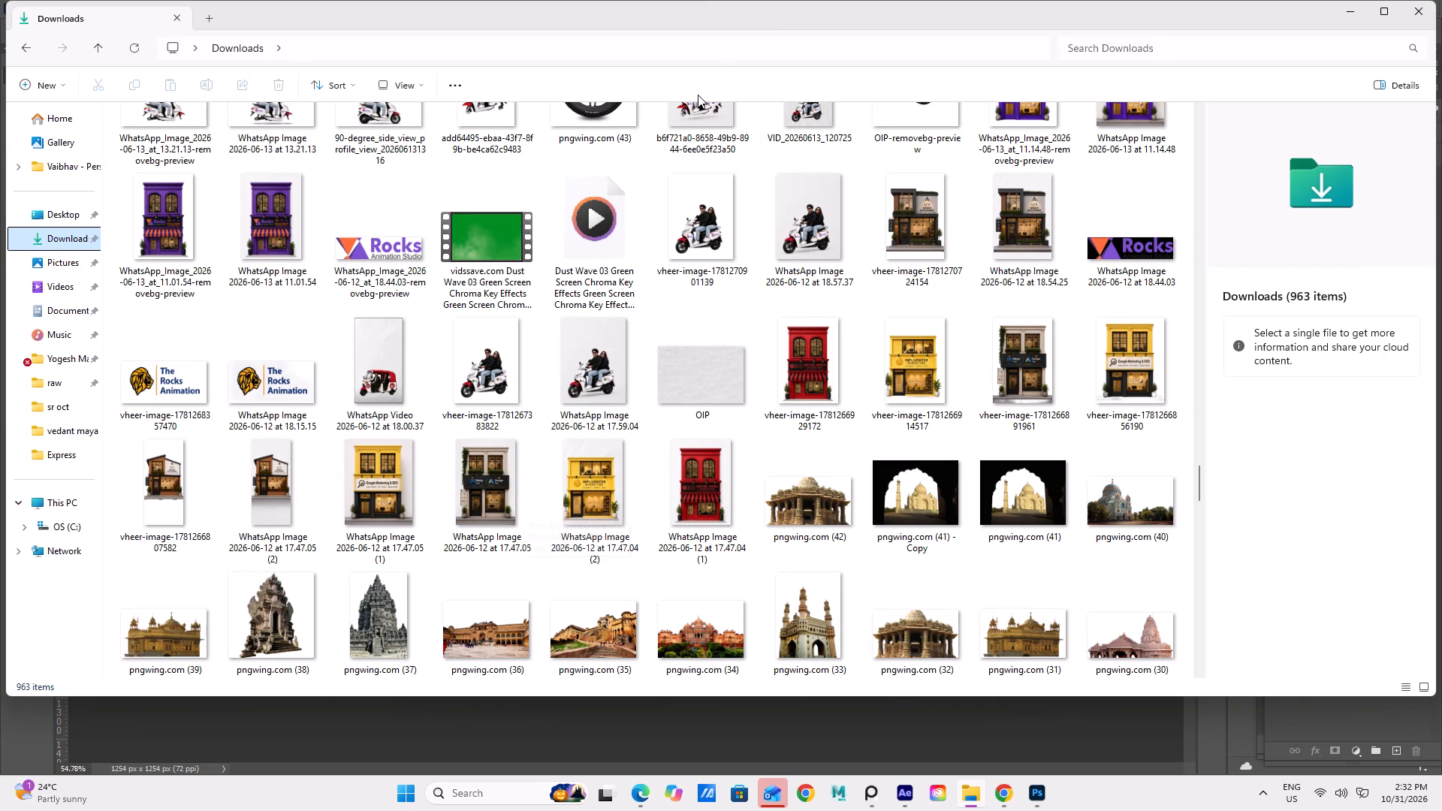
{"action": "scroll", "coordinate": [769, 469], "scroll_direction": "down", "scroll_amount": 2}
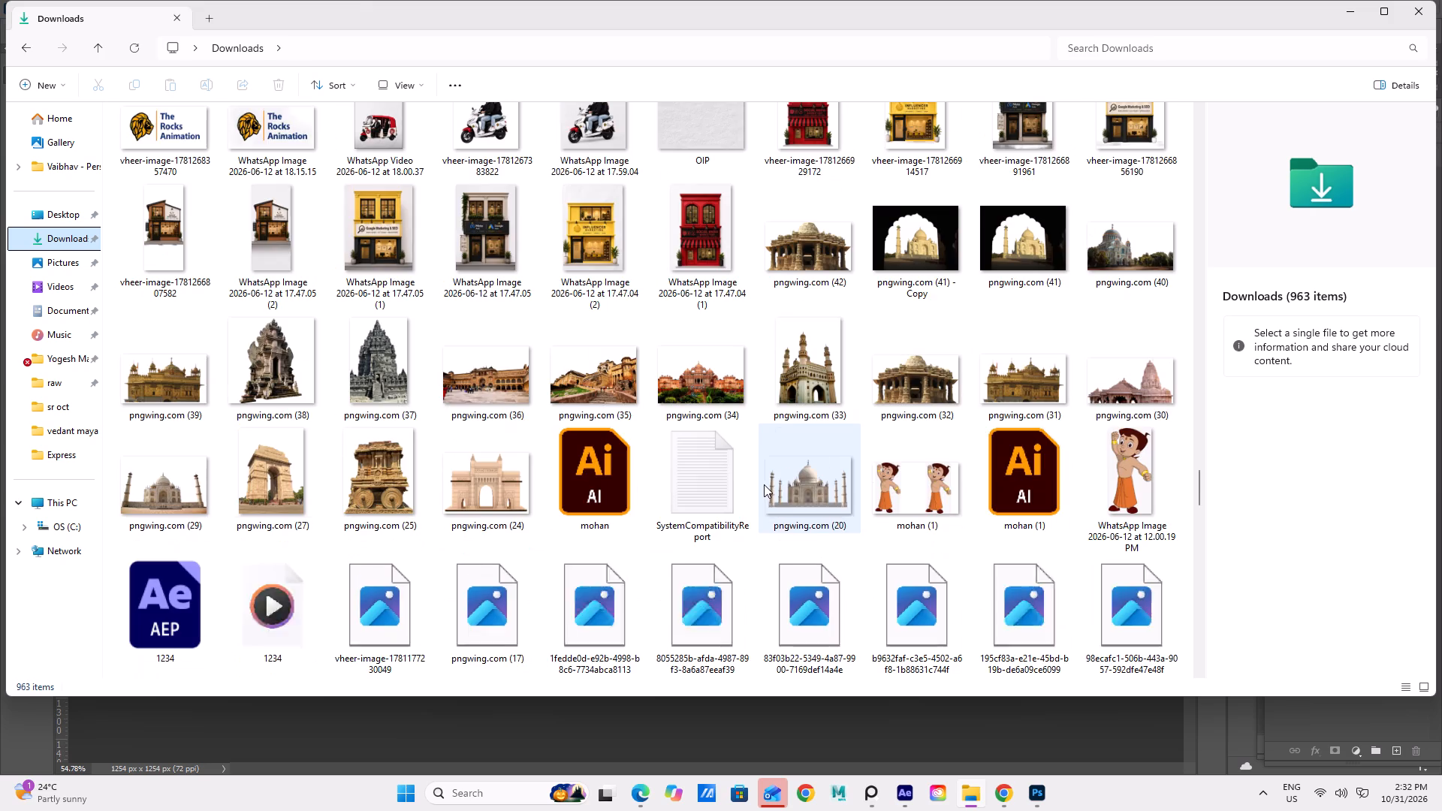
{"action": "scroll", "coordinate": [764, 496], "scroll_direction": "down", "scroll_amount": 2}
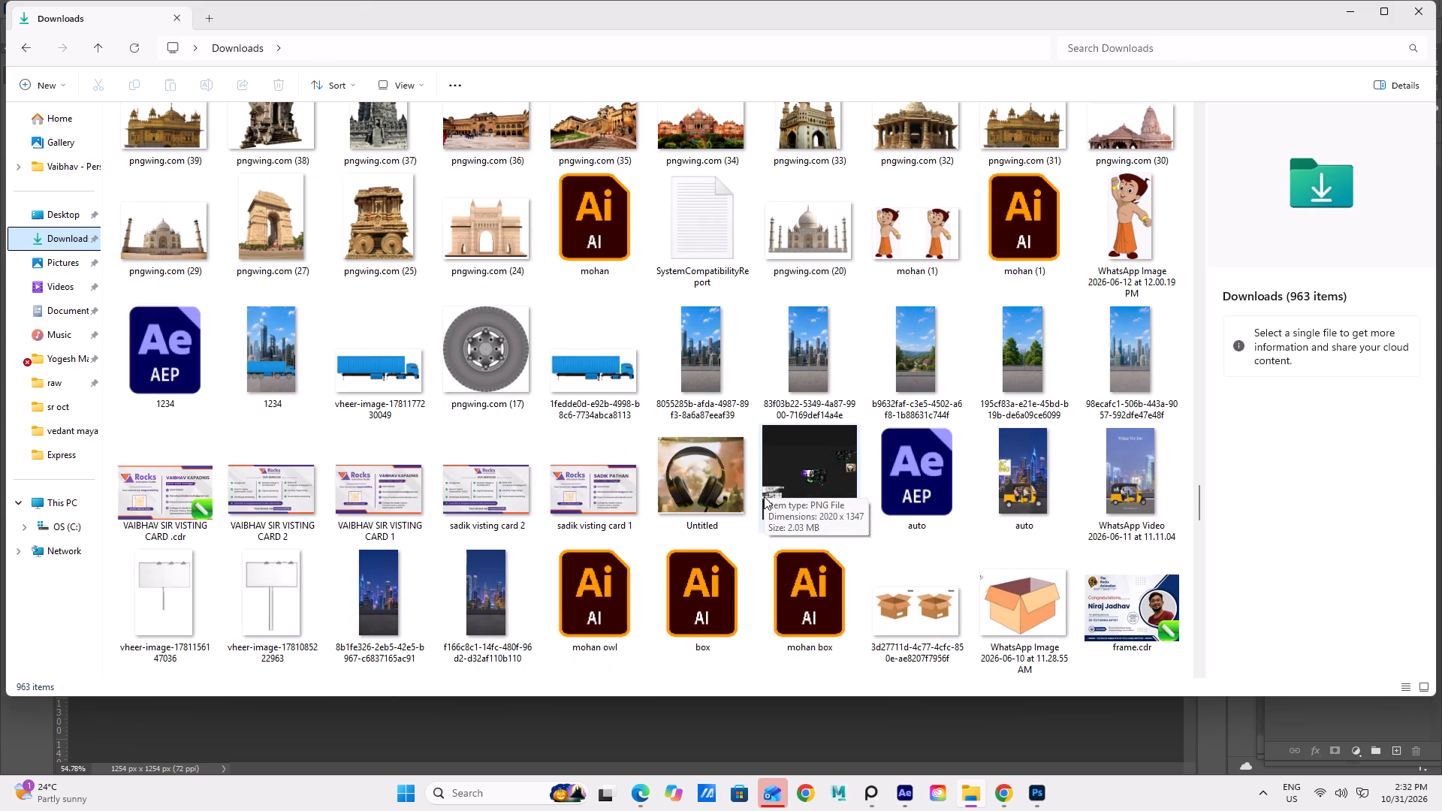
{"action": "scroll", "coordinate": [764, 496], "scroll_direction": "down", "scroll_amount": 8}
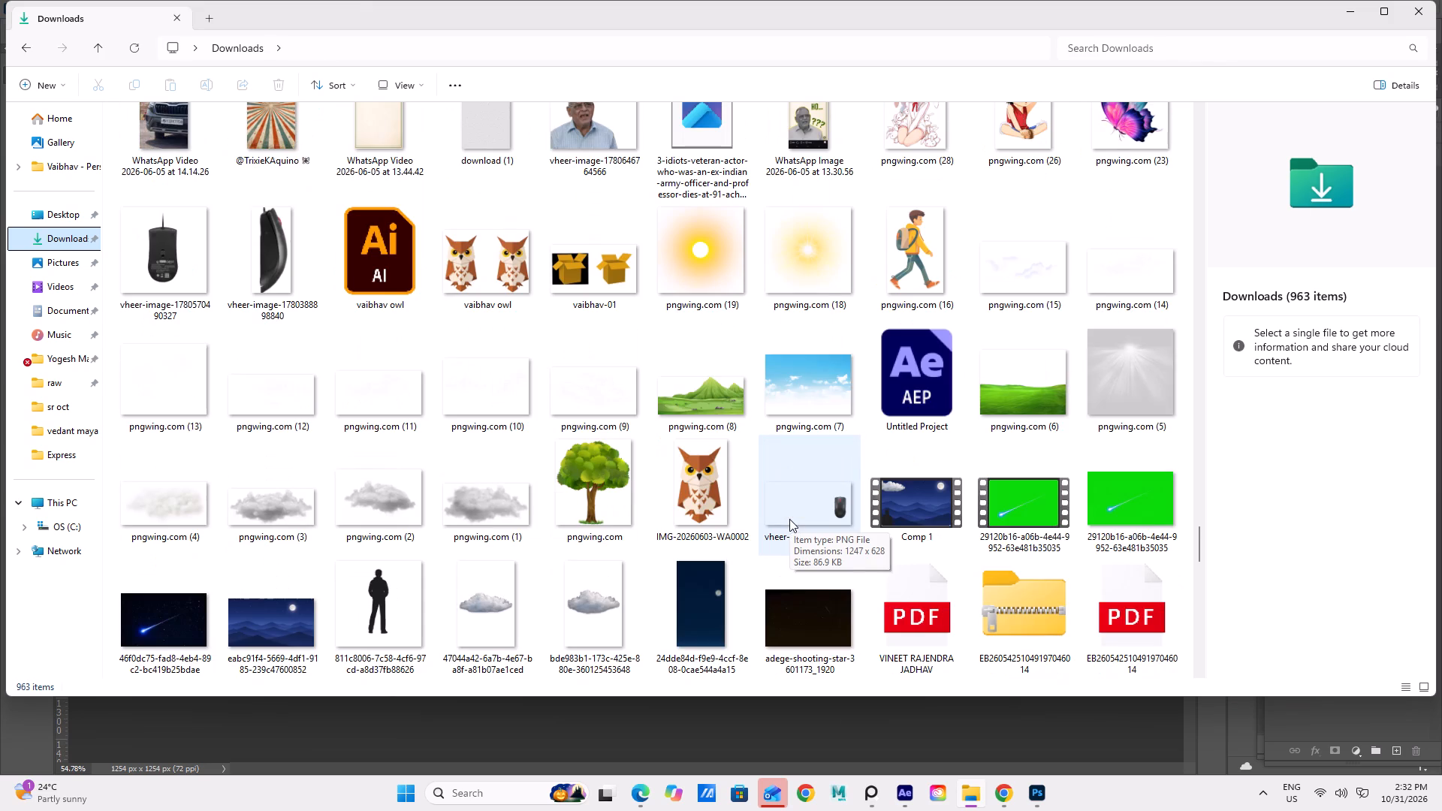
{"action": "scroll", "coordinate": [789, 519], "scroll_direction": "down", "scroll_amount": 10}
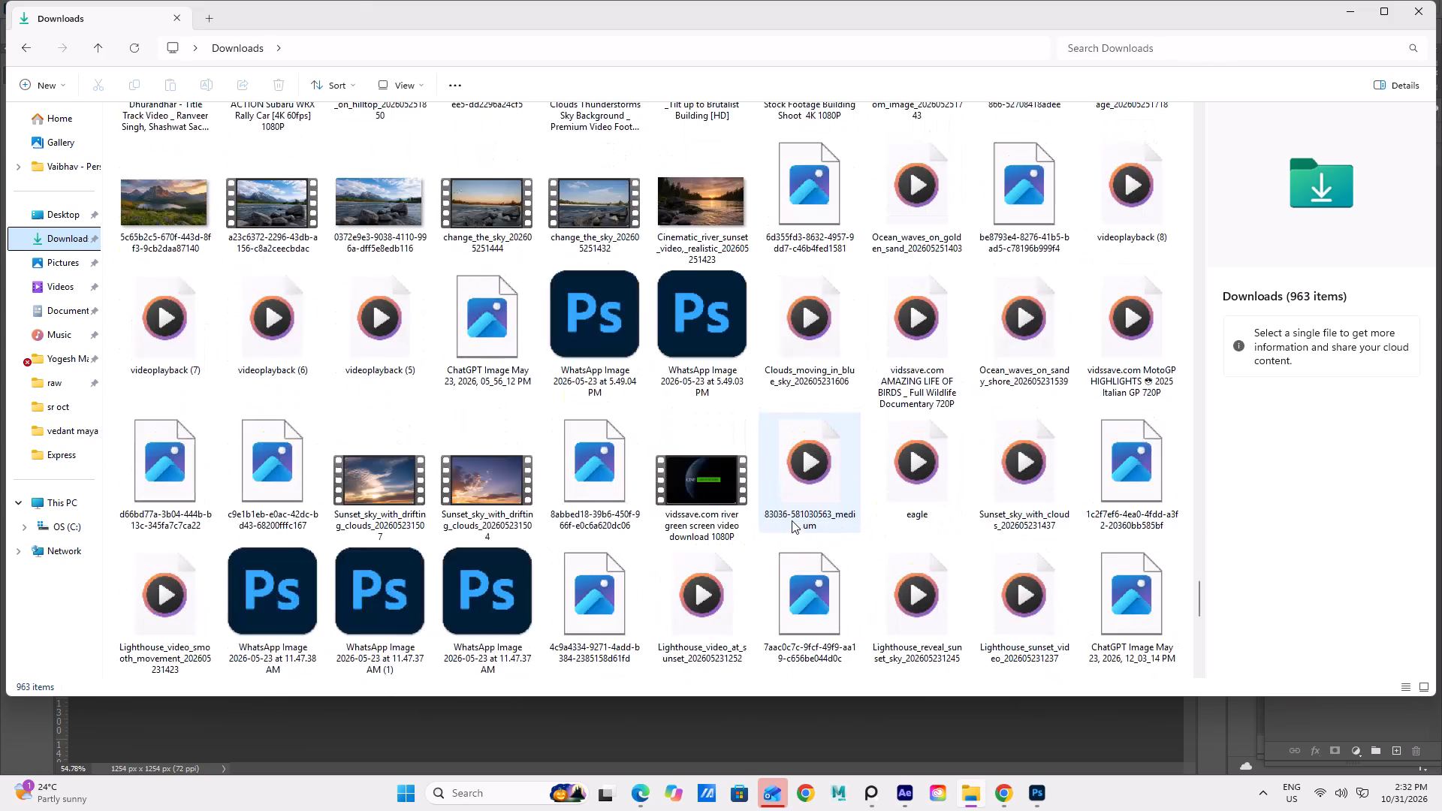
{"action": "scroll", "coordinate": [792, 520], "scroll_direction": "down", "scroll_amount": 14}
{"action": "scroll", "coordinate": [919, 583], "scroll_direction": "down", "scroll_amount": 4}
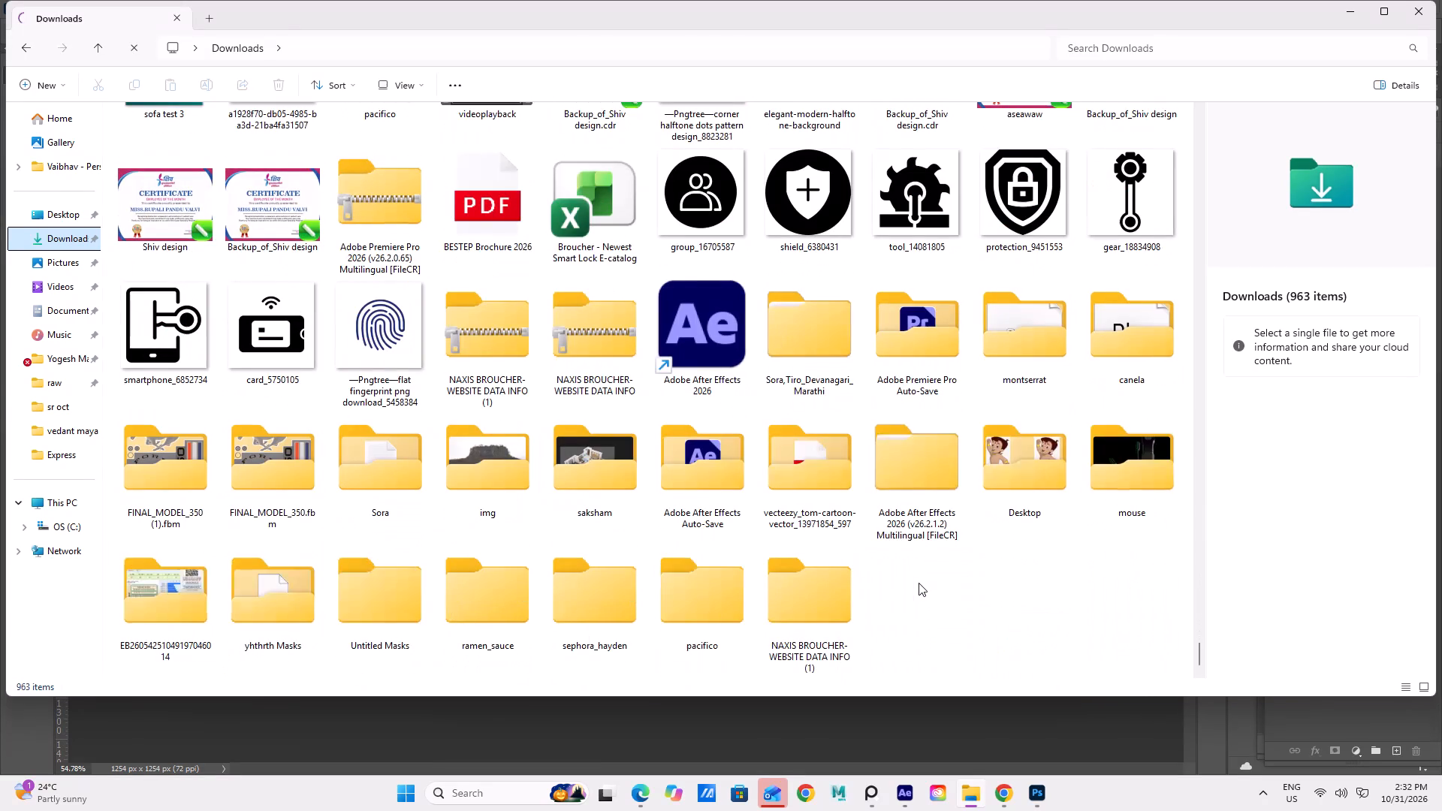
{"action": "scroll", "coordinate": [919, 583], "scroll_direction": "down", "scroll_amount": 7}
{"action": "scroll", "coordinate": [713, 810], "scroll_direction": "down", "scroll_amount": 2}
Look back through the Downloads folder from the oldest items to the August logo and poster files.
{"action": "scroll", "coordinate": [1082, 620], "scroll_direction": "up", "scroll_amount": 4}
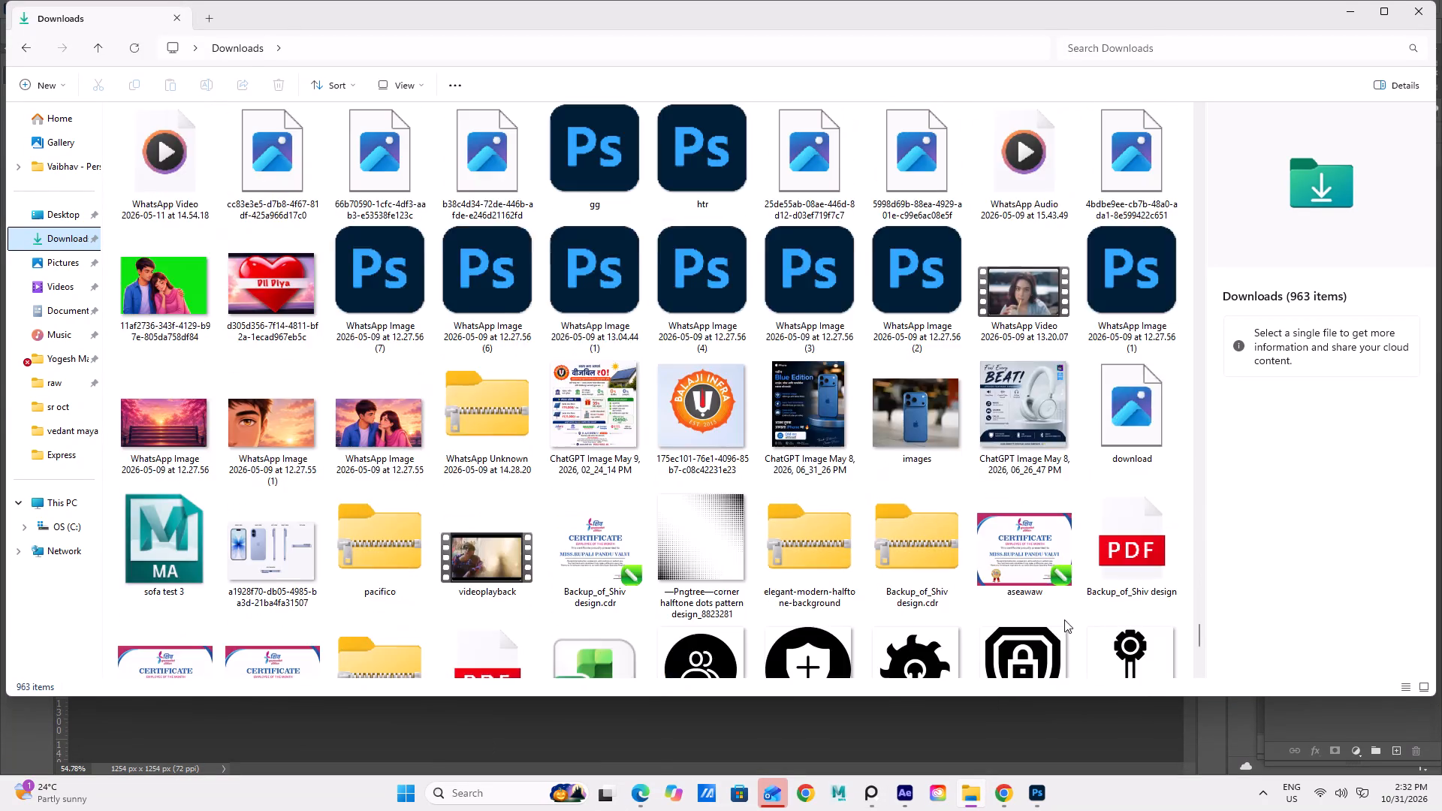
{"action": "scroll", "coordinate": [903, 577], "scroll_direction": "up", "scroll_amount": 11}
{"action": "scroll", "coordinate": [836, 586], "scroll_direction": "up", "scroll_amount": 5}
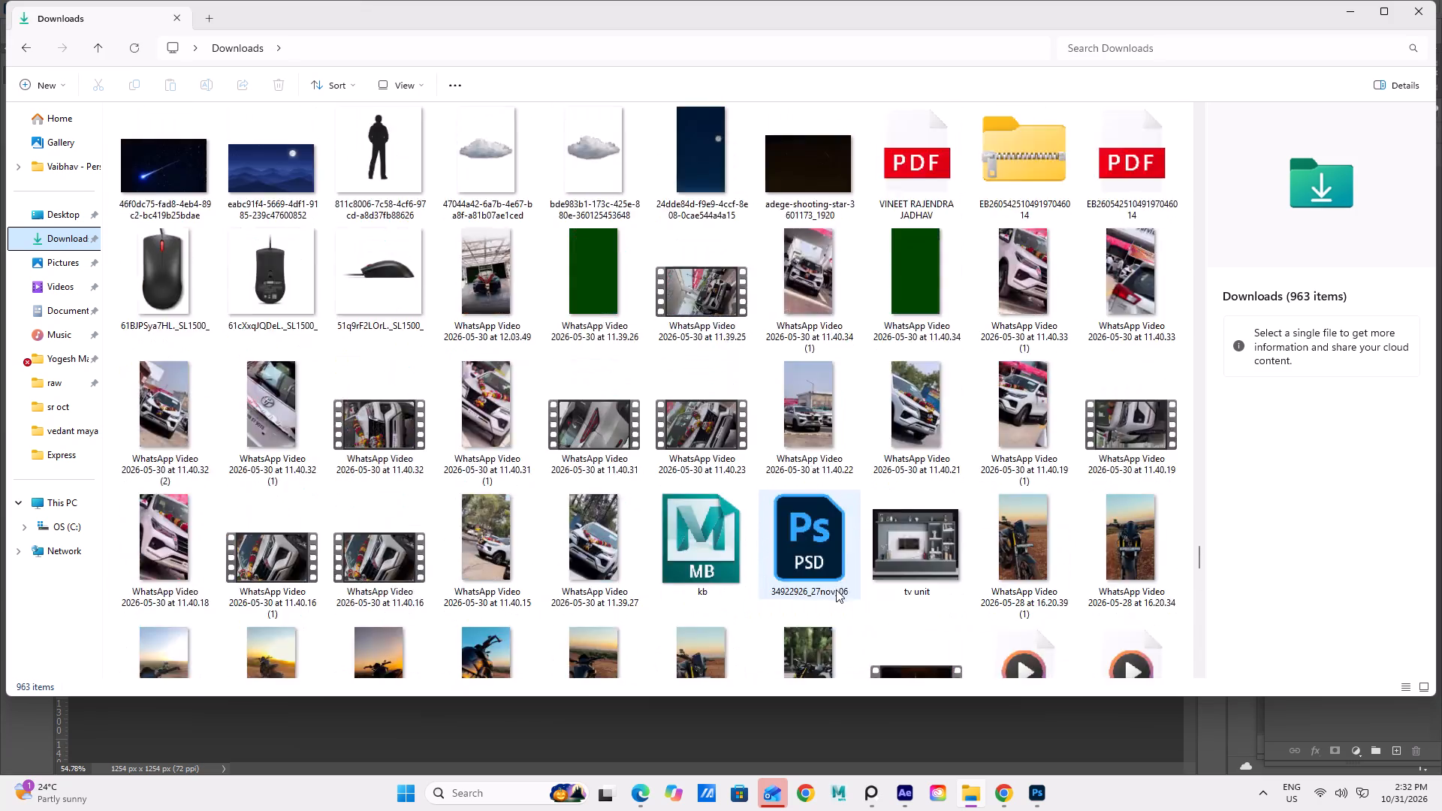
{"action": "scroll", "coordinate": [836, 589], "scroll_direction": "up", "scroll_amount": 7}
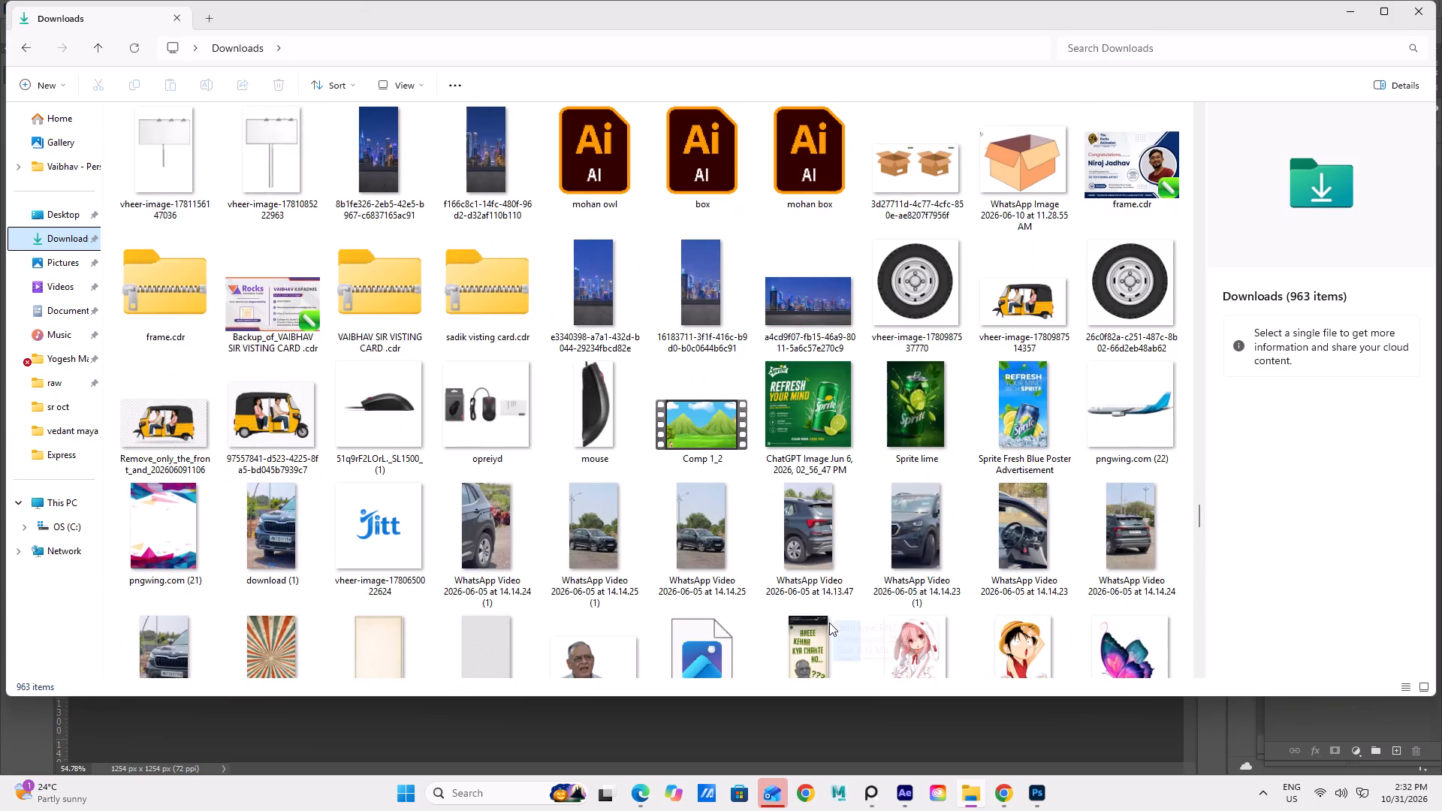
{"action": "scroll", "coordinate": [828, 628], "scroll_direction": "up", "scroll_amount": 3}
{"action": "scroll", "coordinate": [820, 644], "scroll_direction": "down", "scroll_amount": 2}
{"action": "scroll", "coordinate": [820, 644], "scroll_direction": "up", "scroll_amount": 3}
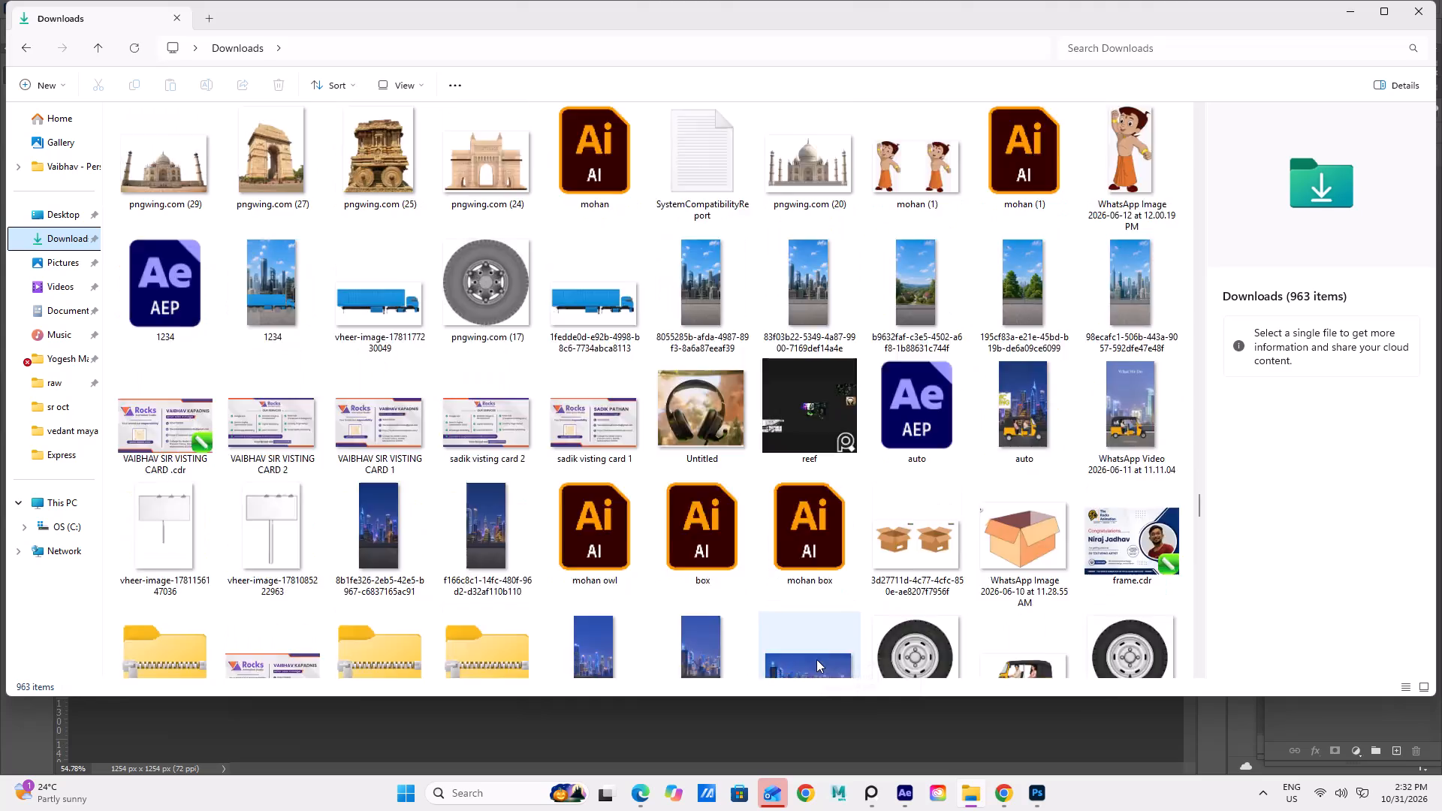
{"action": "scroll", "coordinate": [816, 659], "scroll_direction": "up", "scroll_amount": 11}
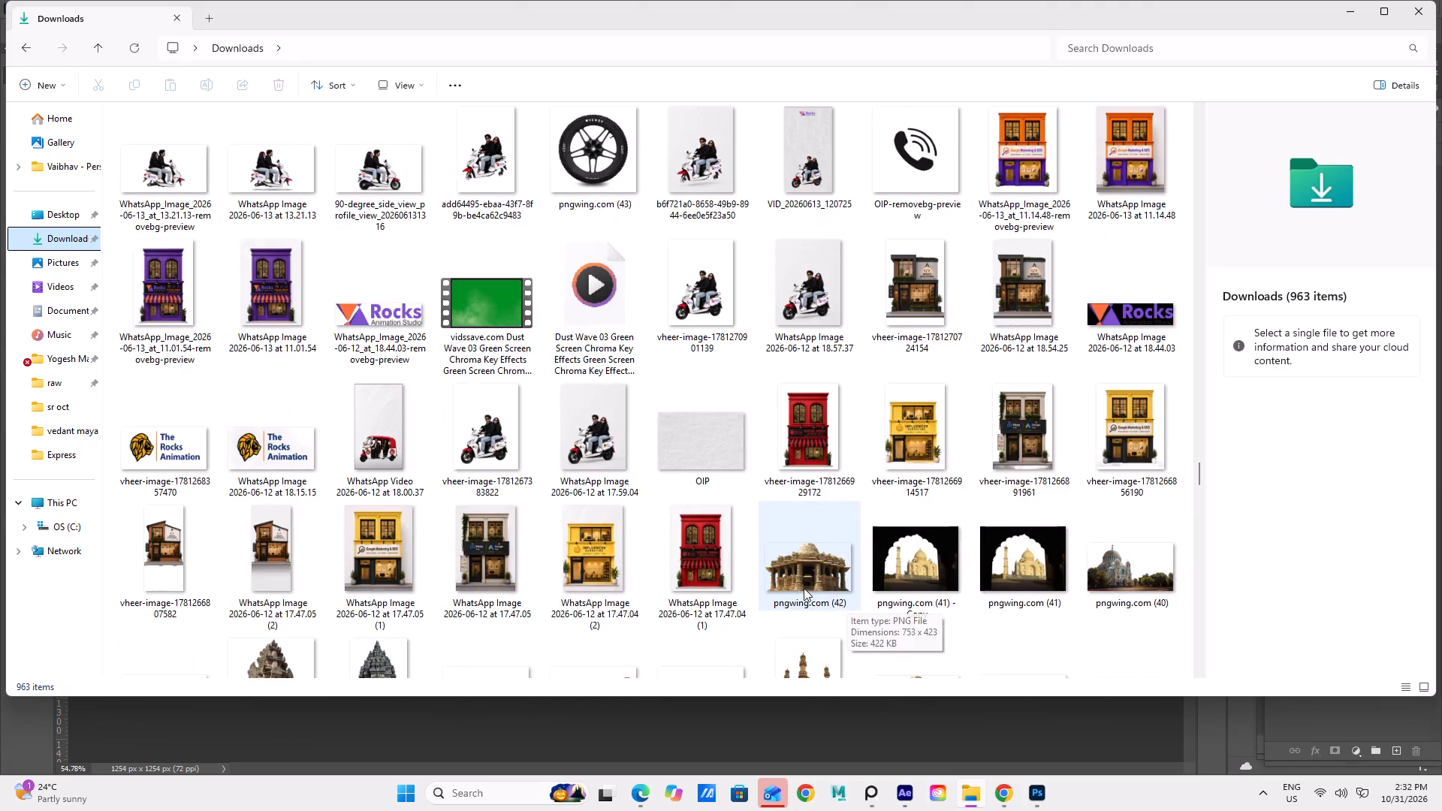
{"action": "scroll", "coordinate": [796, 581], "scroll_direction": "up", "scroll_amount": 7}
{"action": "scroll", "coordinate": [689, 494], "scroll_direction": "up", "scroll_amount": 1}
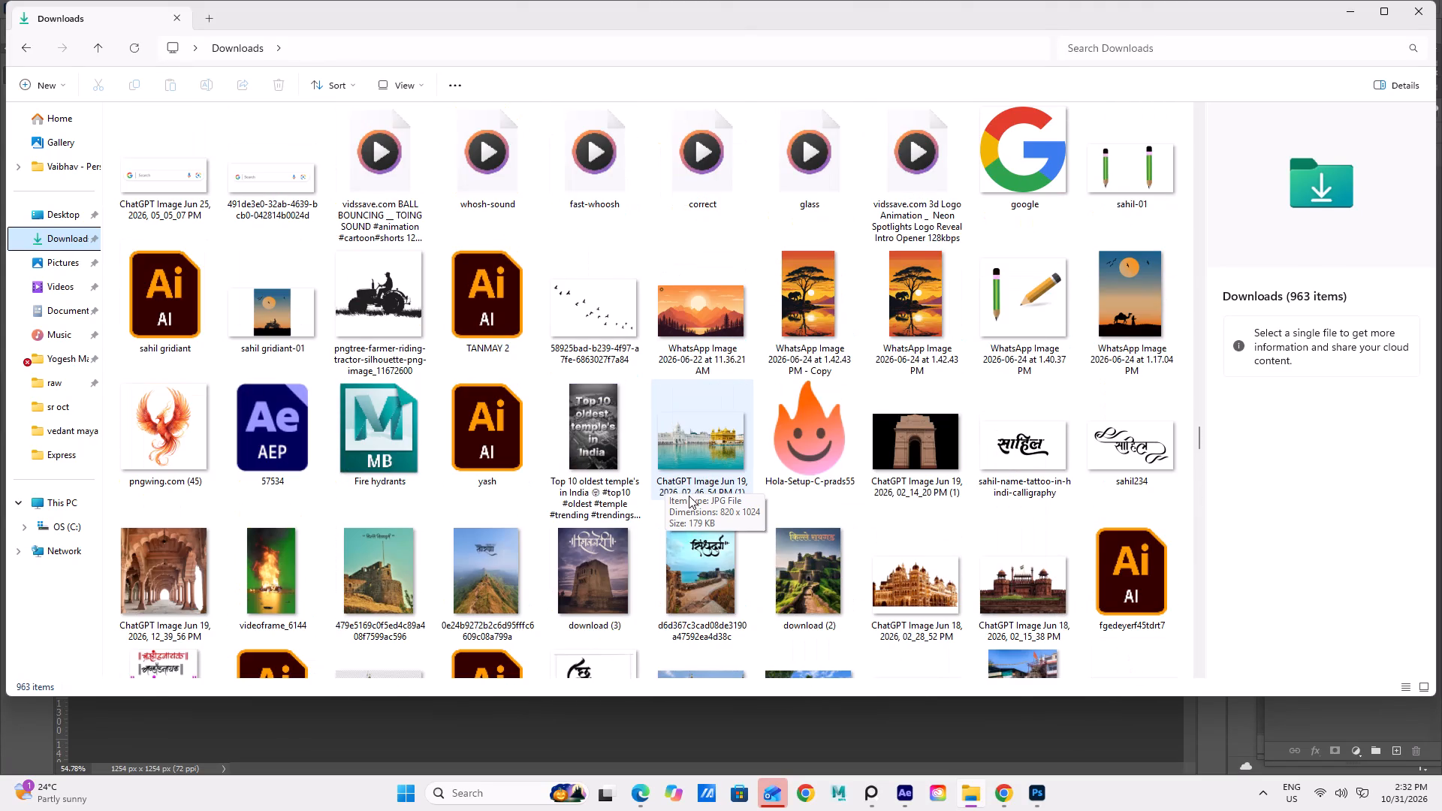
{"action": "scroll", "coordinate": [1, 646], "scroll_direction": "up", "scroll_amount": 1}
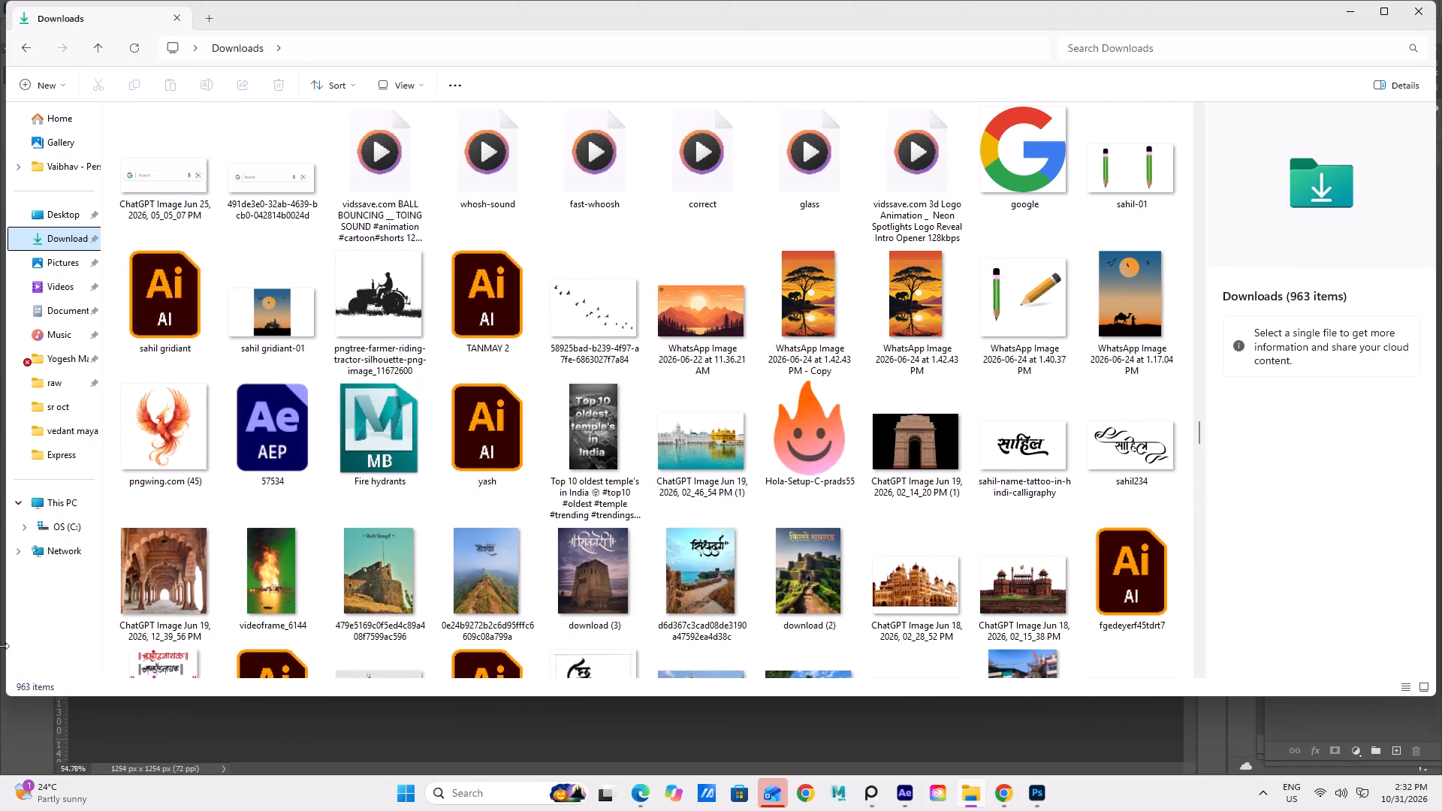
{"action": "scroll", "coordinate": [347, 524], "scroll_direction": "up", "scroll_amount": 5}
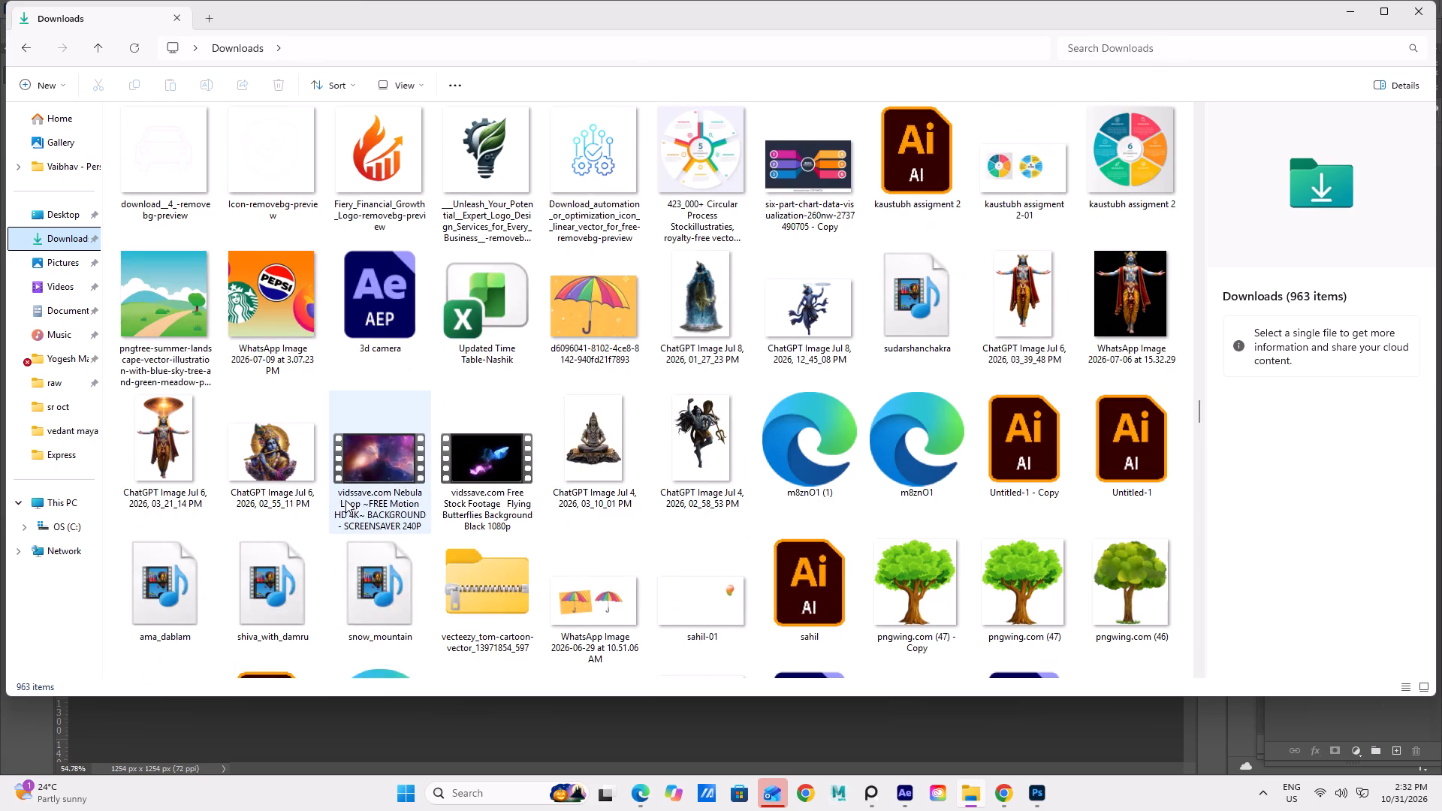
{"action": "scroll", "coordinate": [336, 481], "scroll_direction": "up", "scroll_amount": 5}
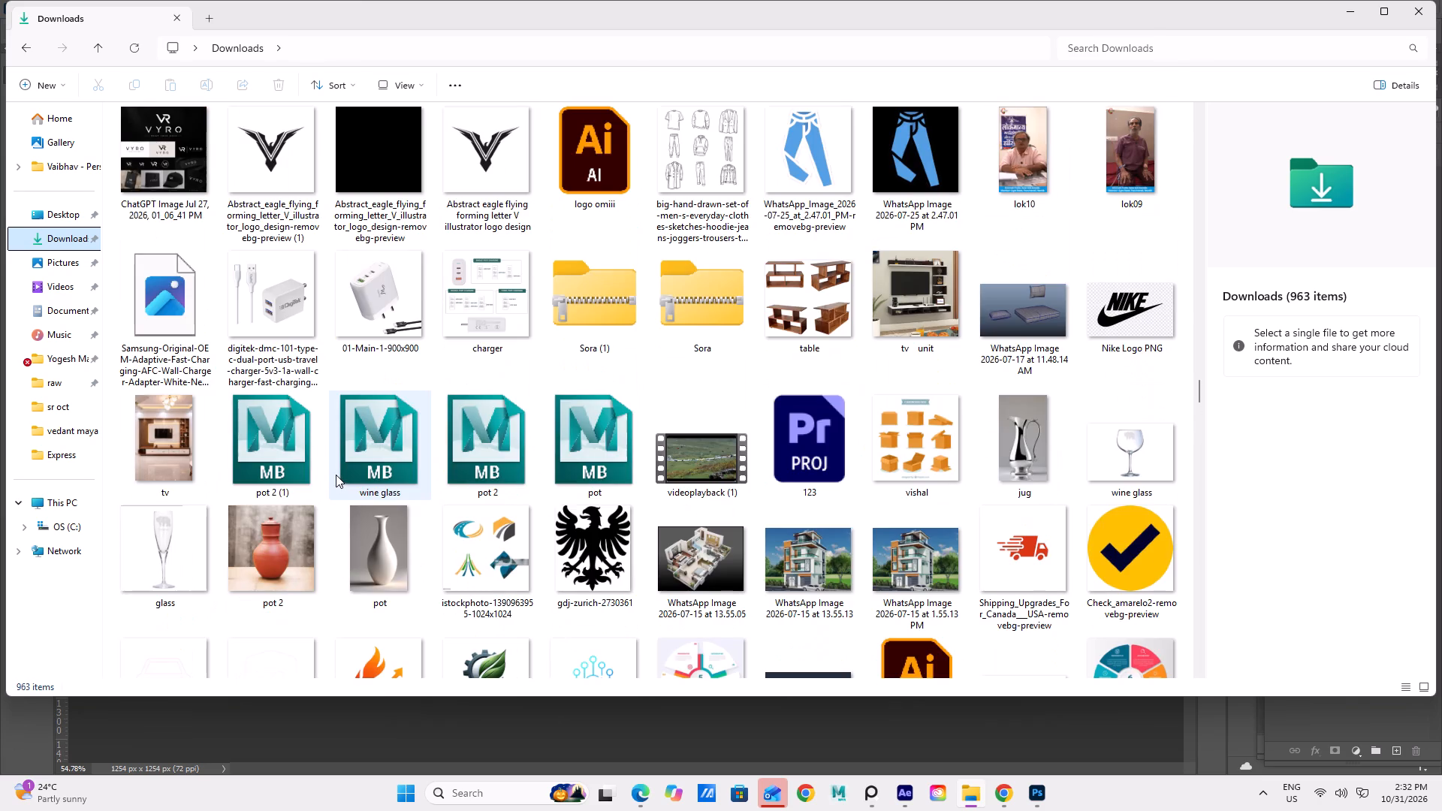
{"action": "scroll", "coordinate": [336, 473], "scroll_direction": "up", "scroll_amount": 5}
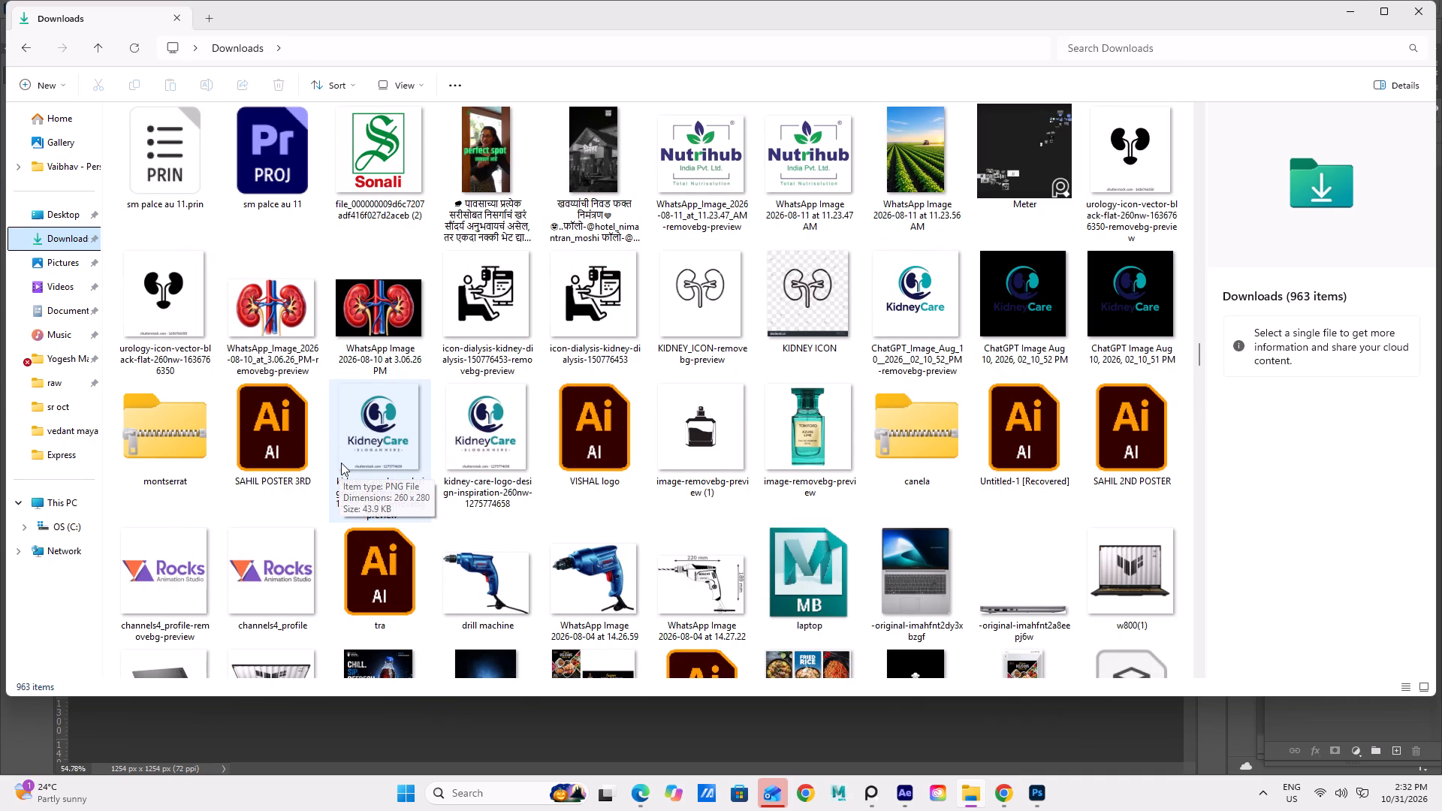
Preview the background-removed KidneyCare logo and open the original WEBP version of the logo beside it for viewing.
{"action": "left_click", "coordinate": [391, 449]}
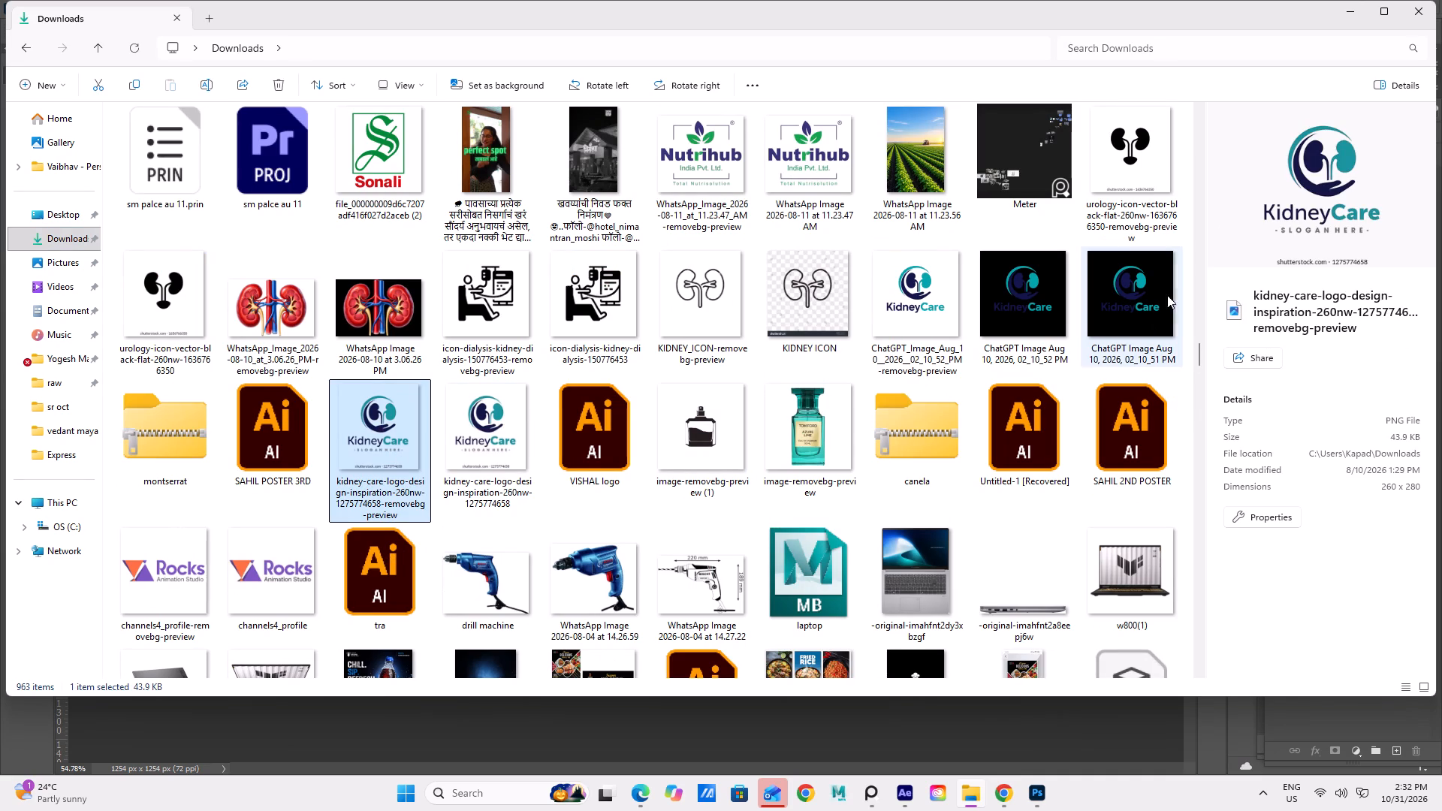
{"action": "right_click", "coordinate": [1255, 203]}
{"action": "left_click", "coordinate": [462, 430]}
{"action": "right_click_drag", "start_coordinate": [462, 430], "coordinate": [474, 428]}
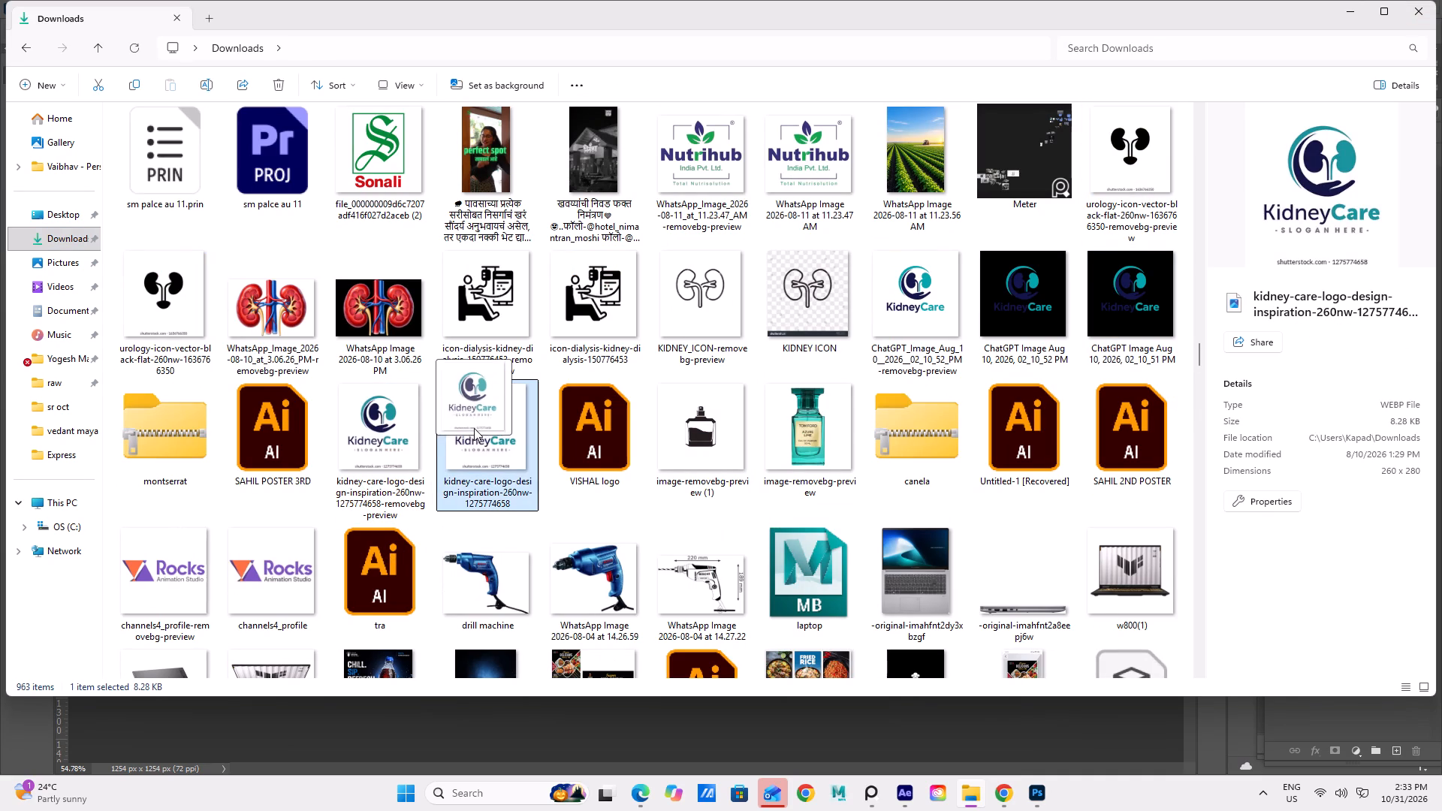
{"action": "right_click_drag", "start_coordinate": [474, 428], "coordinate": [477, 427]}
{"action": "right_click", "coordinate": [478, 426]}
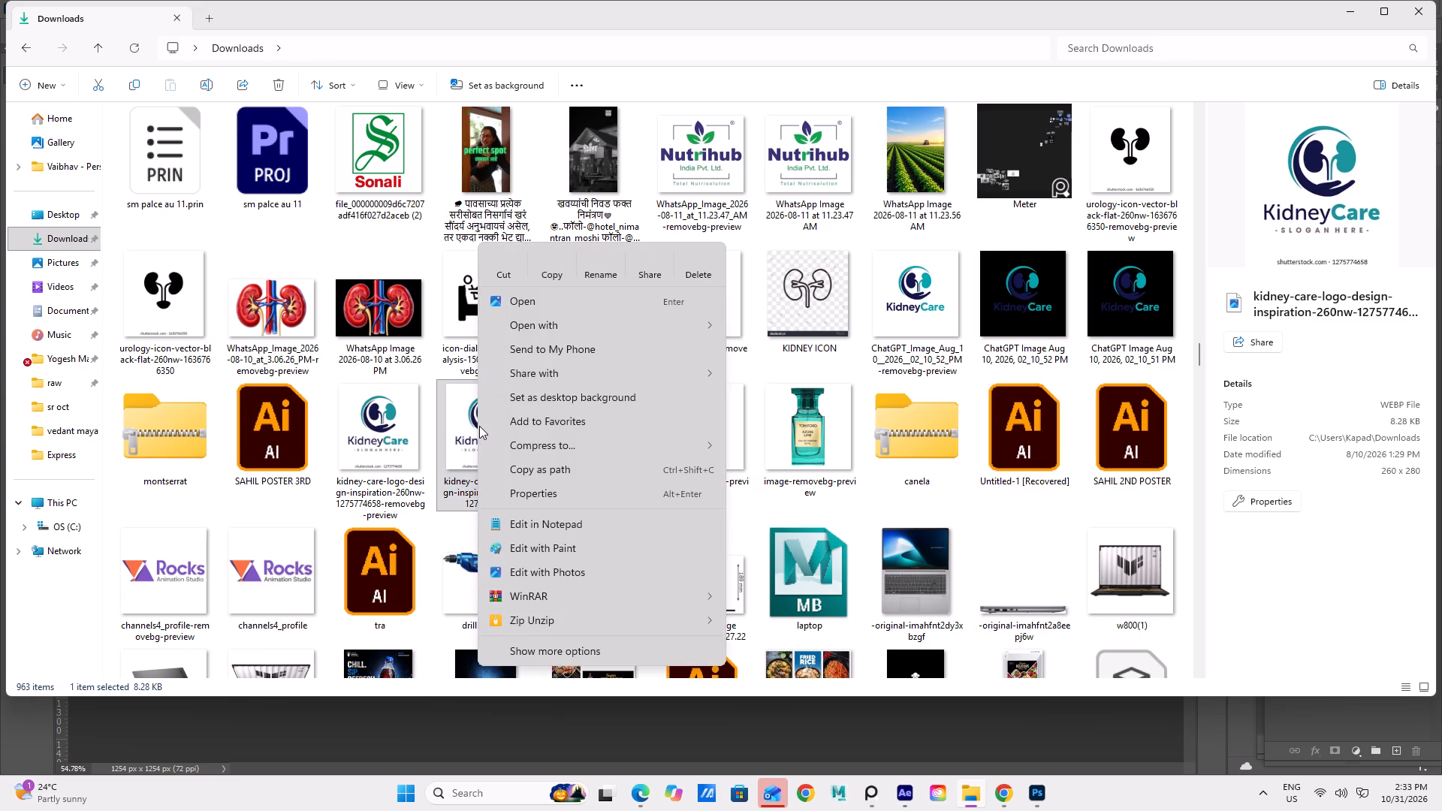
{"action": "triple_click", "coordinate": [467, 435]}
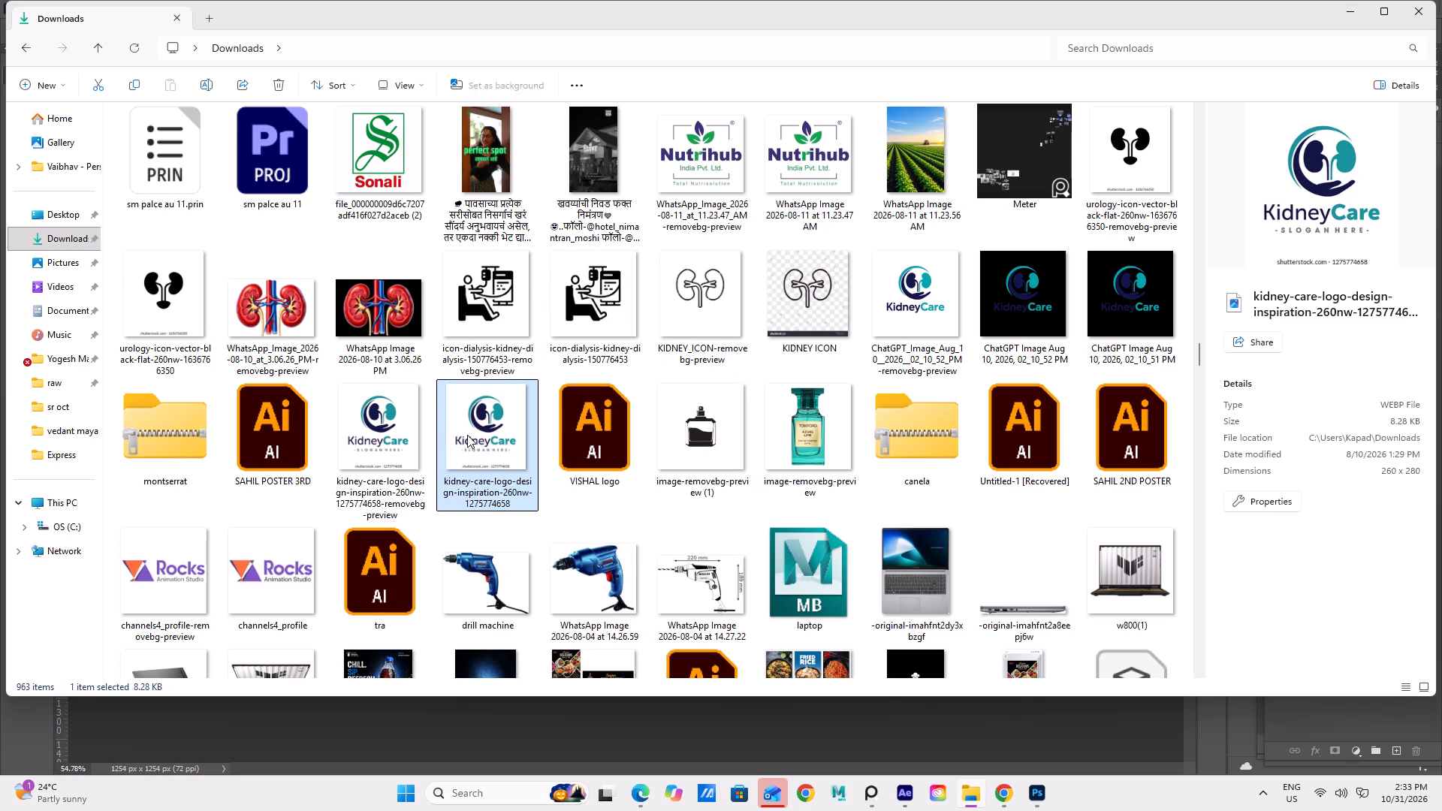
{"action": "double_click", "coordinate": [467, 435]}
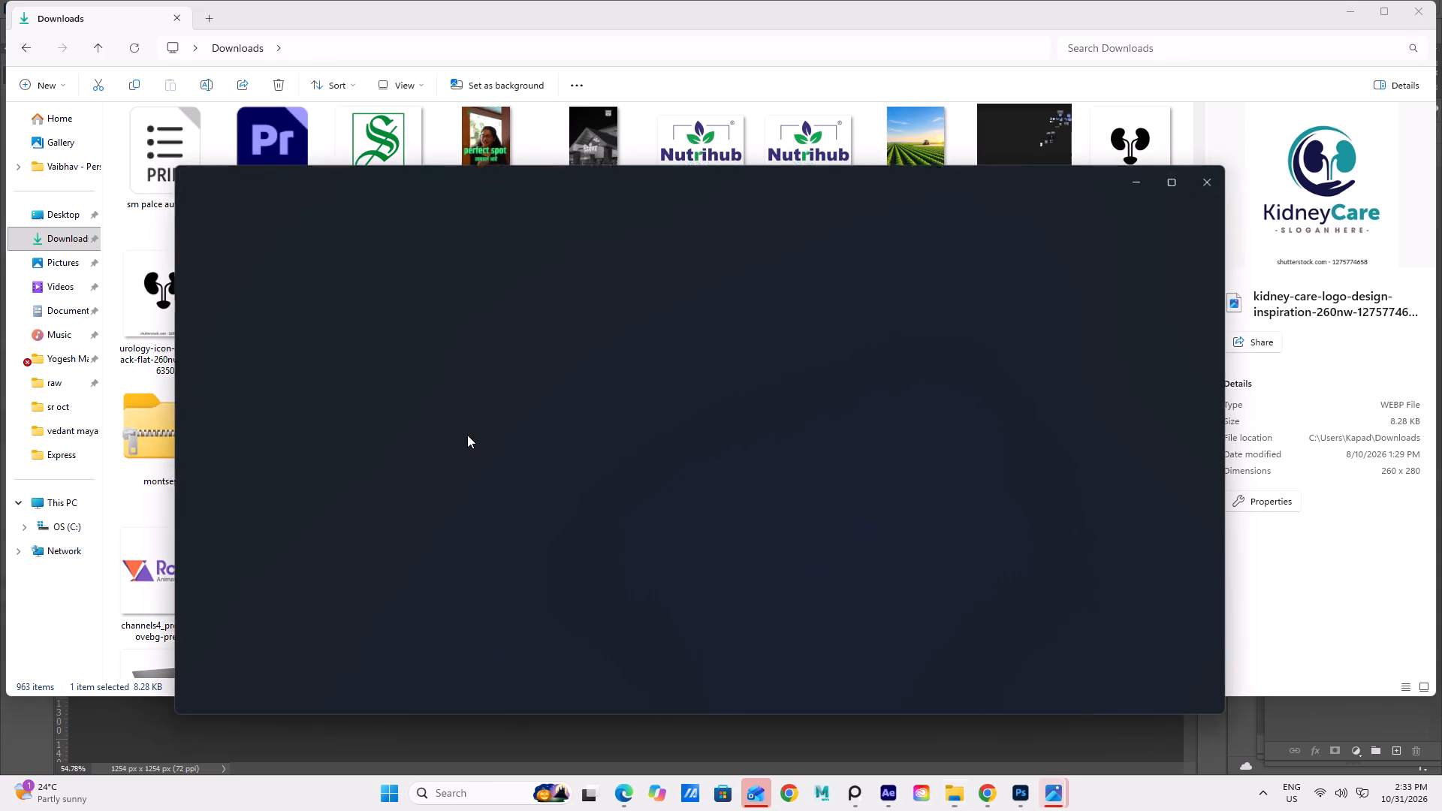
Save the opened KidneyCare WEBP logo to the Downloads folder under its existing name, replacing the original file, and close the image viewer.
{"action": "right_click_drag", "start_coordinate": [647, 466], "coordinate": [638, 463]}
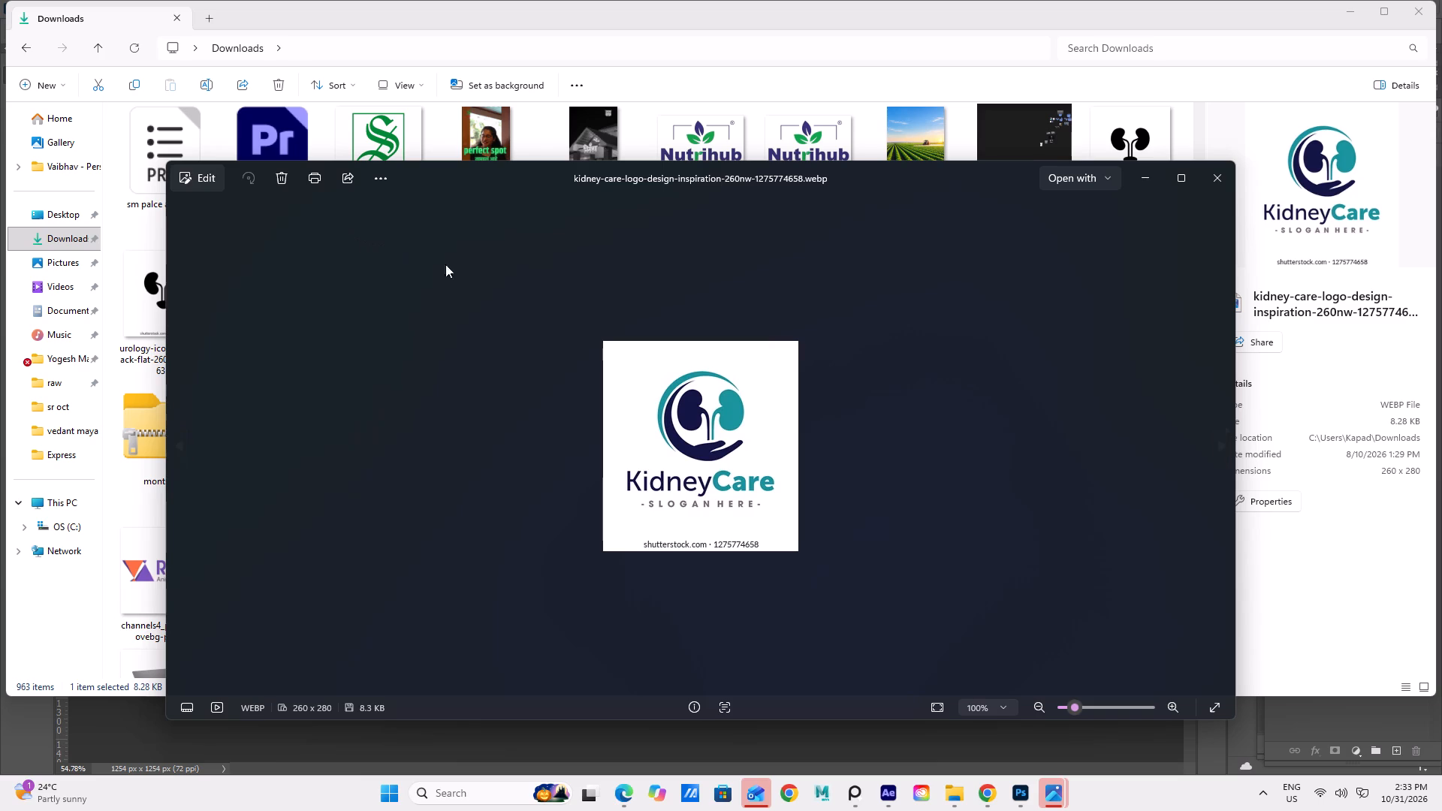
{"action": "right_click_drag", "start_coordinate": [720, 416], "coordinate": [706, 418]}
{"action": "key", "text": "ctrl+s"}
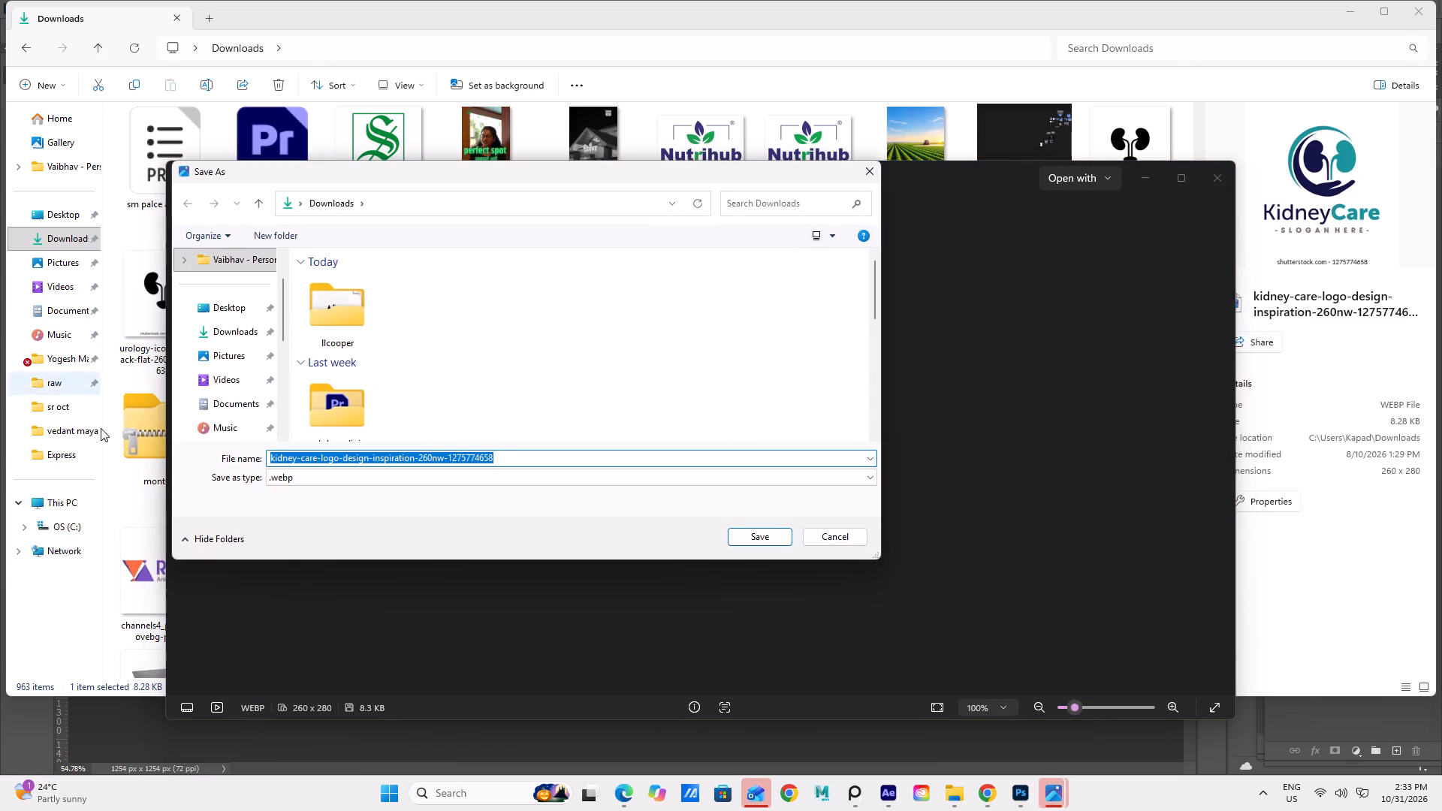
{"action": "left_click", "coordinate": [229, 332]}
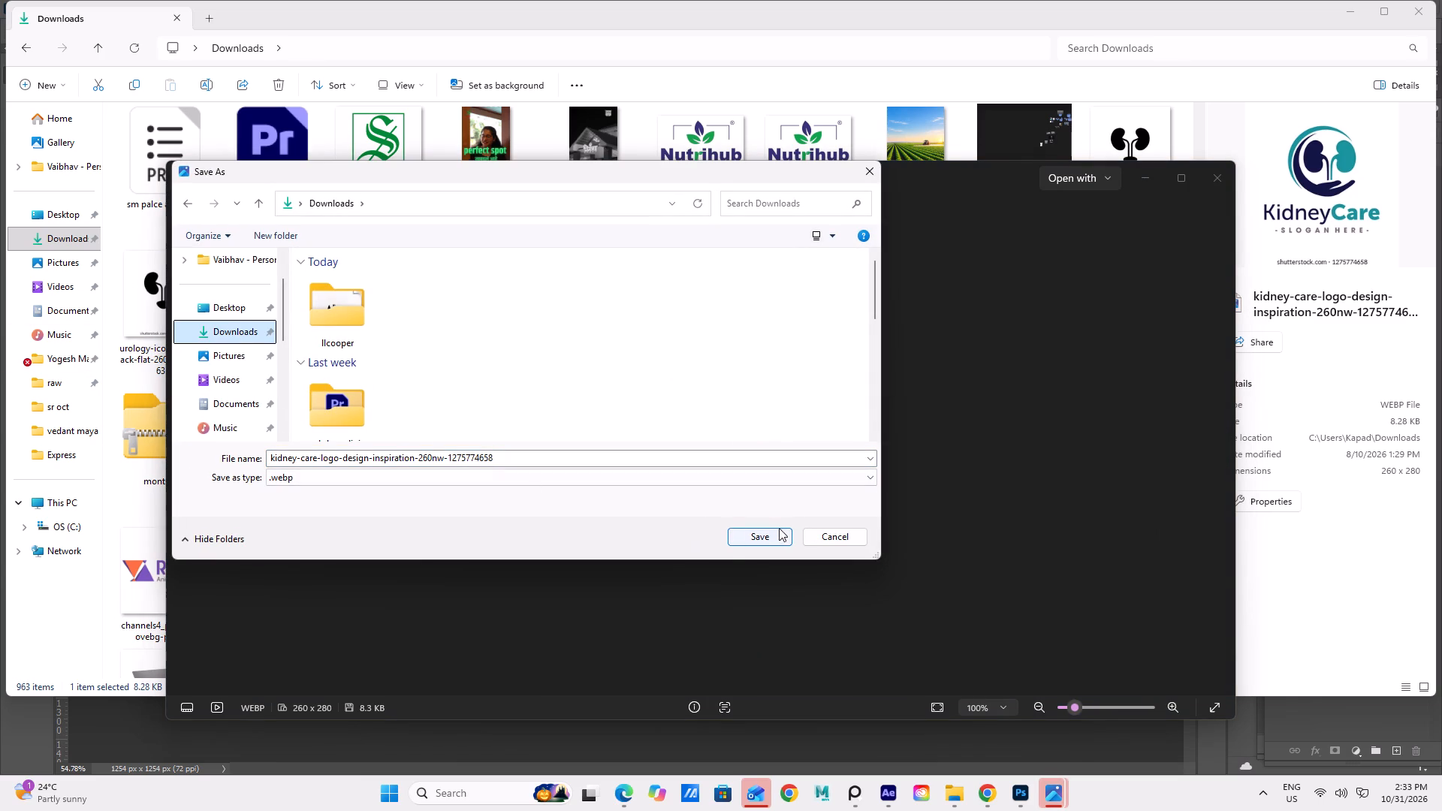
{"action": "left_click", "coordinate": [729, 547]}
{"action": "left_click", "coordinate": [735, 541]}
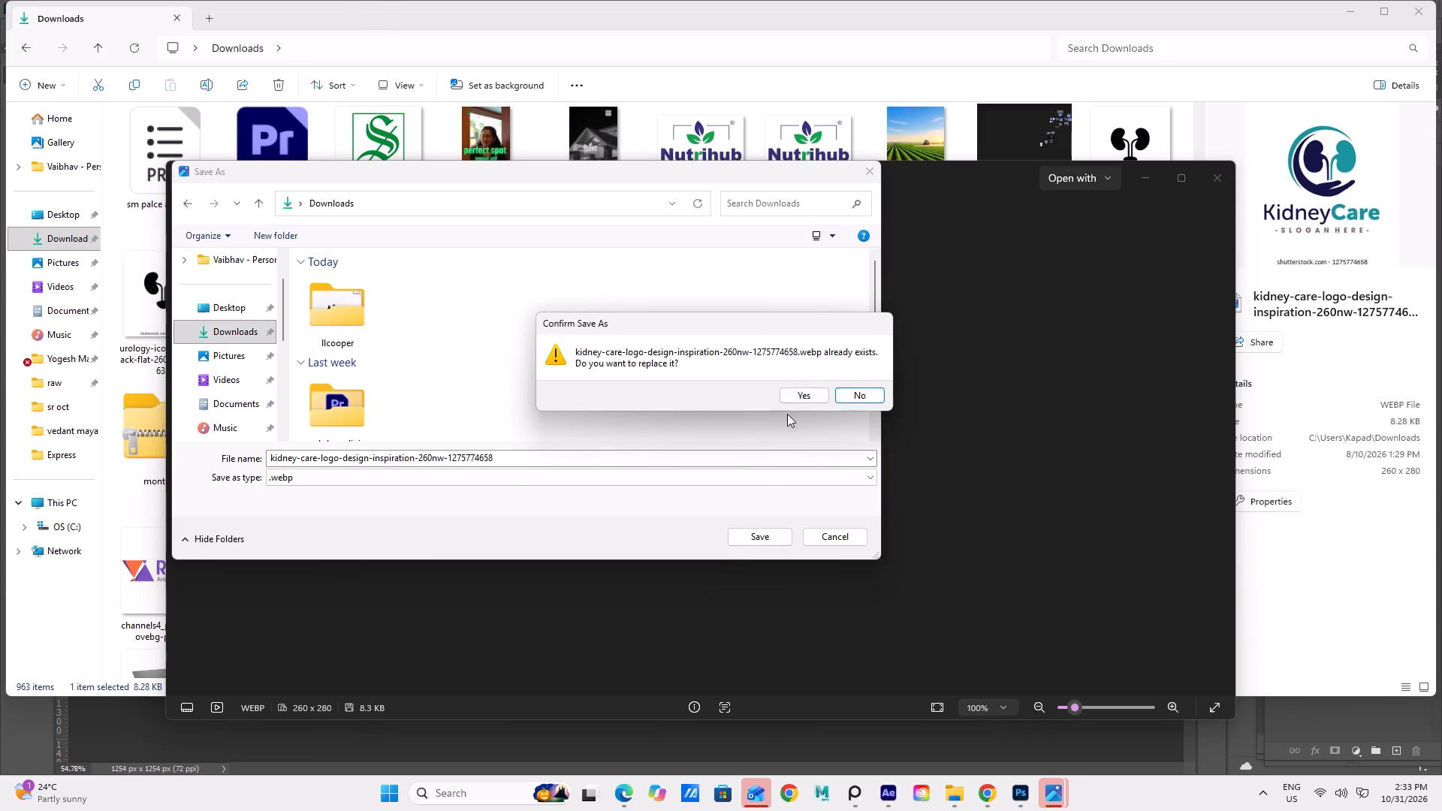
{"action": "left_click", "coordinate": [798, 398]}
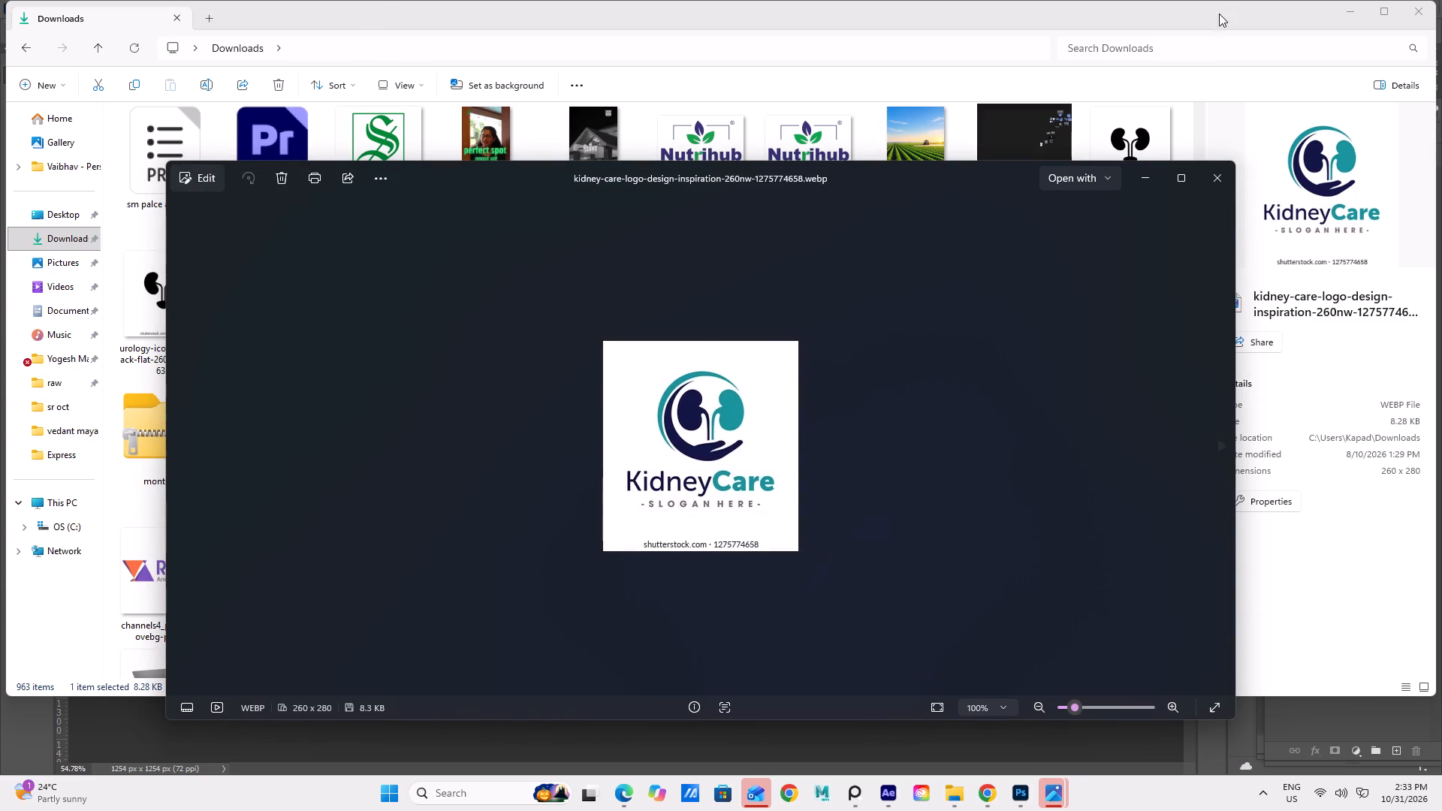
{"action": "left_click", "coordinate": [1206, 192]}
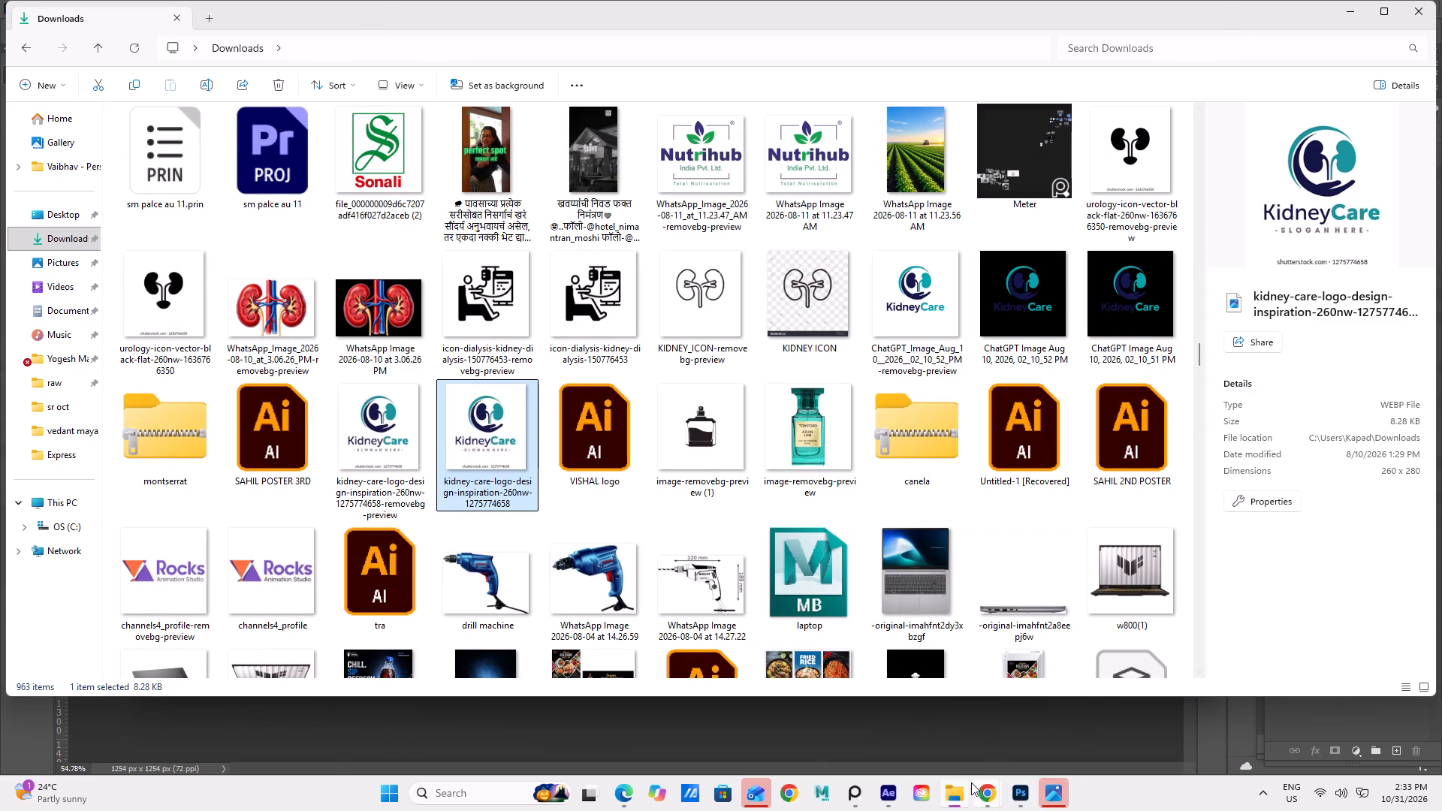
{"action": "left_click", "coordinate": [994, 796]}
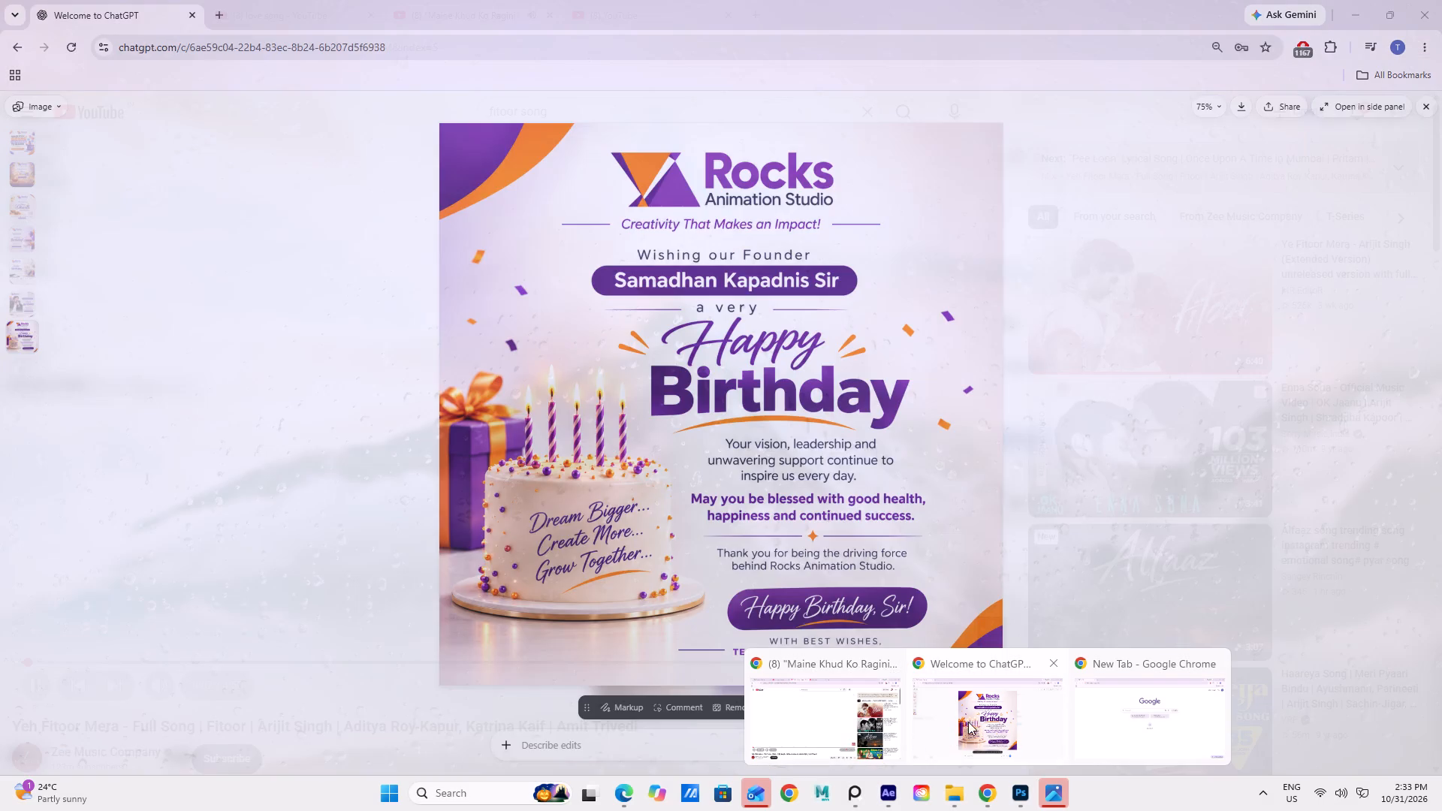
{"action": "left_click_drag", "start_coordinate": [1091, 514], "coordinate": [1100, 520]}
{"action": "left_click", "coordinate": [983, 790]}
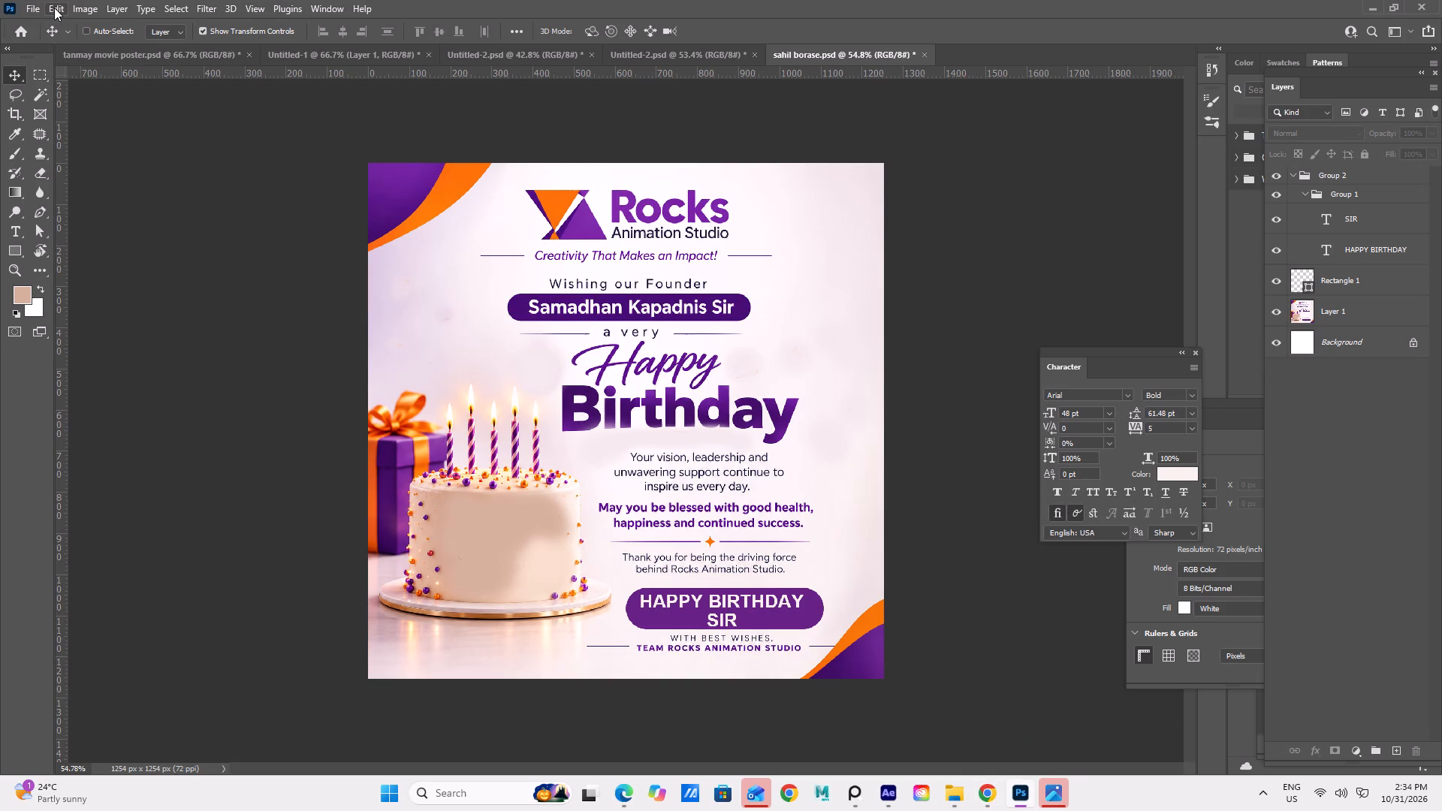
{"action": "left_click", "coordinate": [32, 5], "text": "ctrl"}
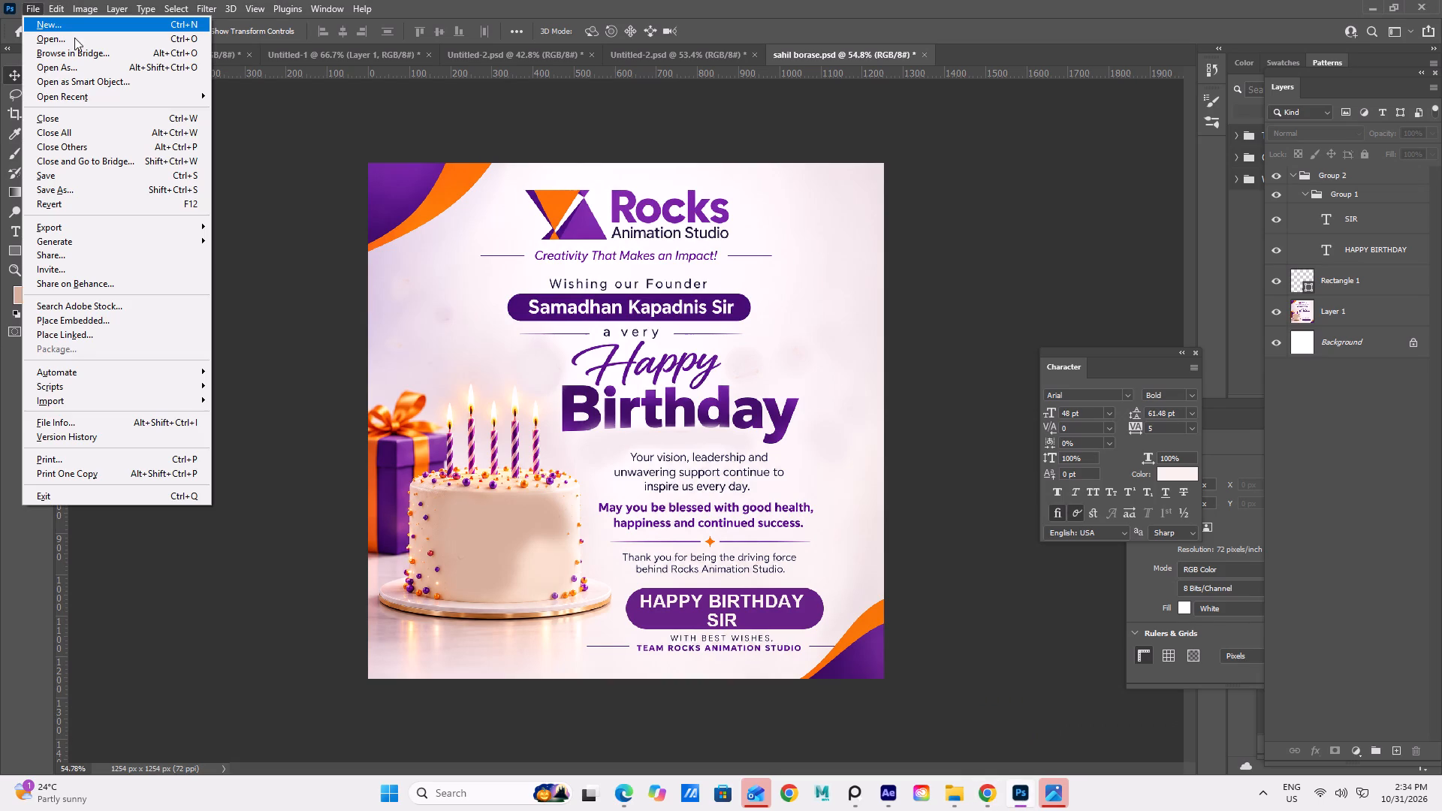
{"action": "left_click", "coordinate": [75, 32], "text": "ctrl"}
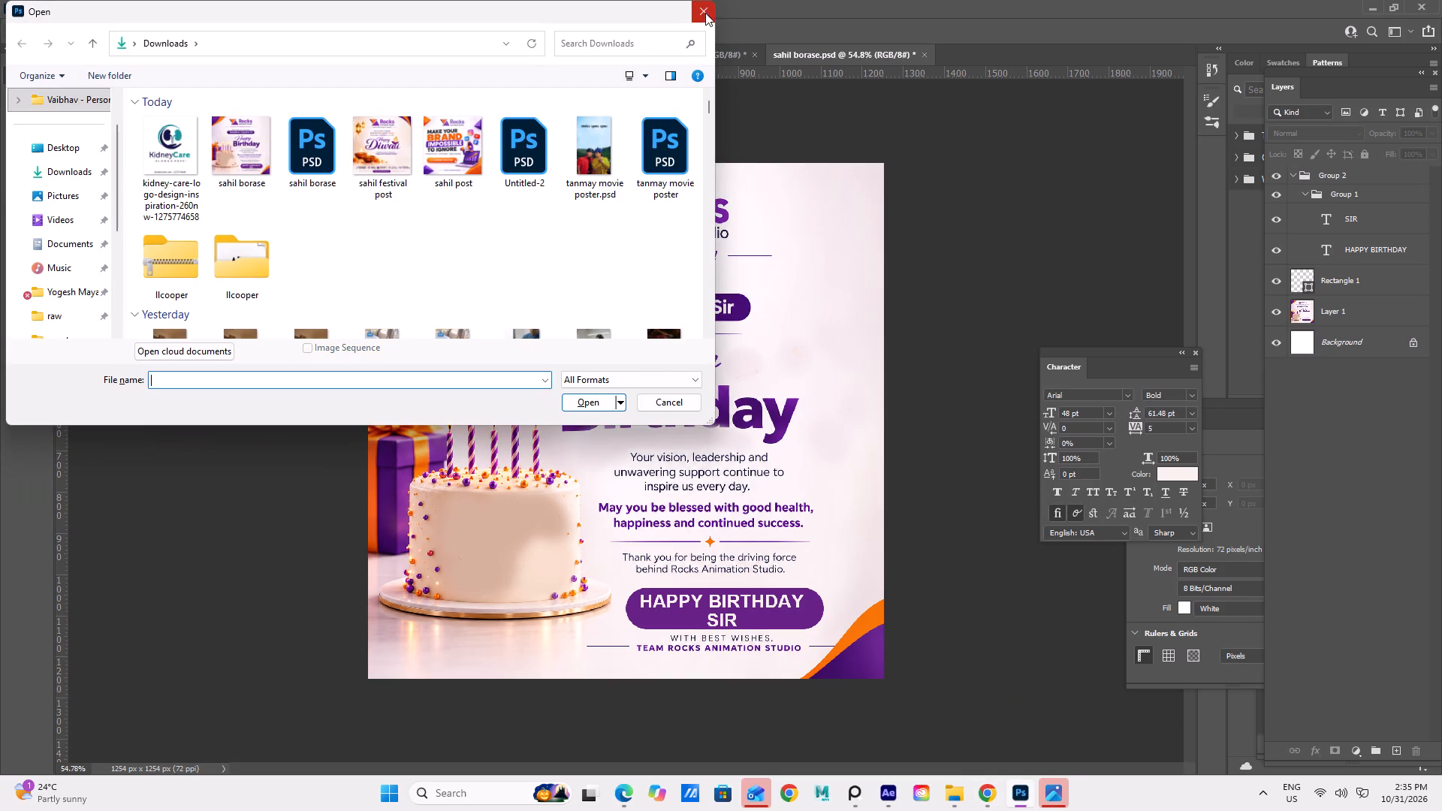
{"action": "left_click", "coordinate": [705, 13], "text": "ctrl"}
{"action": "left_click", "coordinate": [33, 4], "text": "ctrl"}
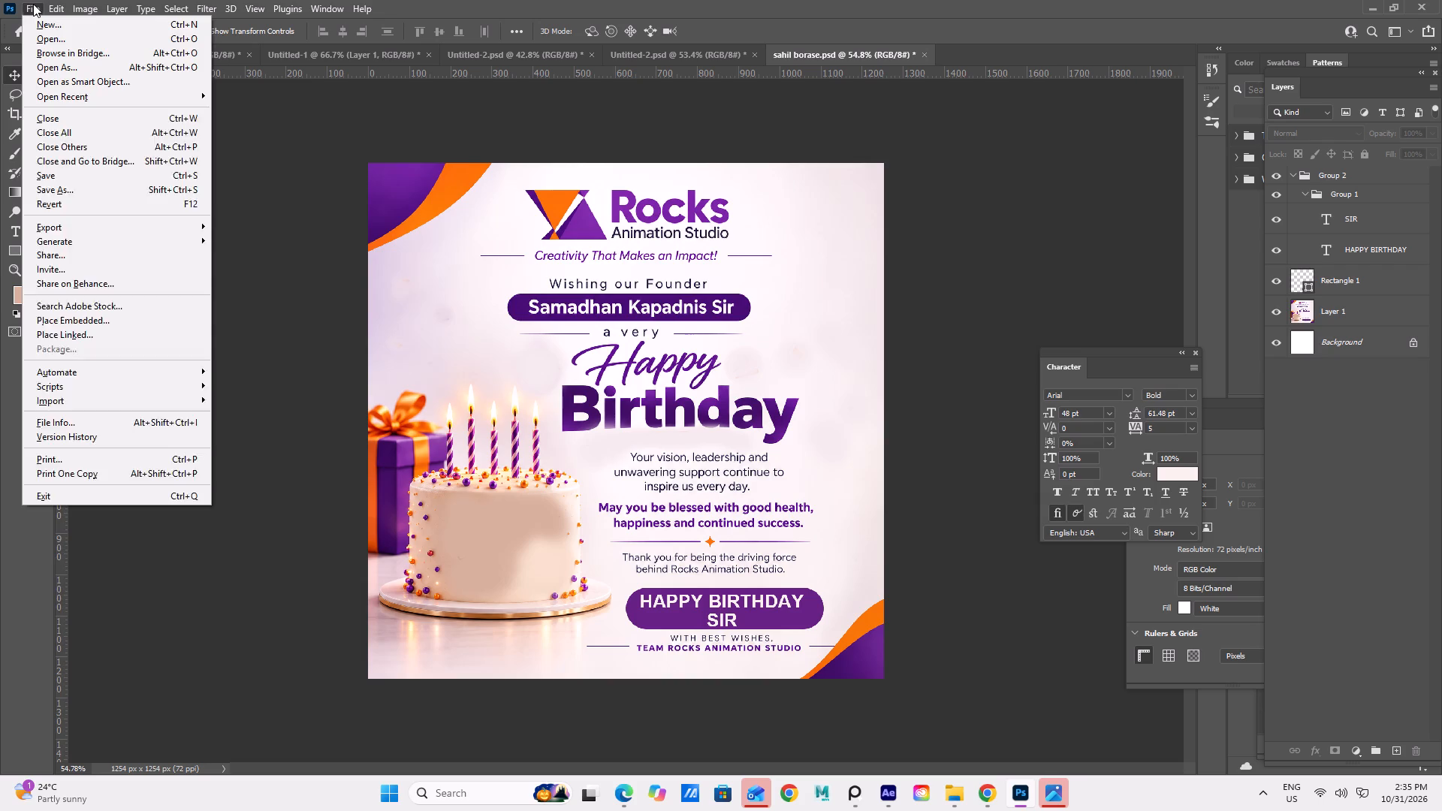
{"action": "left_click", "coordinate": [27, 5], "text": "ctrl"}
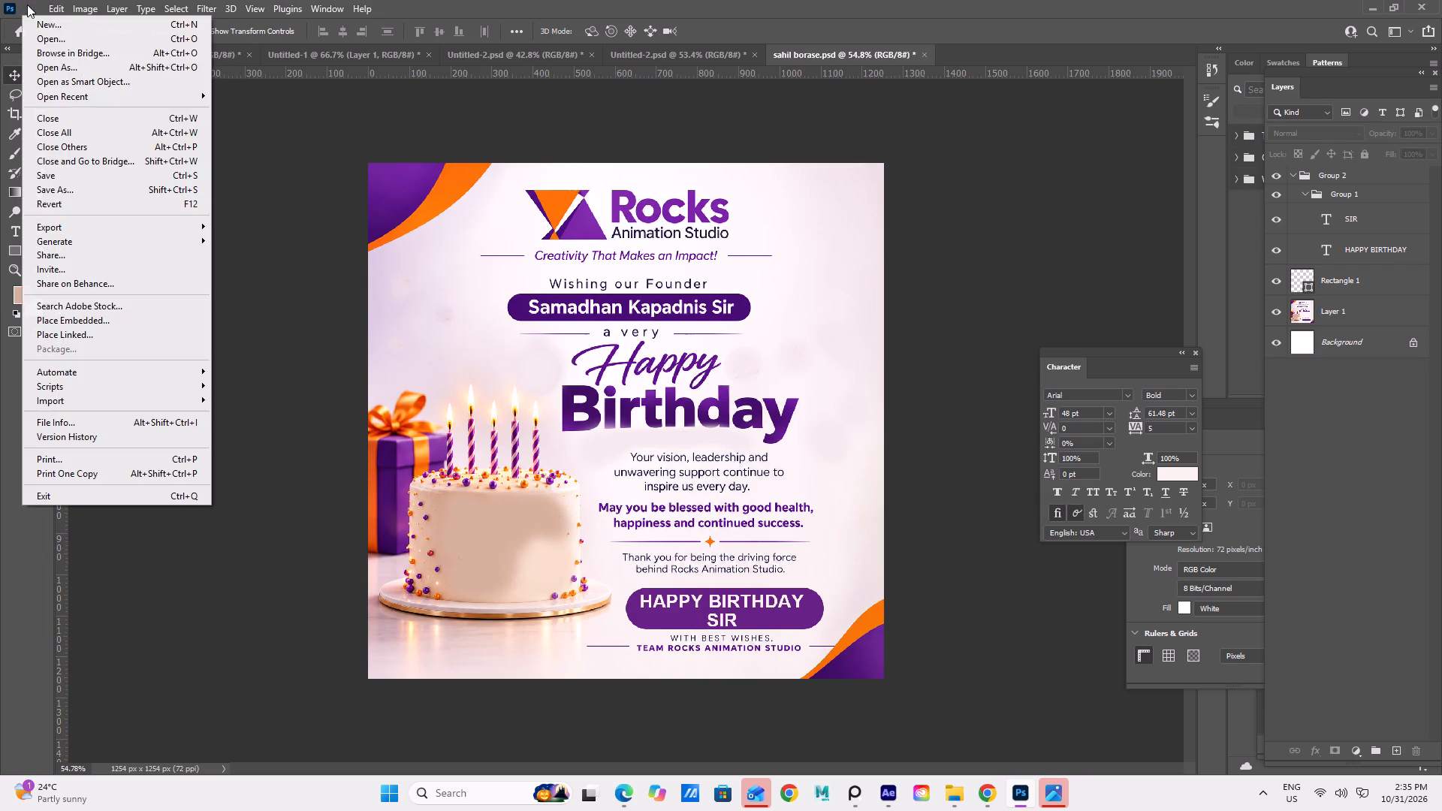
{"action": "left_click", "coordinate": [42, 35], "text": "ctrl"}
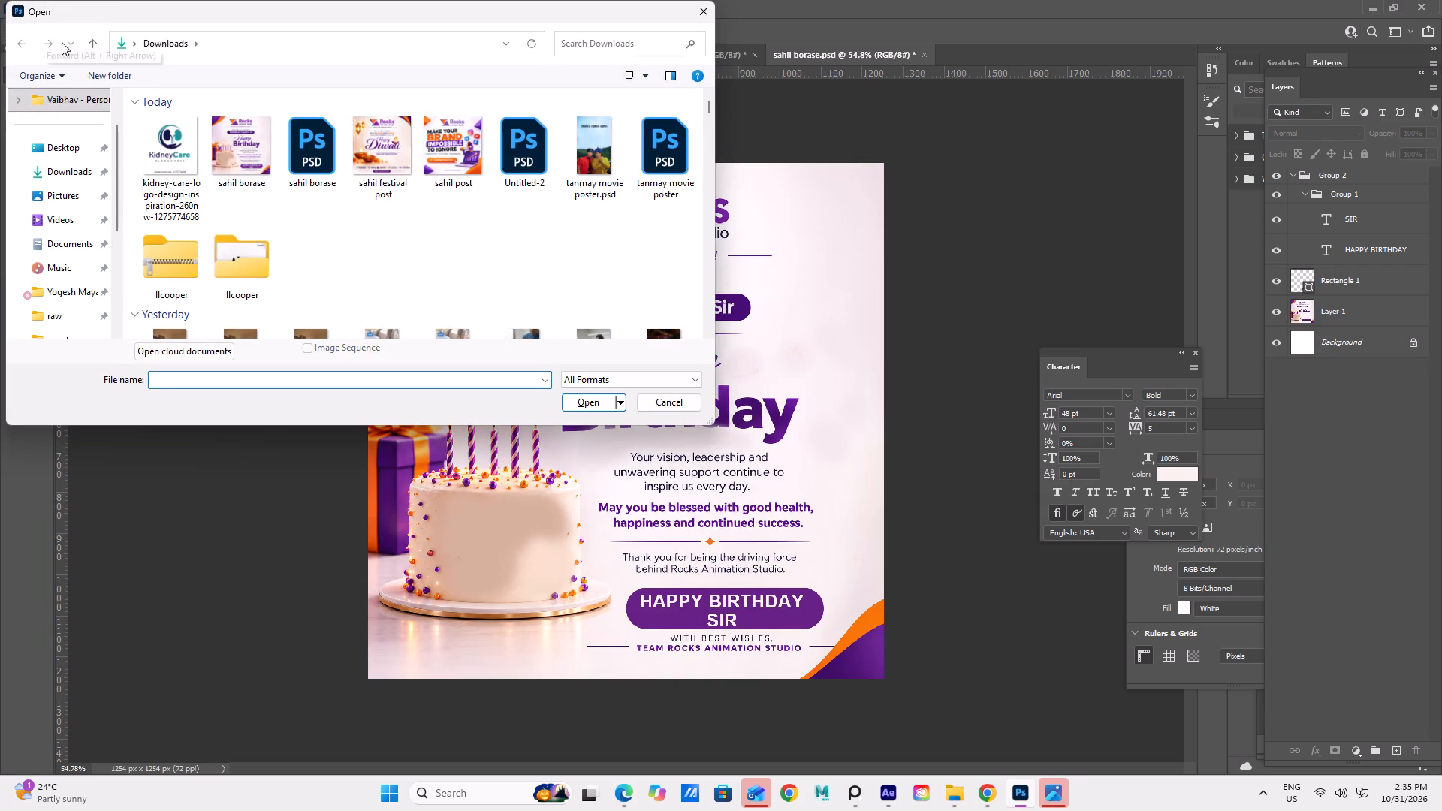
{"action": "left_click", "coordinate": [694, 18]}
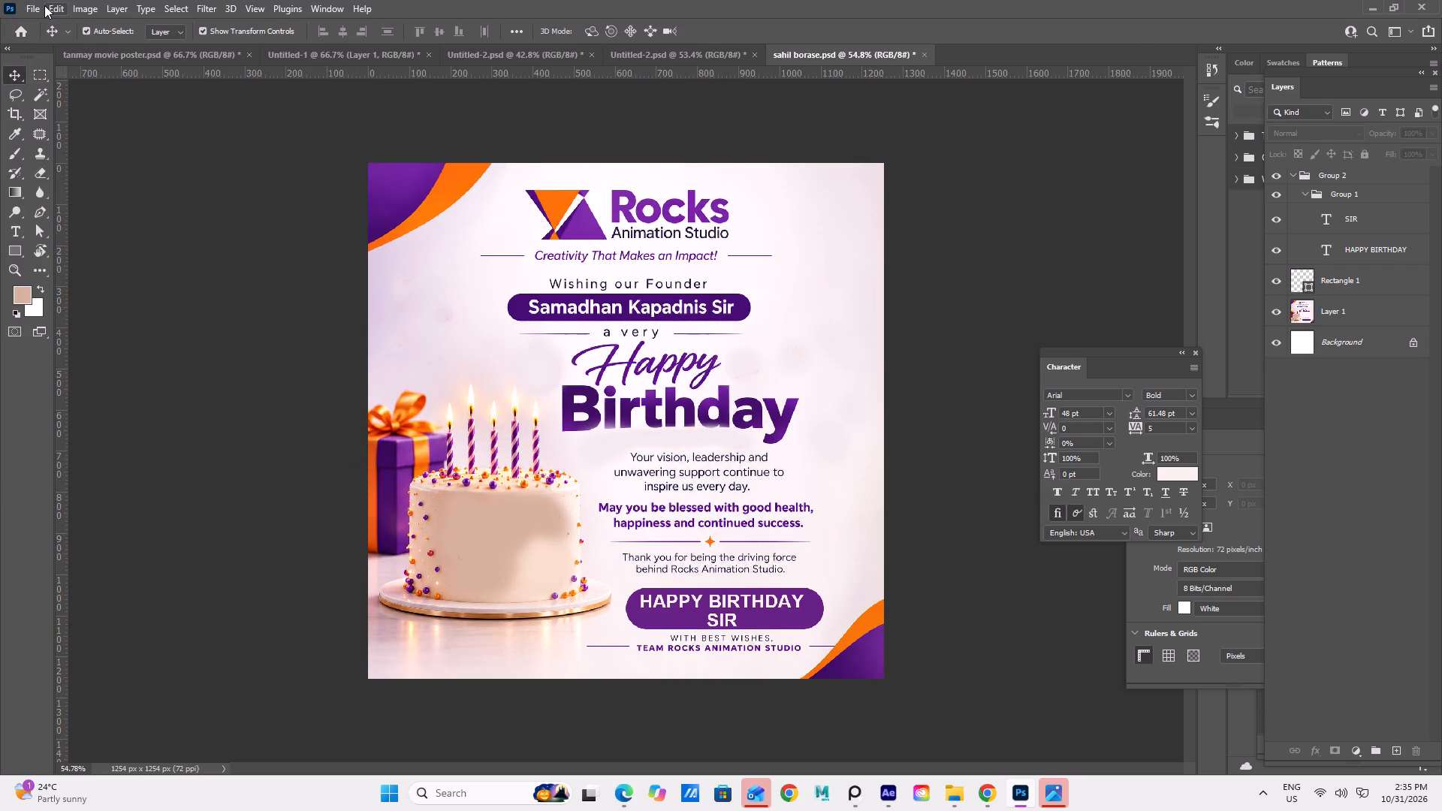
Create a new 1254 x 1254 px, 72 ppi RGB document and paste the copied KidneyCare poster into it.
{"action": "left_click", "coordinate": [36, 5]}
{"action": "left_click", "coordinate": [47, 20]}
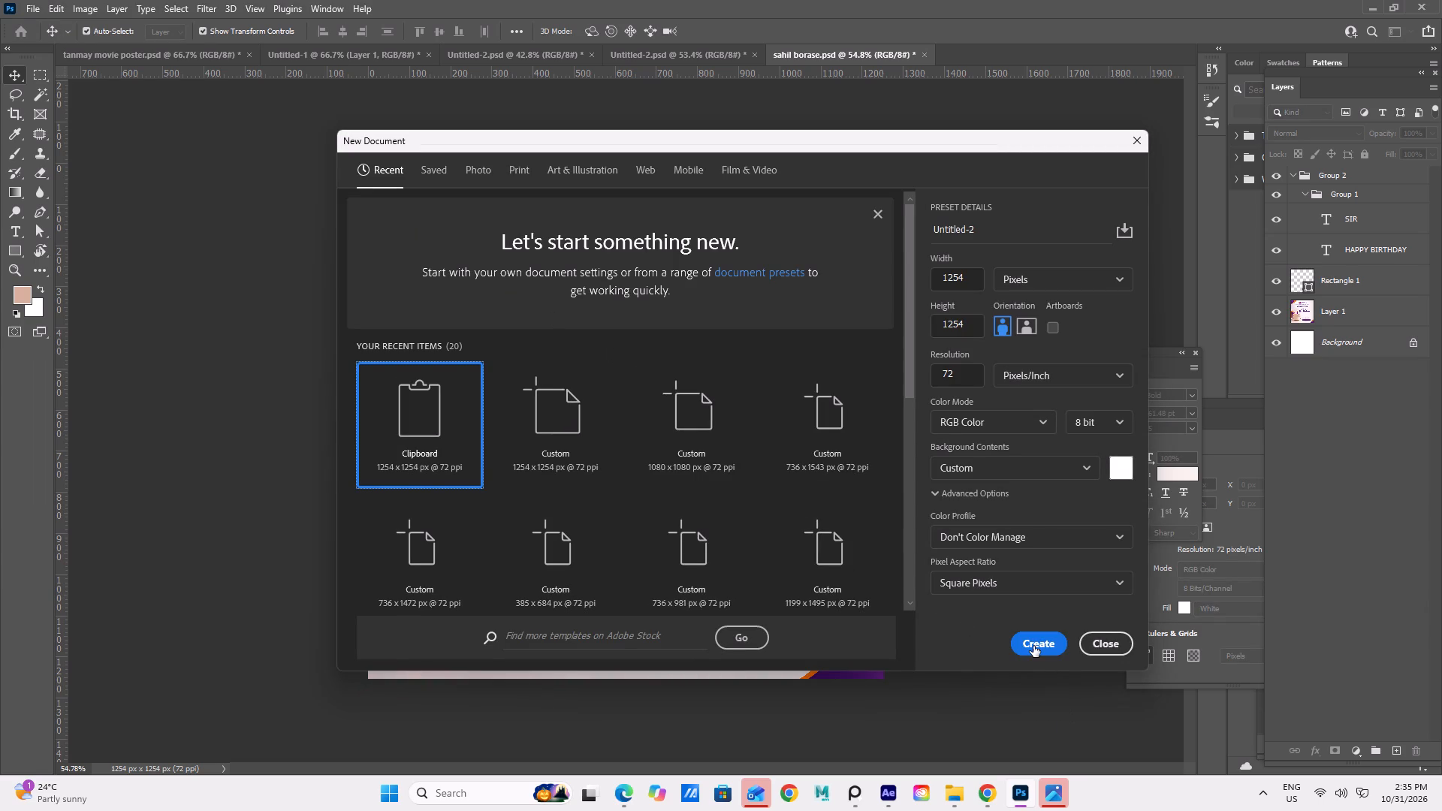
{"action": "left_click", "coordinate": [1033, 646]}
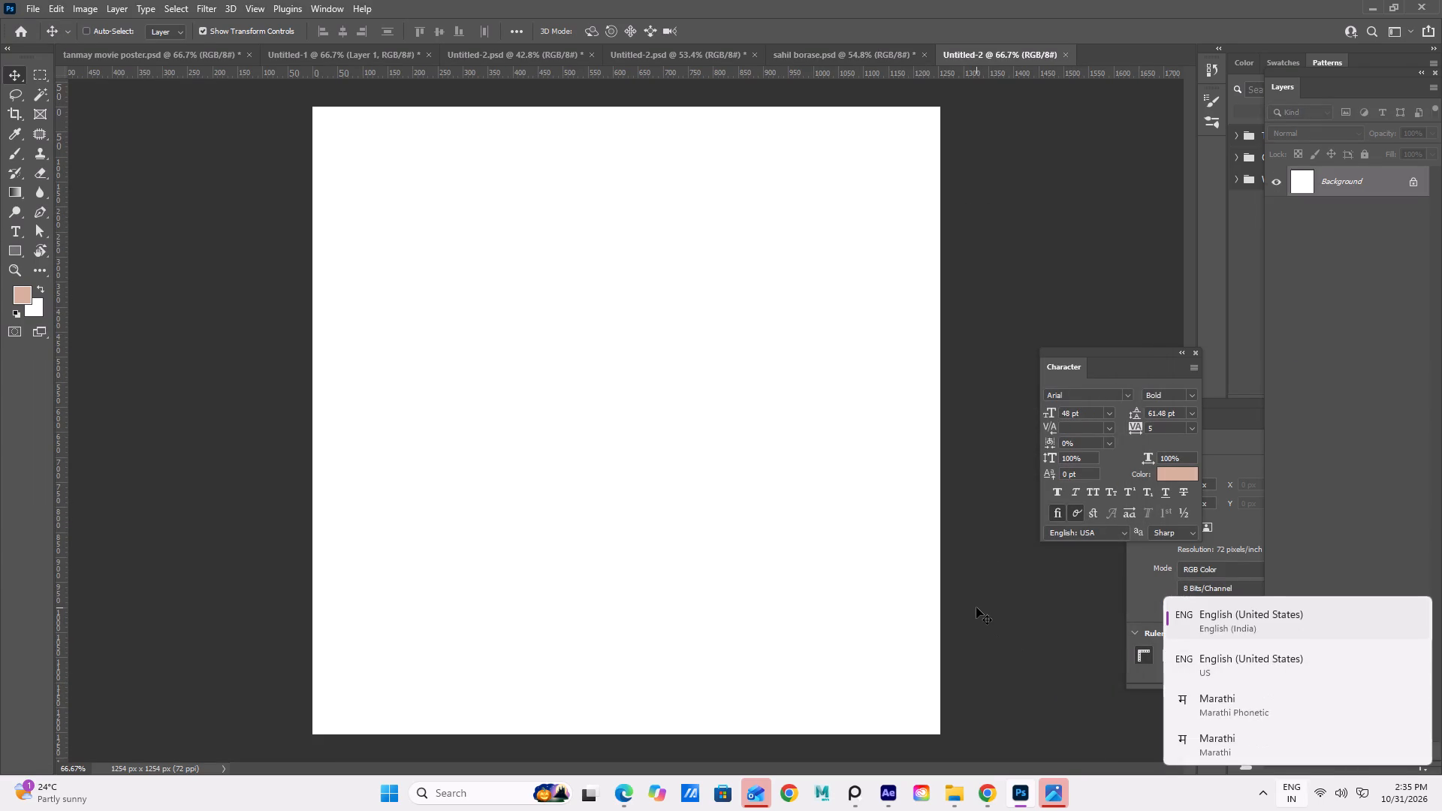
{"action": "key", "text": "ctrl+v"}
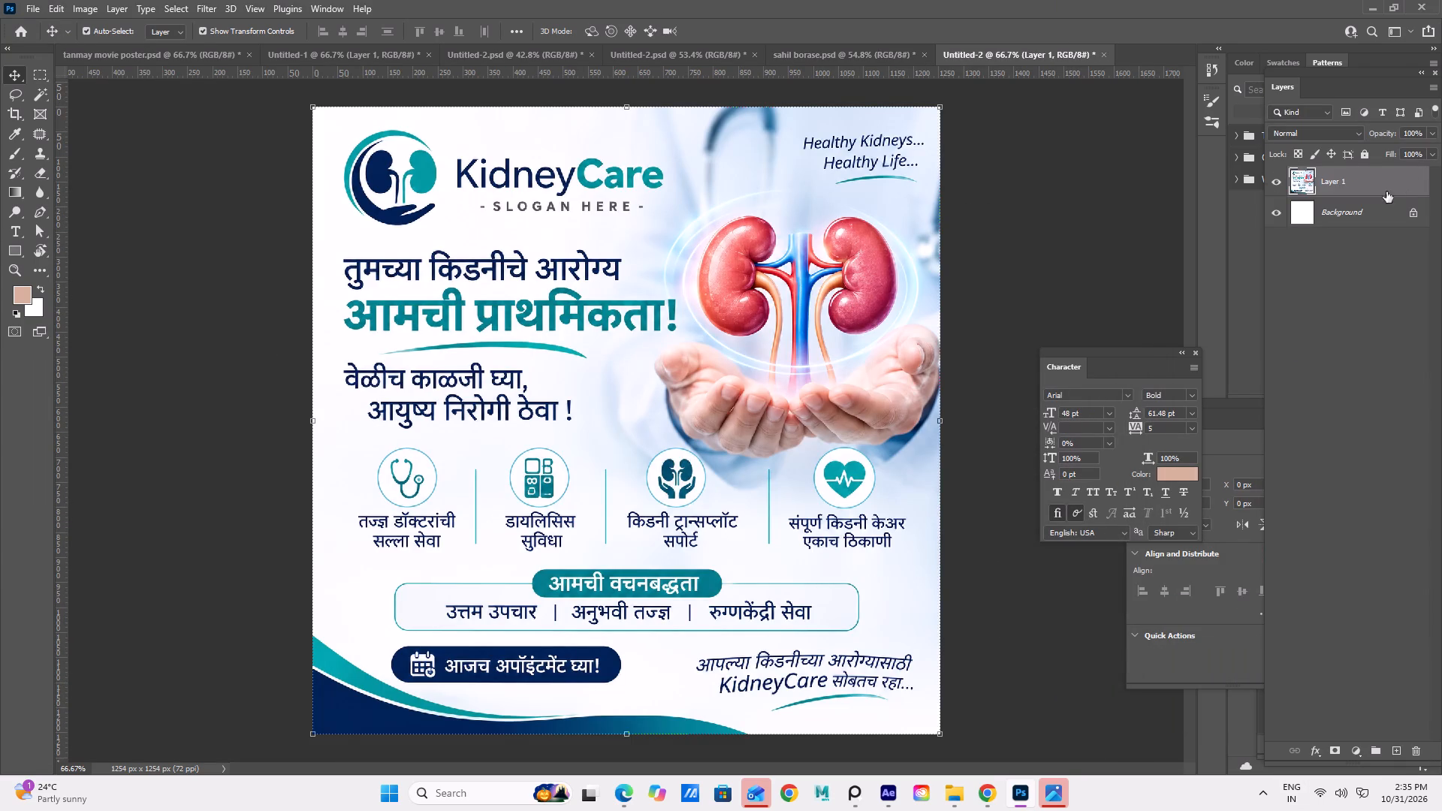
Paint out the "Healthy Kidneys... Healthy Life..." tagline and its teal underline with the Brush, using the light blue sampled from the surrounding background.
{"action": "scroll", "coordinate": [1224, 204], "scroll_direction": "up", "scroll_amount": 3, "text": "alt"}
{"action": "key", "text": "space"}
{"action": "key", "text": "space"}
{"action": "key", "text": "space"}
{"action": "key", "text": "space"}
{"action": "key", "text": "space"}
{"action": "key", "text": "space"}
{"action": "key", "text": "space"}
{"action": "key", "text": "space"}
{"action": "key", "text": "space"}
{"action": "key", "text": "space"}
{"action": "key", "text": "space"}
{"action": "key", "text": "space"}
{"action": "key", "text": "space"}
{"action": "key", "text": "space"}
{"action": "key", "text": "space"}
{"action": "key", "text": "space"}
{"action": "key", "text": "space"}
{"action": "key", "text": "space"}
{"action": "key", "text": "space"}
{"action": "key", "text": "space"}
{"action": "left_click_drag", "start_coordinate": [919, 237], "coordinate": [869, 275]}
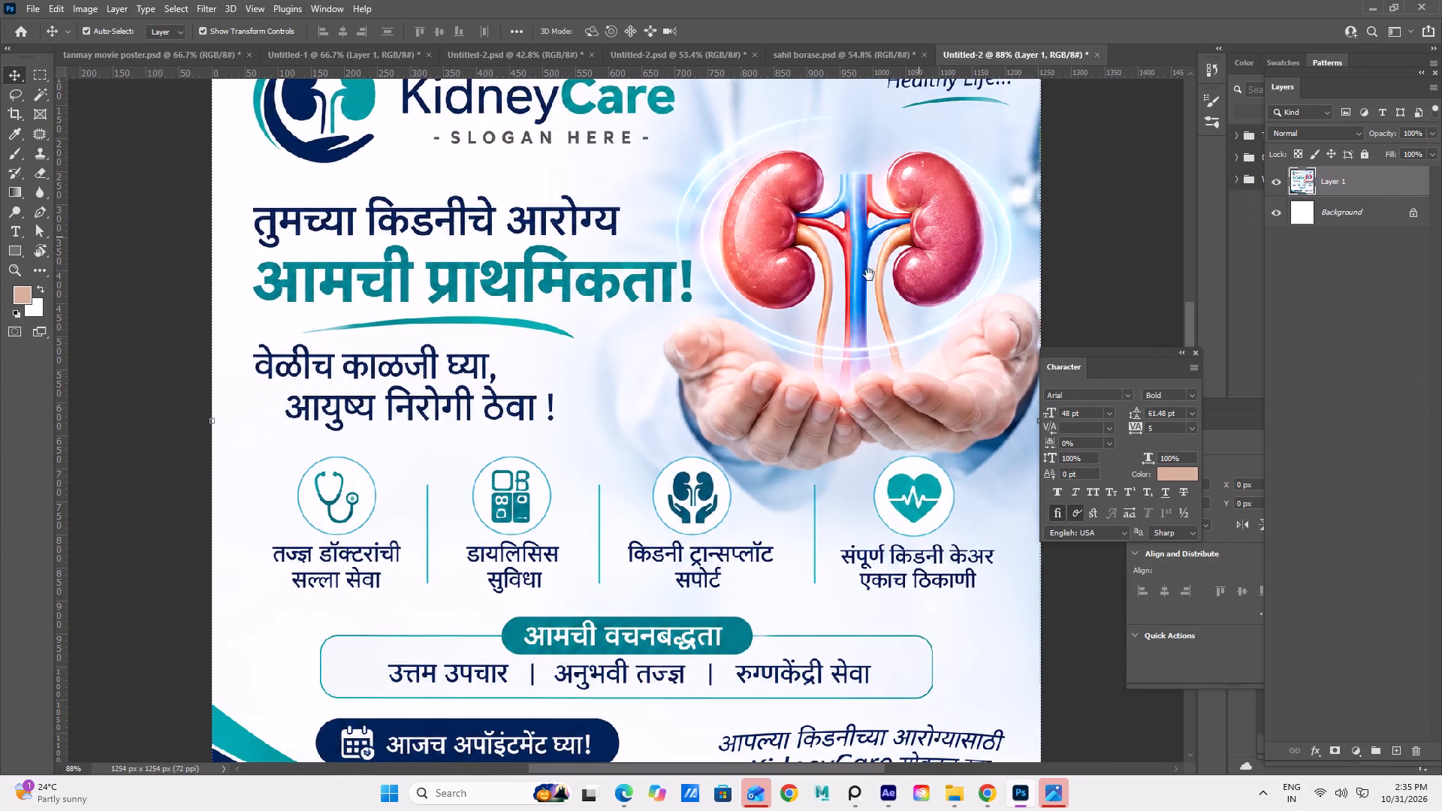
{"action": "left_click_drag", "start_coordinate": [869, 275], "coordinate": [611, 469]}
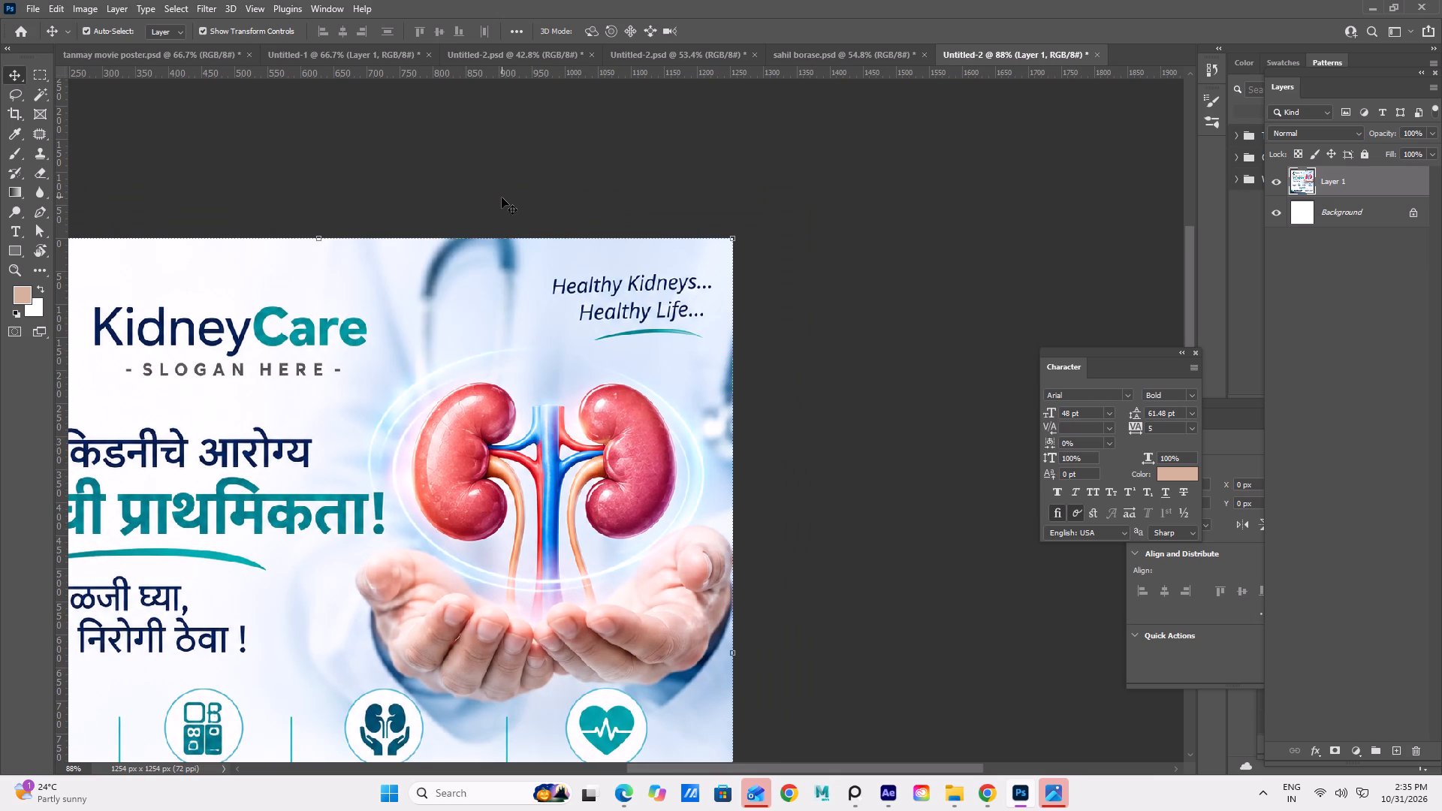
{"action": "left_click", "coordinate": [21, 153]}
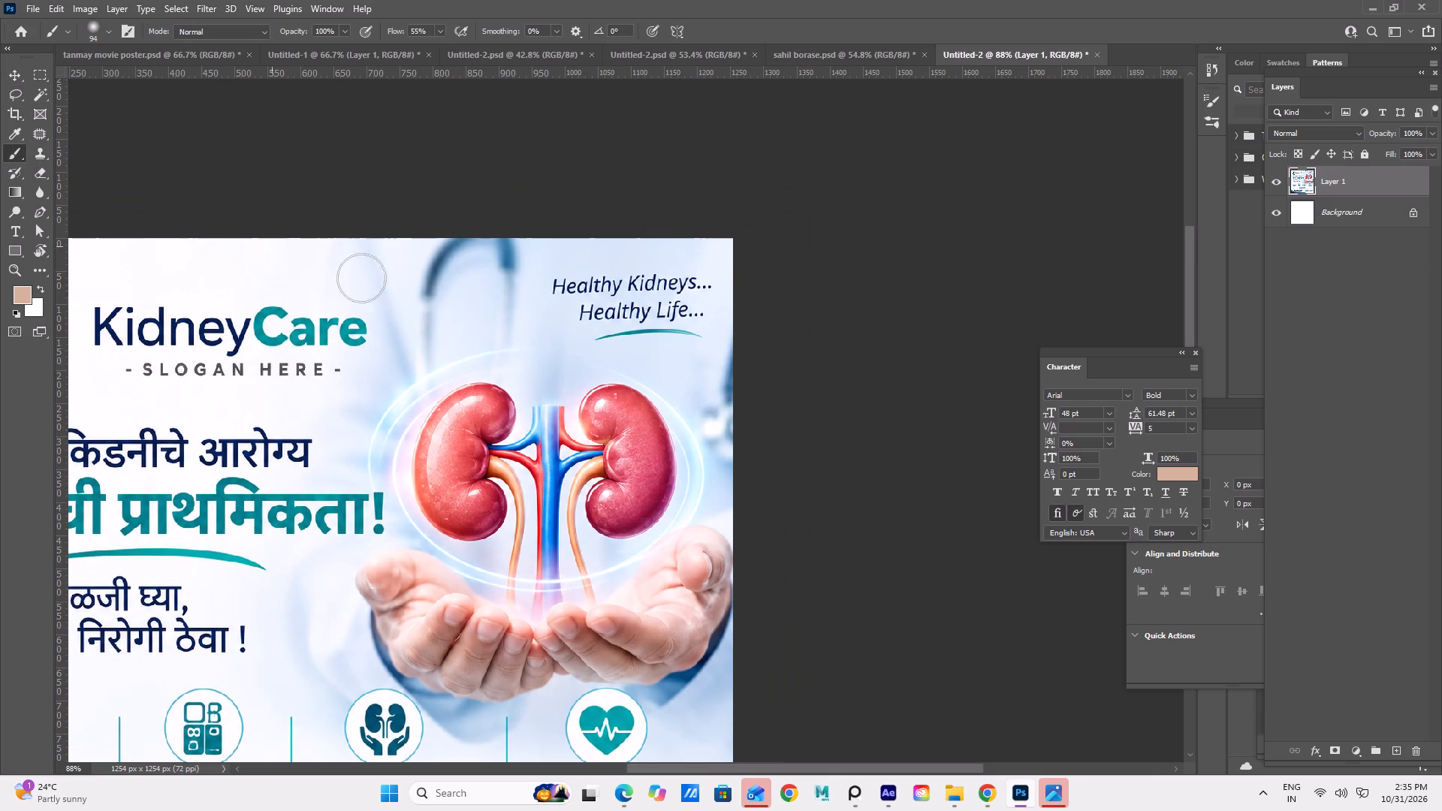
{"action": "left_click", "coordinate": [611, 340], "text": "alt"}
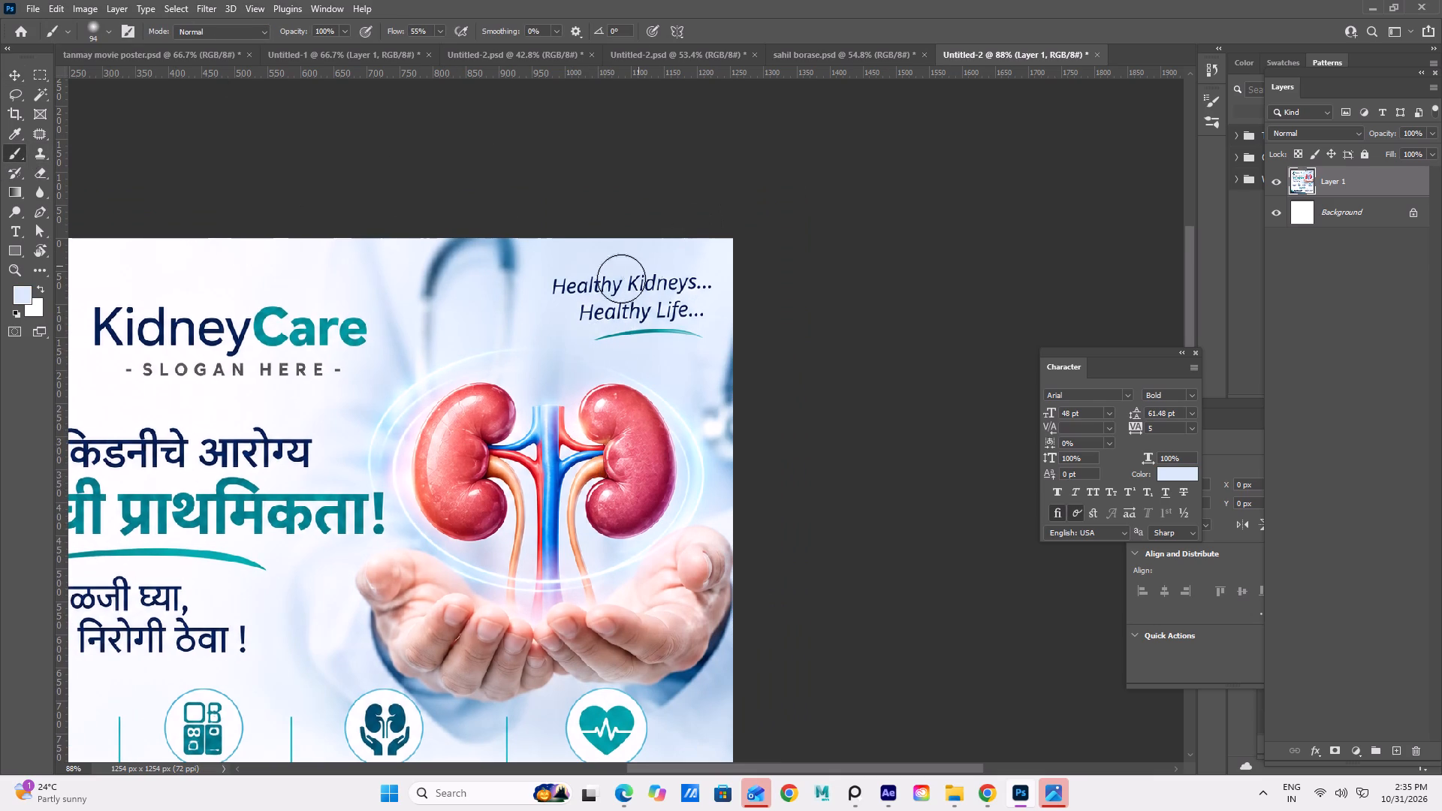
{"action": "triple_click", "coordinate": [605, 332]}
{"action": "double_click", "coordinate": [602, 330]}
{"action": "double_click", "coordinate": [604, 324]}
{"action": "left_click_drag", "start_coordinate": [614, 324], "coordinate": [617, 324]}
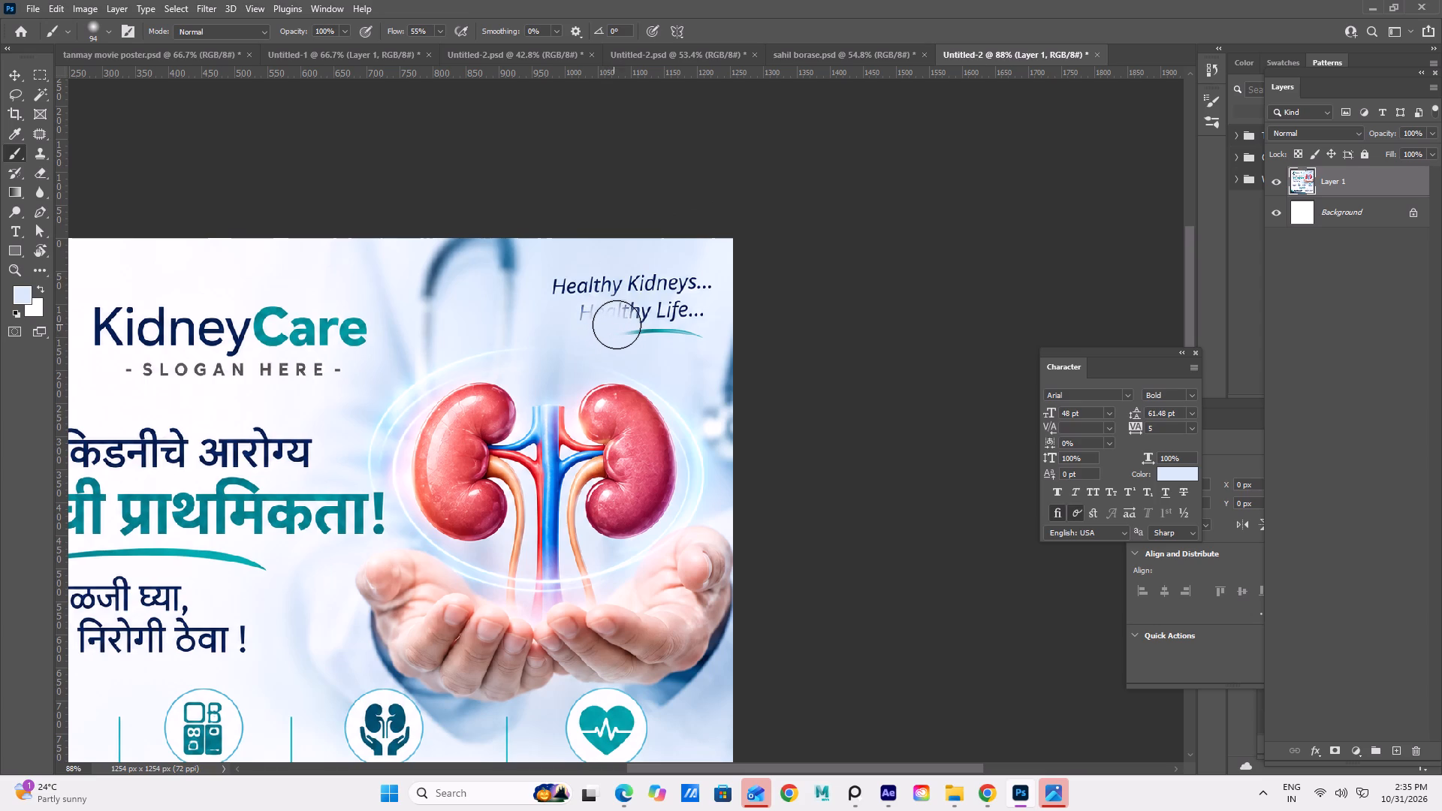
{"action": "left_click_drag", "start_coordinate": [617, 324], "coordinate": [684, 330]}
{"action": "left_click_drag", "start_coordinate": [595, 307], "coordinate": [657, 307]}
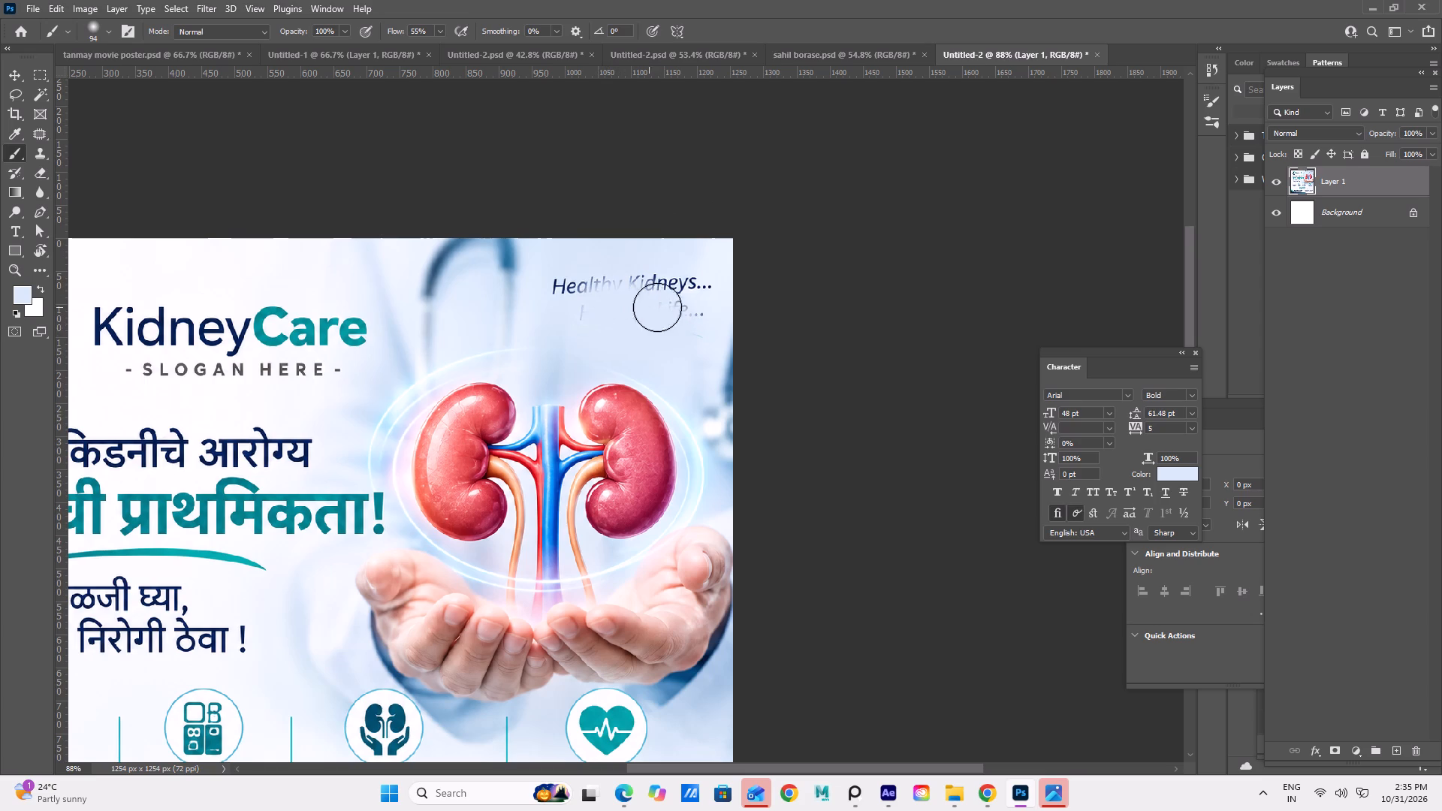
{"action": "left_click_drag", "start_coordinate": [657, 307], "coordinate": [686, 311]}
{"action": "left_click_drag", "start_coordinate": [572, 297], "coordinate": [716, 306]}
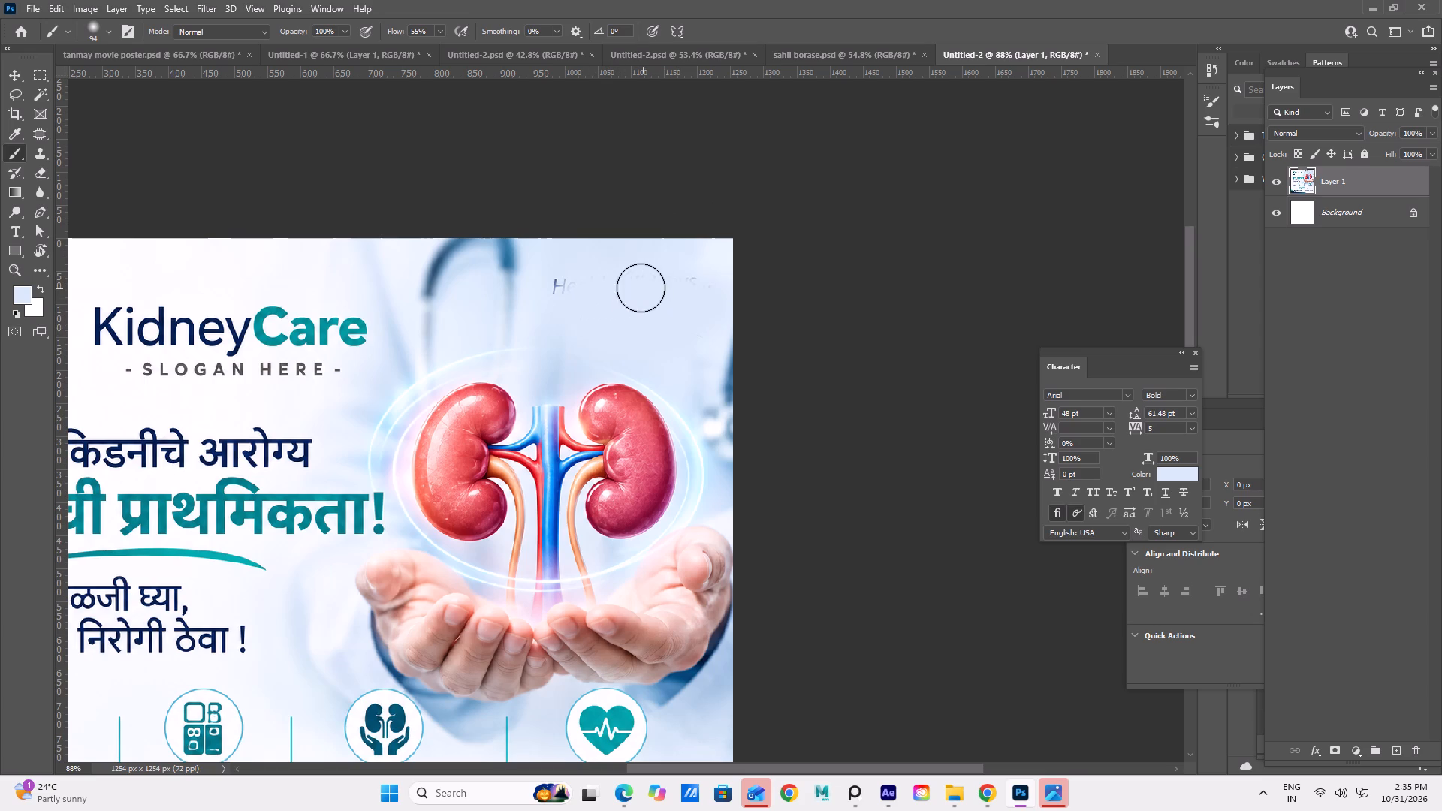
{"action": "left_click_drag", "start_coordinate": [641, 285], "coordinate": [719, 285]}
{"action": "left_click", "coordinate": [571, 288]}
{"action": "triple_click", "coordinate": [566, 285]}
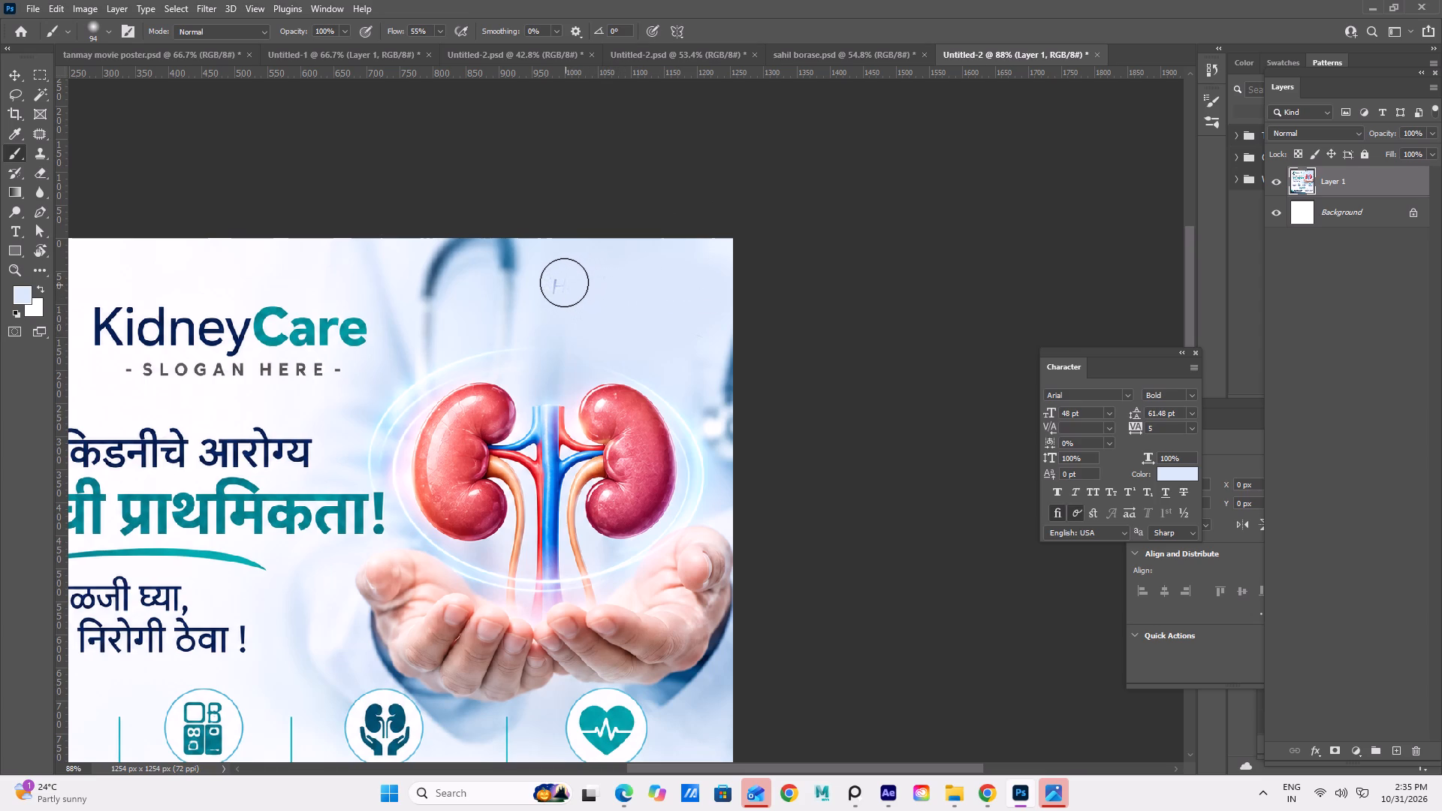
{"action": "double_click", "coordinate": [564, 282]}
{"action": "left_click_drag", "start_coordinate": [610, 255], "coordinate": [756, 250]}
{"action": "left_click_drag", "start_coordinate": [668, 307], "coordinate": [692, 303]}
{"action": "left_click_drag", "start_coordinate": [599, 261], "coordinate": [668, 268]}
{"action": "left_click", "coordinate": [7, 77]}
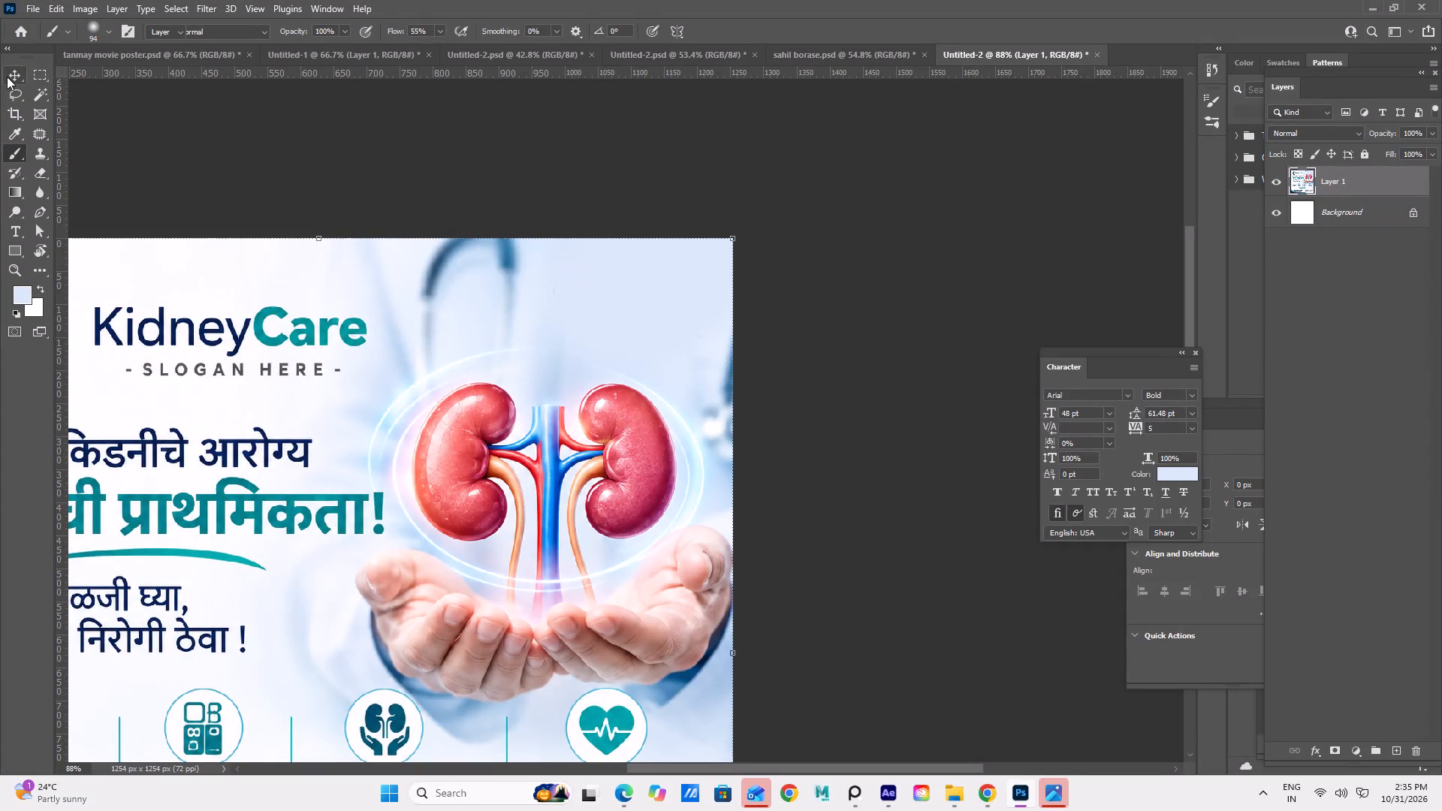
Paint out the slanted Marathi tagline ending "KidneyCare सोबतच रहा..." and its underline with the Brush, using the near-white sampled from the nearby background.
{"action": "scroll", "coordinate": [495, 252], "scroll_direction": "down", "scroll_amount": 6, "text": "alt"}
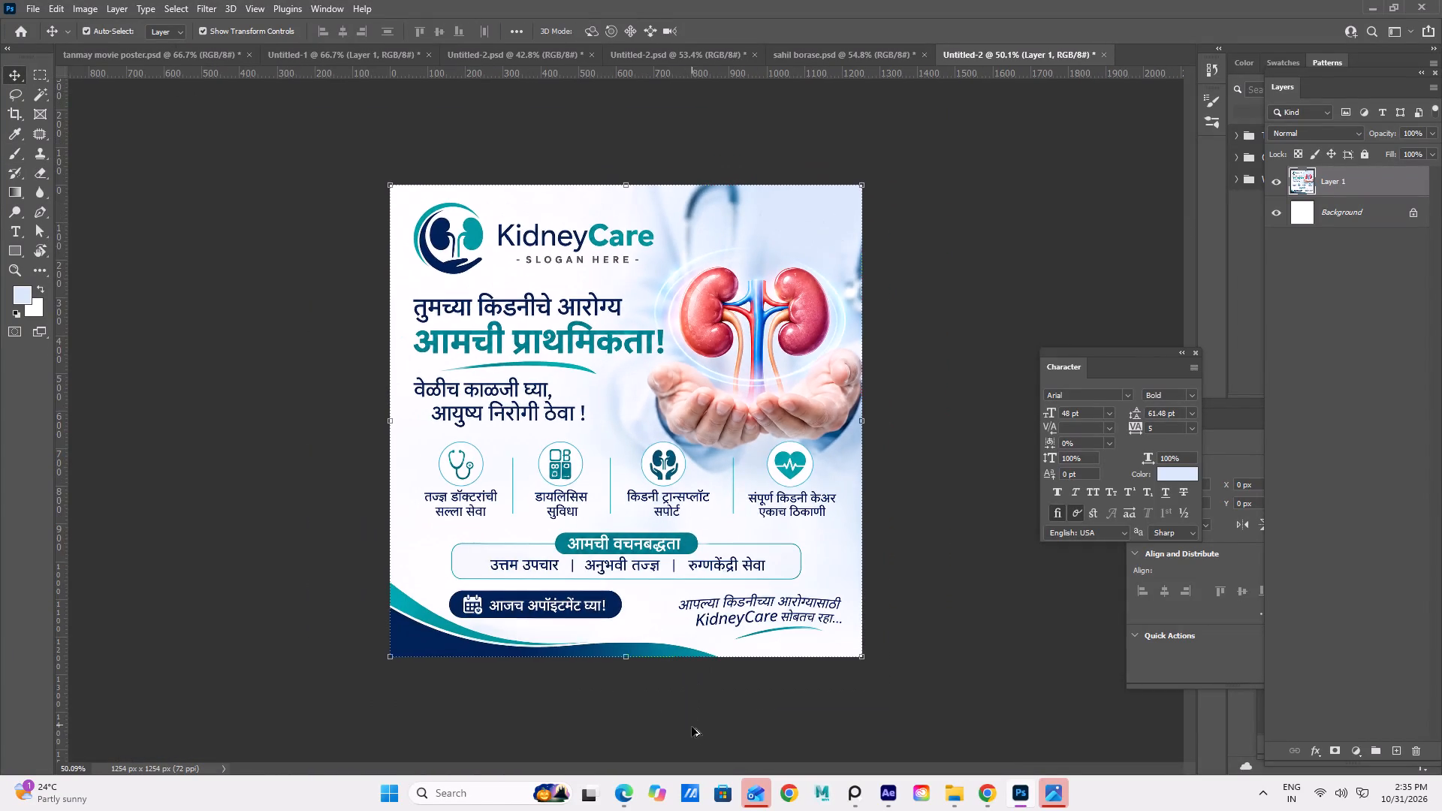
{"action": "scroll", "coordinate": [593, 682], "scroll_direction": "up", "scroll_amount": 2, "text": "alt"}
{"action": "scroll", "coordinate": [611, 677], "scroll_direction": "down", "scroll_amount": 2, "text": "alt"}
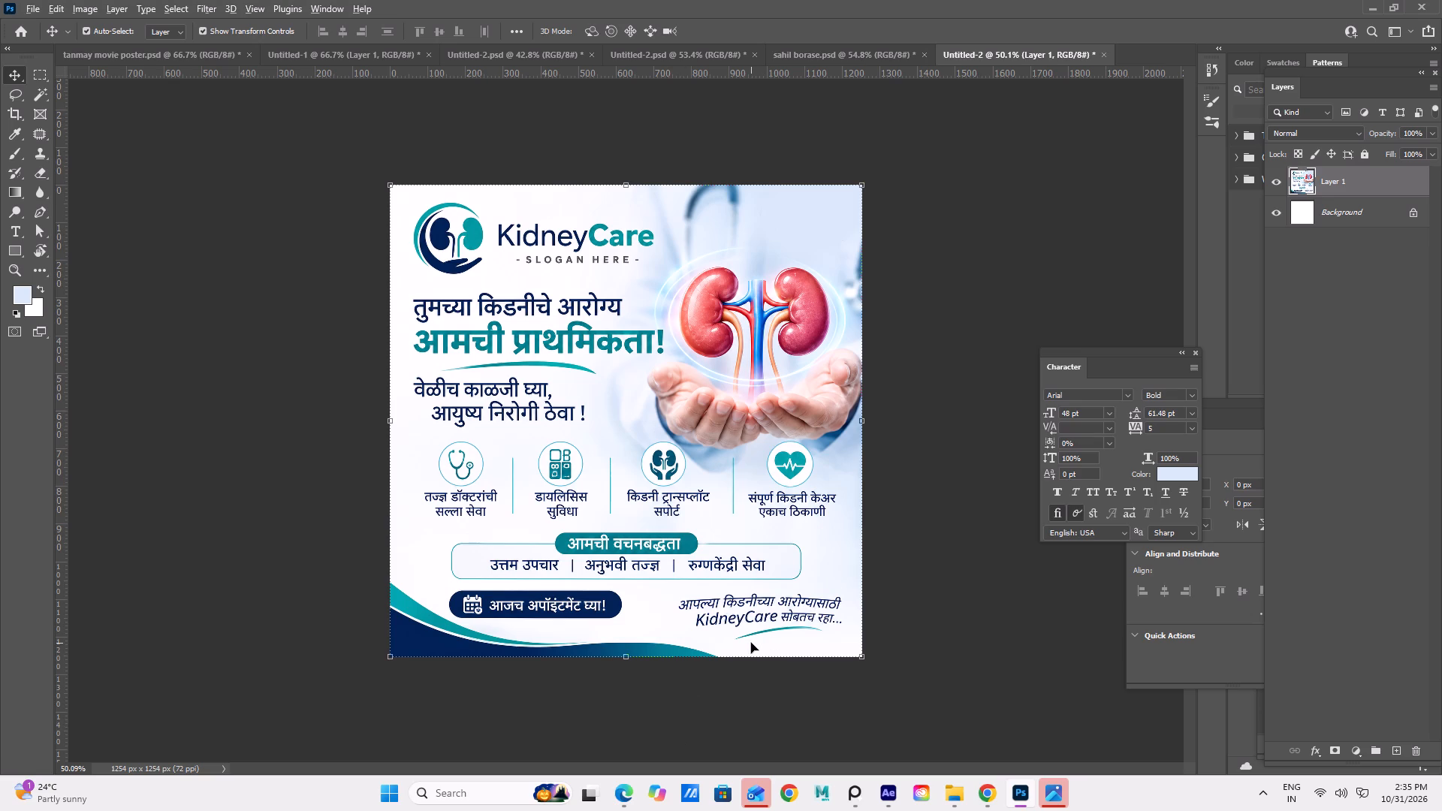
{"action": "left_click", "coordinate": [18, 130]}
{"action": "left_click", "coordinate": [16, 154]}
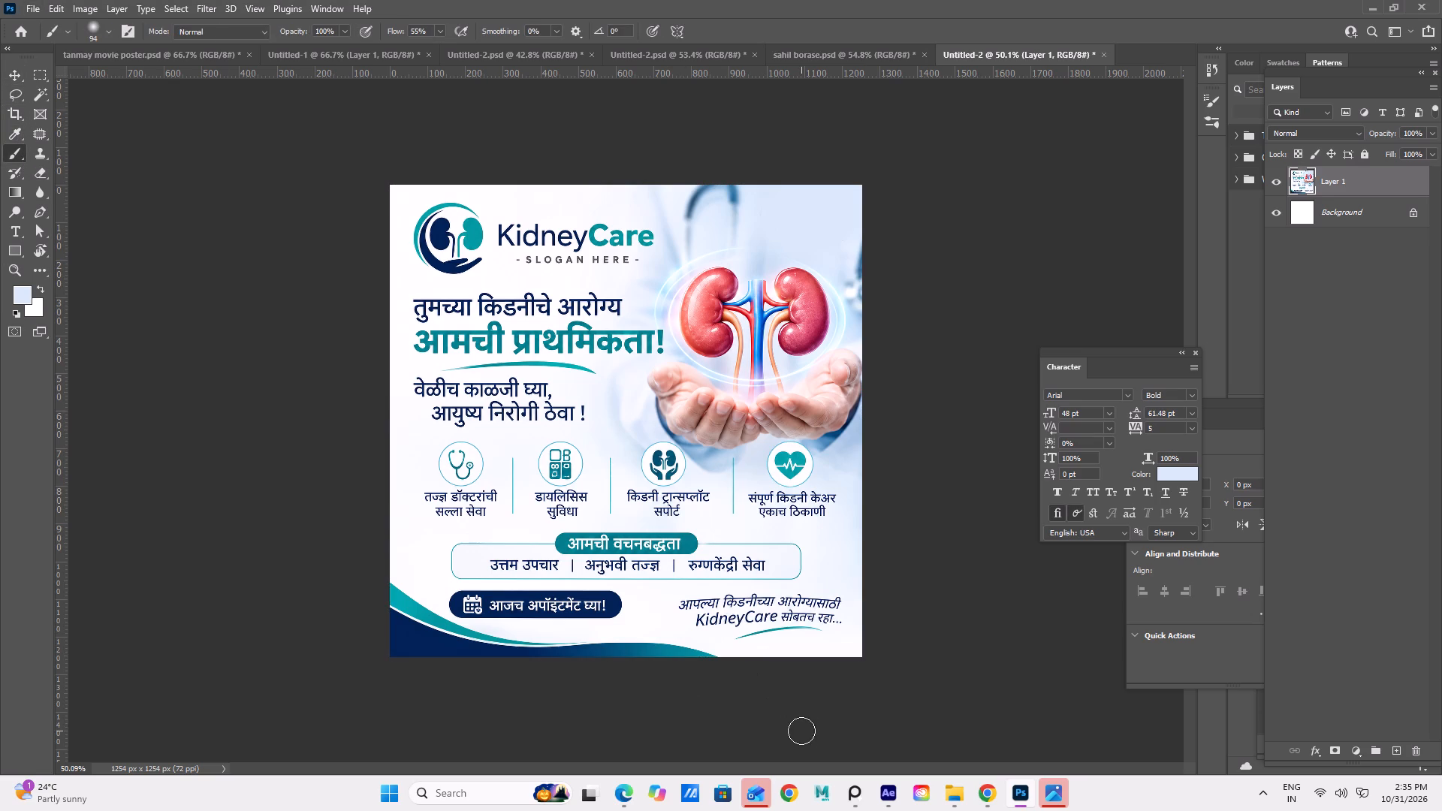
{"action": "left_click", "coordinate": [762, 665], "text": "alt"}
{"action": "left_click_drag", "start_coordinate": [746, 645], "coordinate": [772, 642]}
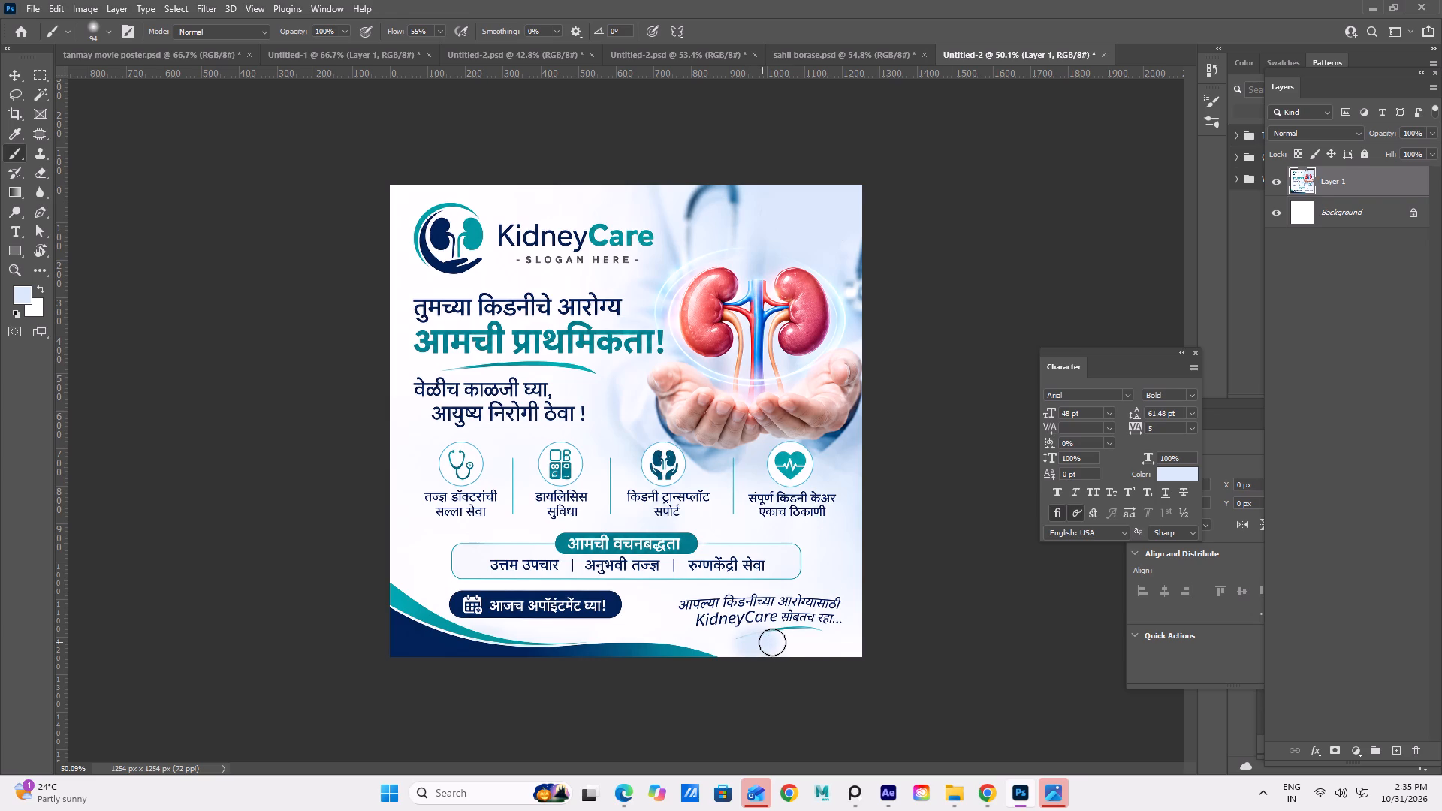
{"action": "left_click_drag", "start_coordinate": [772, 642], "coordinate": [781, 638]}
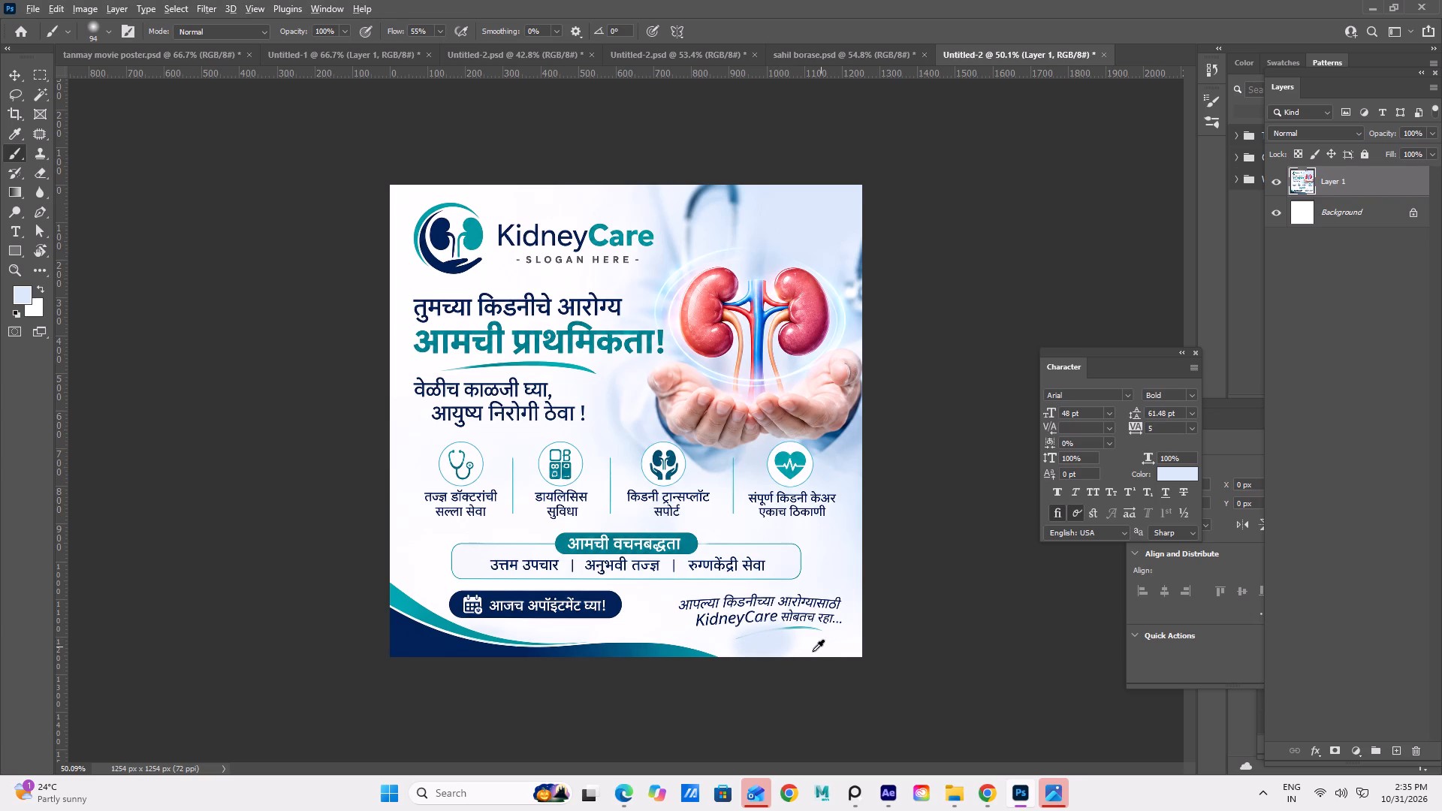
{"action": "left_click", "coordinate": [804, 655], "text": "alt"}
{"action": "left_click_drag", "start_coordinate": [774, 645], "coordinate": [790, 645]}
{"action": "left_click_drag", "start_coordinate": [747, 647], "coordinate": [791, 636]}
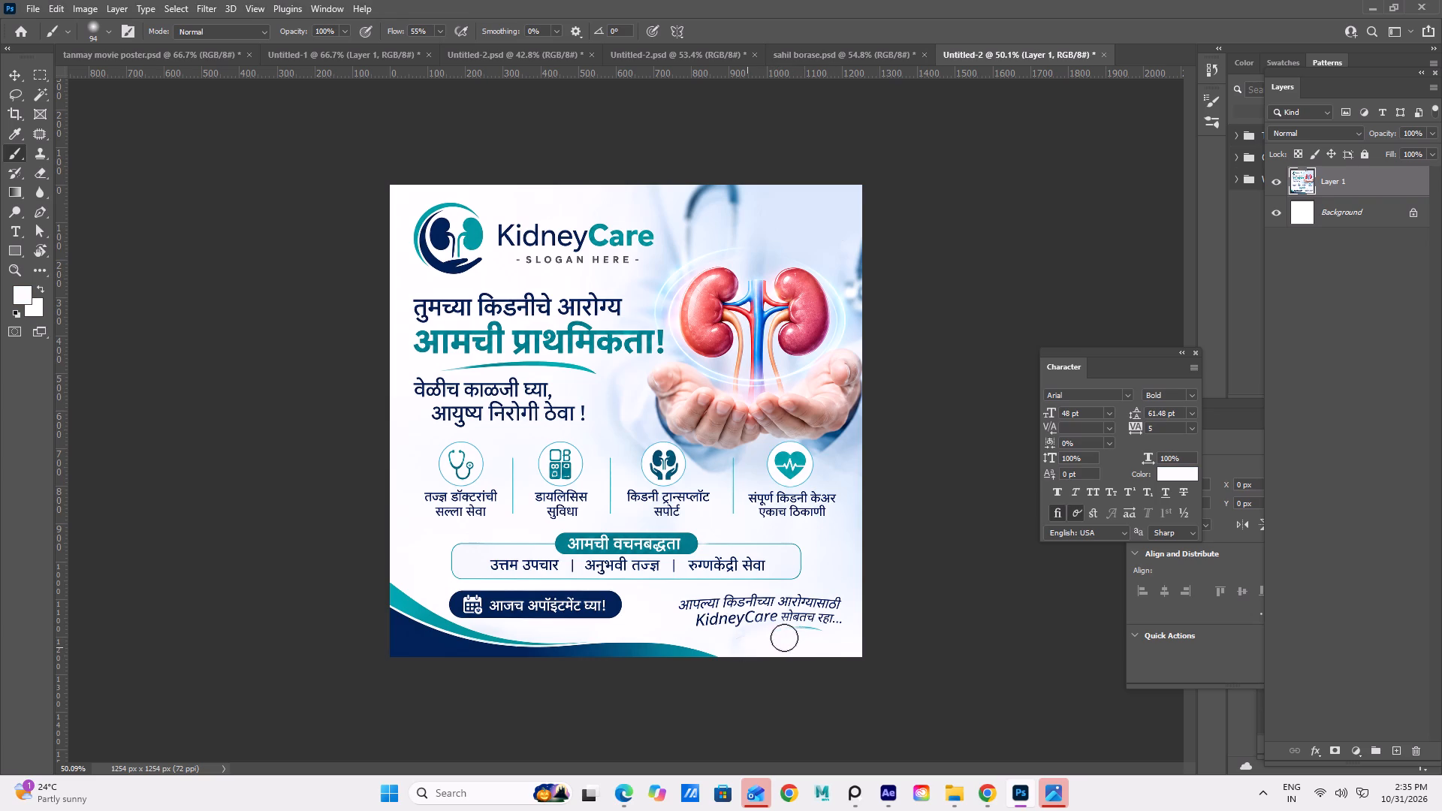
{"action": "left_click_drag", "start_coordinate": [749, 640], "coordinate": [823, 642]}
{"action": "left_click_drag", "start_coordinate": [707, 623], "coordinate": [823, 620]}
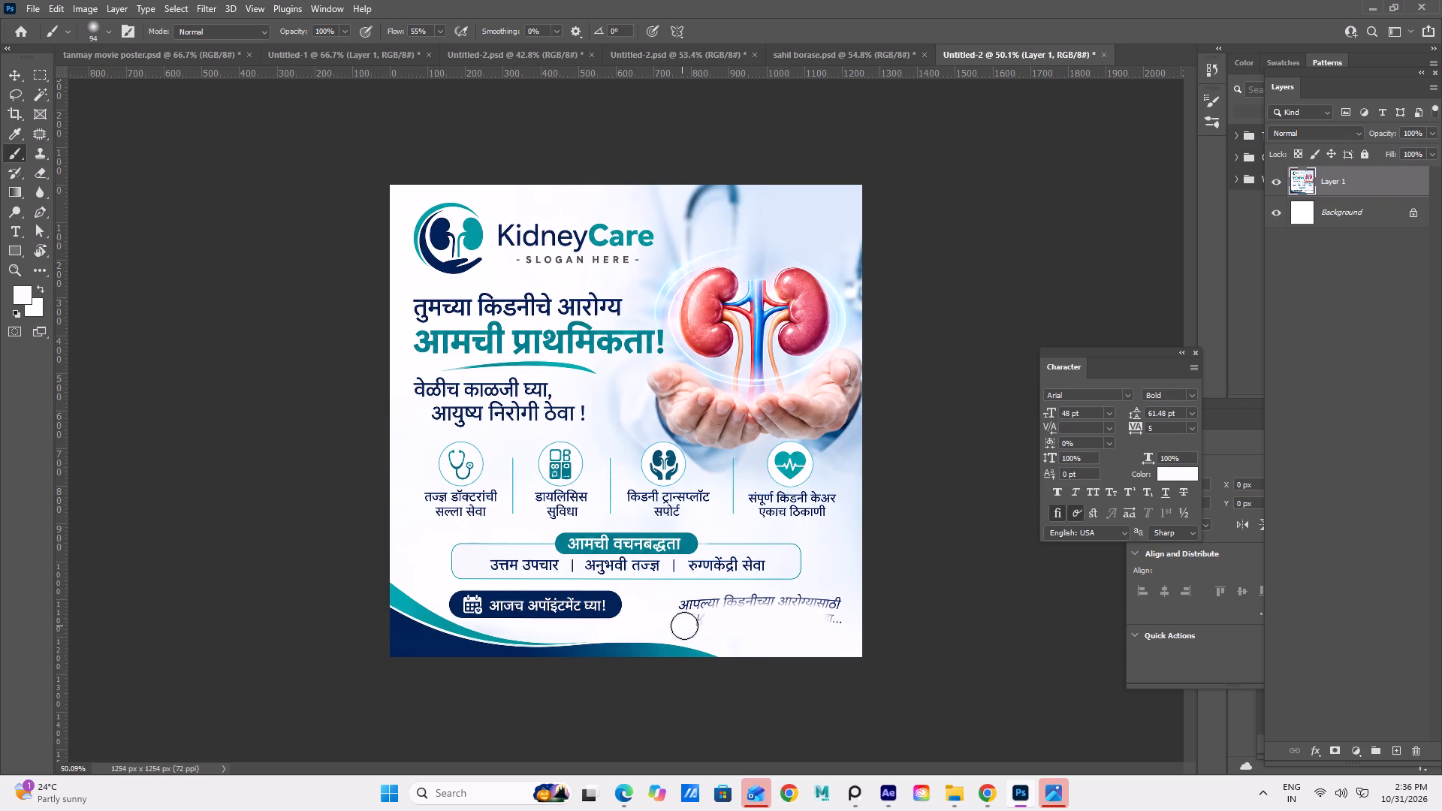
{"action": "left_click_drag", "start_coordinate": [691, 620], "coordinate": [785, 620]}
{"action": "left_click_drag", "start_coordinate": [681, 609], "coordinate": [757, 604]}
{"action": "left_click_drag", "start_coordinate": [757, 604], "coordinate": [840, 624]}
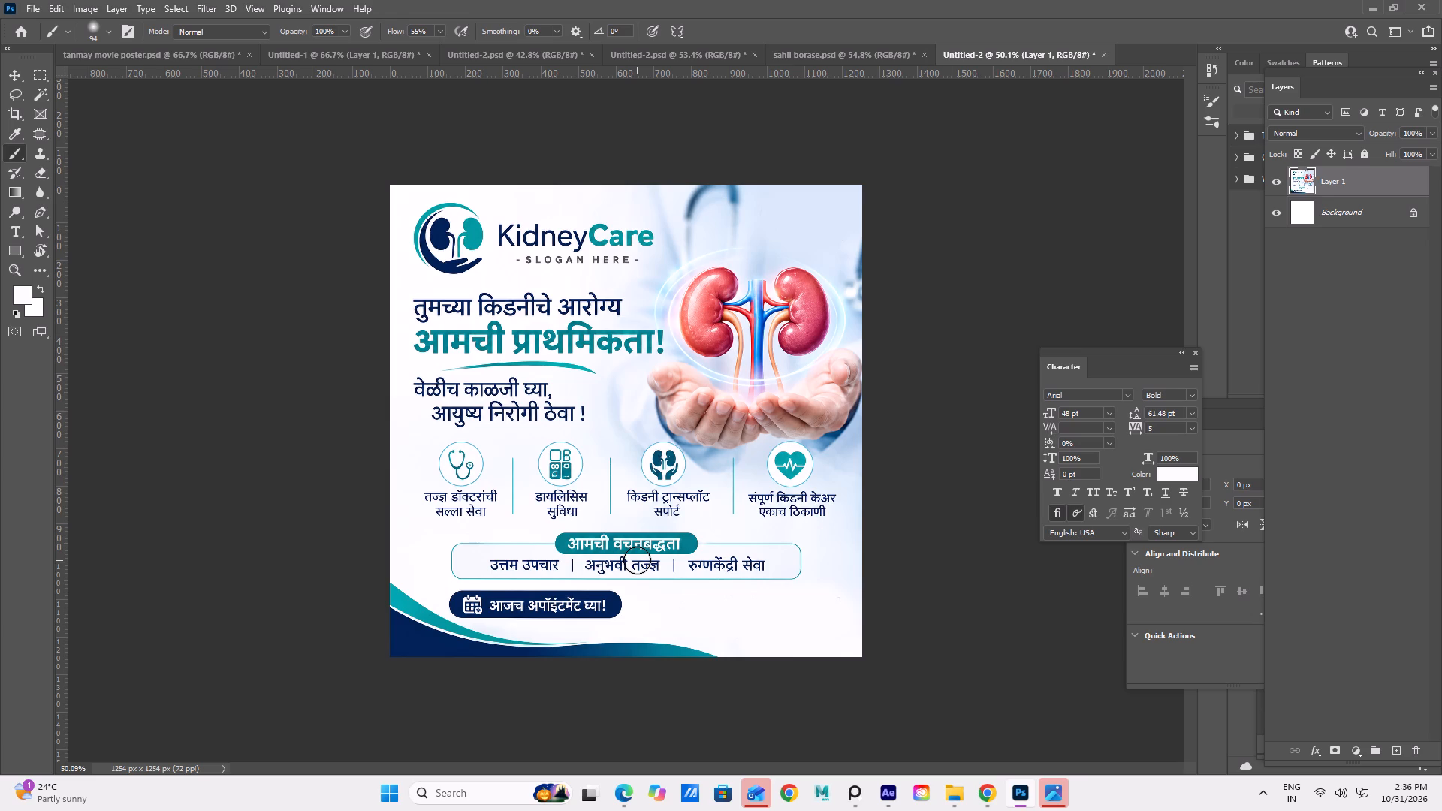
Paint out the teal swoosh beneath the headline "आमची प्राथमिकता!" with the Brush in near-white, then leave the layer deselected.
{"action": "scroll", "coordinate": [637, 560], "scroll_direction": "up", "scroll_amount": 3}
{"action": "scroll", "coordinate": [699, 605], "scroll_direction": "up", "scroll_amount": 6, "text": "alt"}
{"action": "scroll", "coordinate": [699, 603], "scroll_direction": "down", "scroll_amount": 2, "text": "alt"}
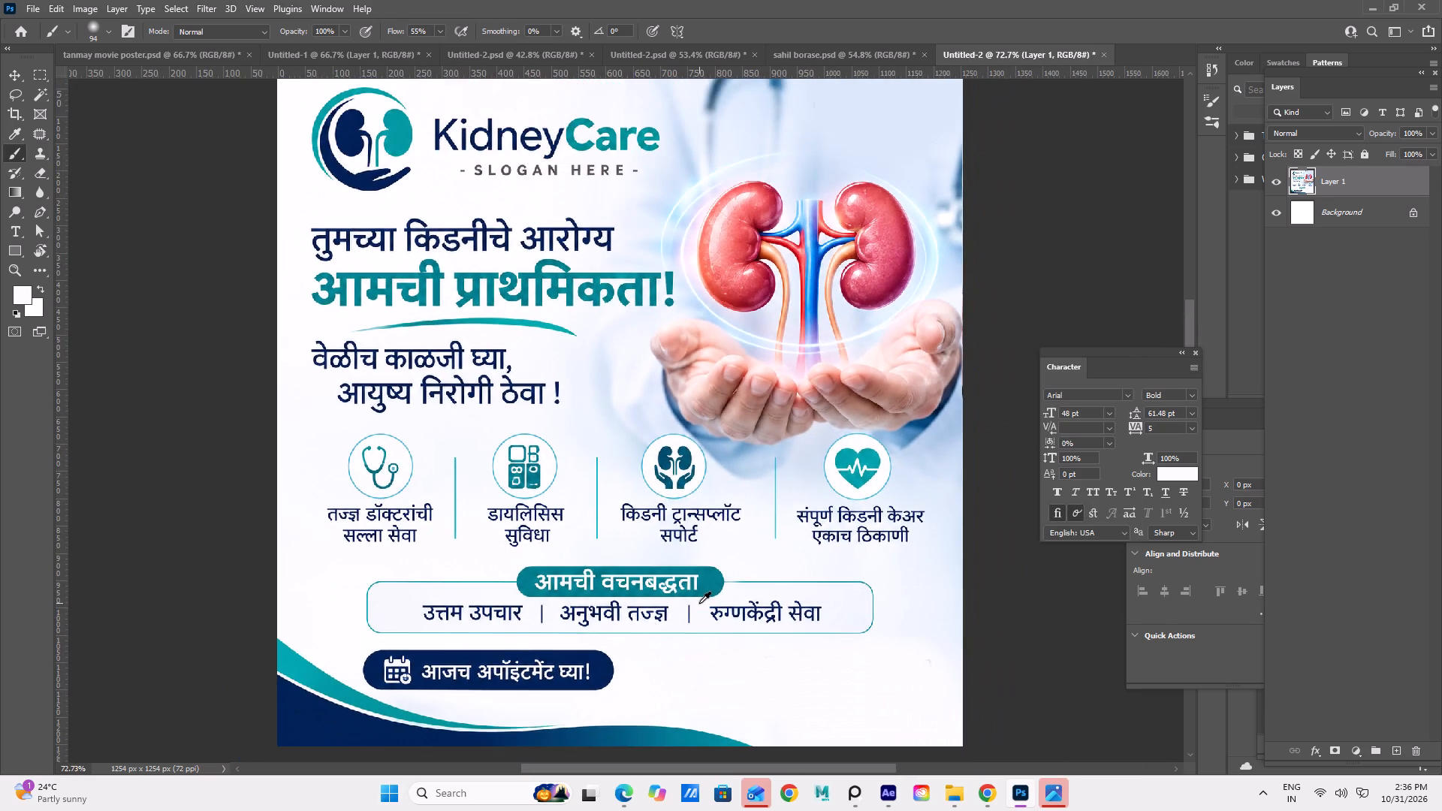
{"action": "scroll", "coordinate": [644, 603], "scroll_direction": "down", "scroll_amount": 2, "text": "alt"}
{"action": "scroll", "coordinate": [358, 513], "scroll_direction": "down", "scroll_amount": 2, "text": "alt"}
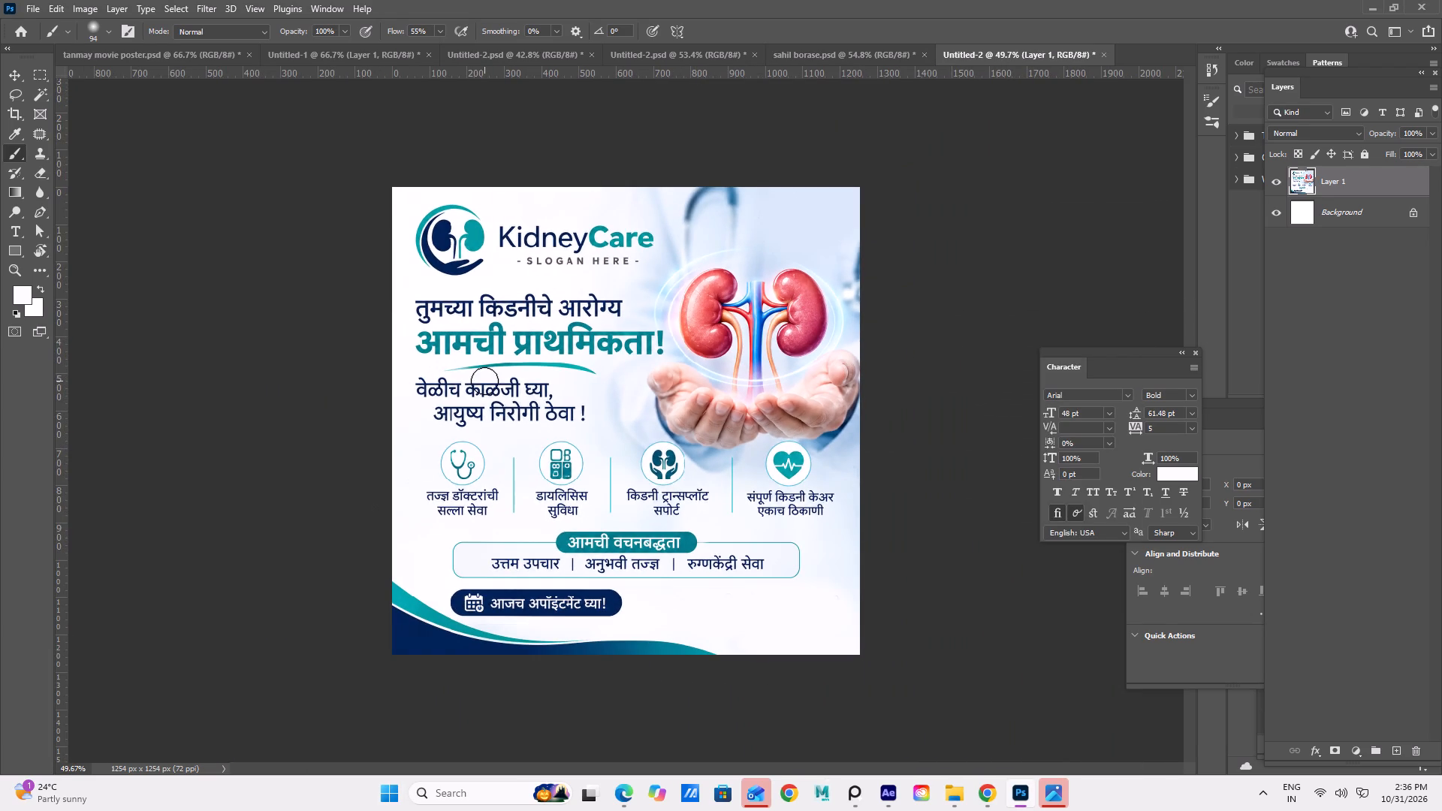
{"action": "left_click", "coordinate": [456, 366]}
{"action": "left_click_drag", "start_coordinate": [460, 366], "coordinate": [470, 366]}
{"action": "left_click_drag", "start_coordinate": [470, 366], "coordinate": [552, 366]}
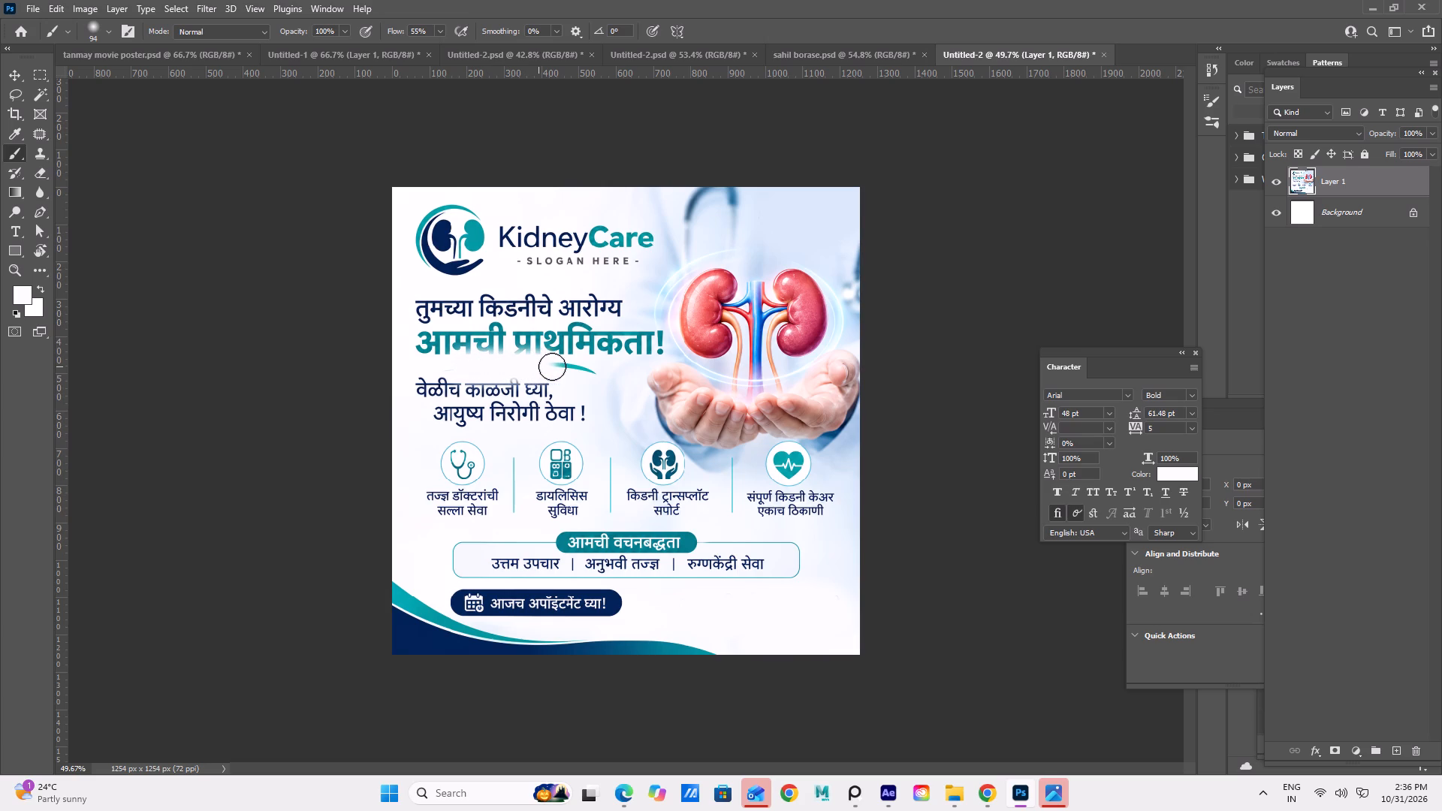
{"action": "left_click_drag", "start_coordinate": [552, 366], "coordinate": [597, 375]}
{"action": "left_click", "coordinate": [10, 77]}
{"action": "scroll", "coordinate": [89, 233], "scroll_direction": "up", "scroll_amount": 3, "text": "alt"}
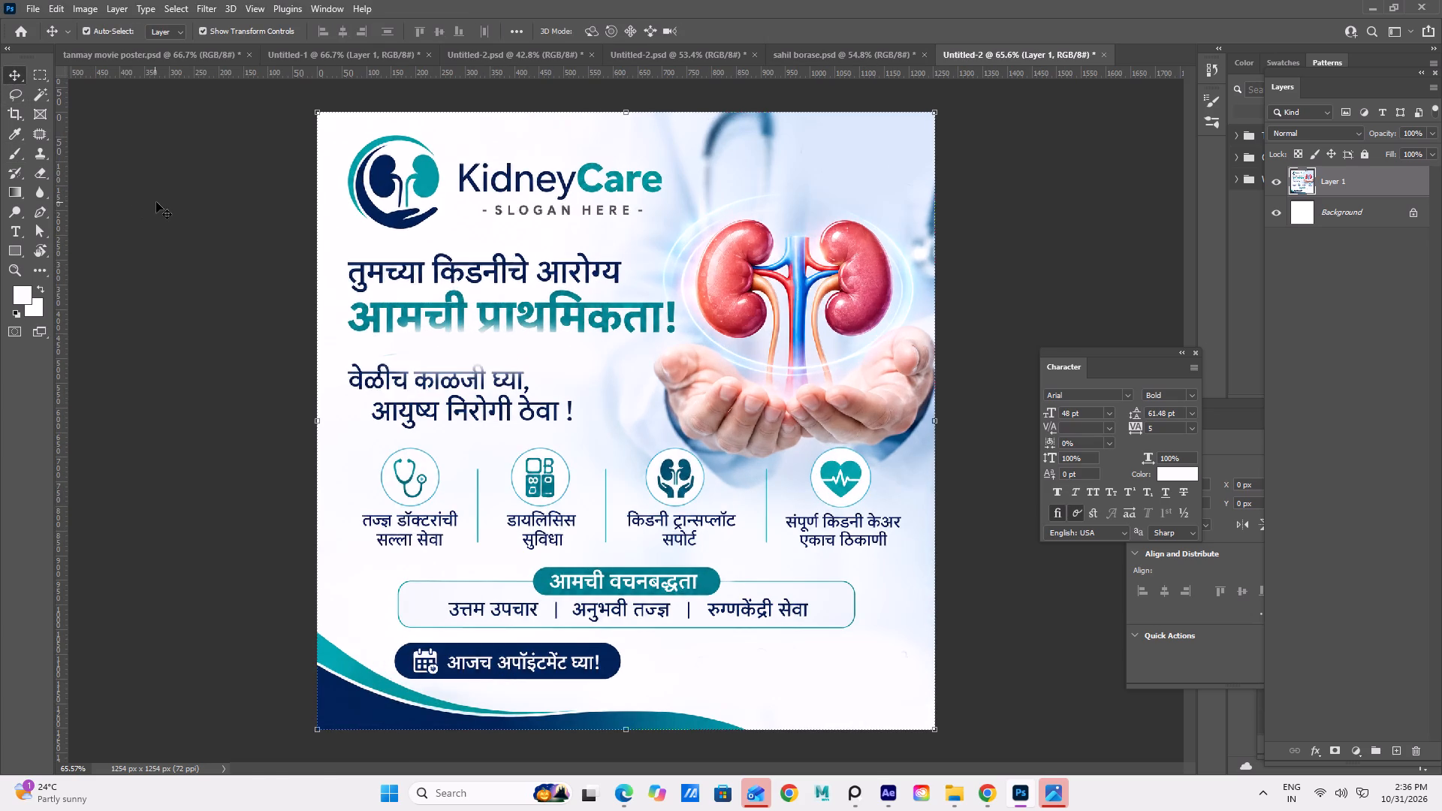
{"action": "scroll", "coordinate": [164, 196], "scroll_direction": "down", "scroll_amount": 3, "text": "alt"}
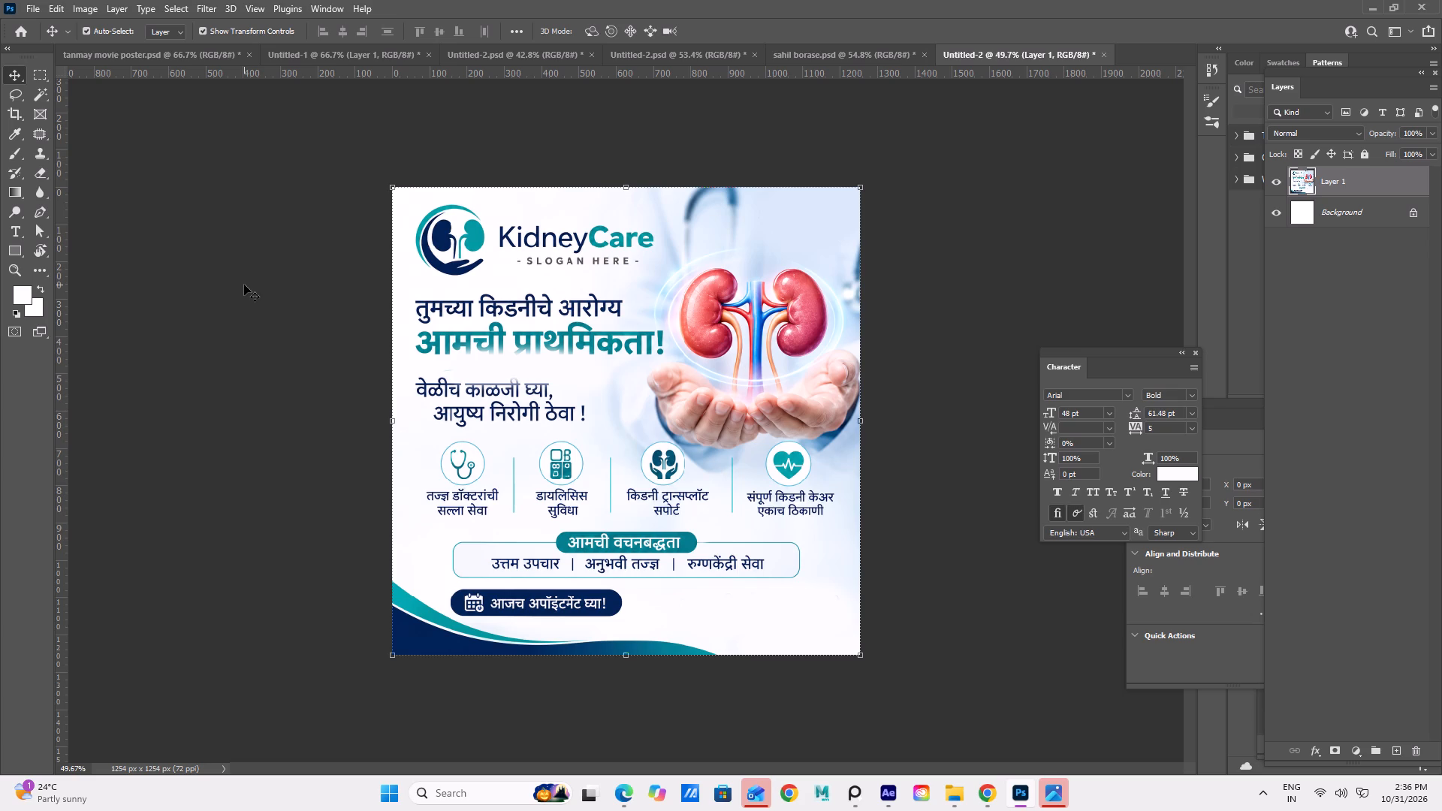
{"action": "left_click", "coordinate": [271, 499]}
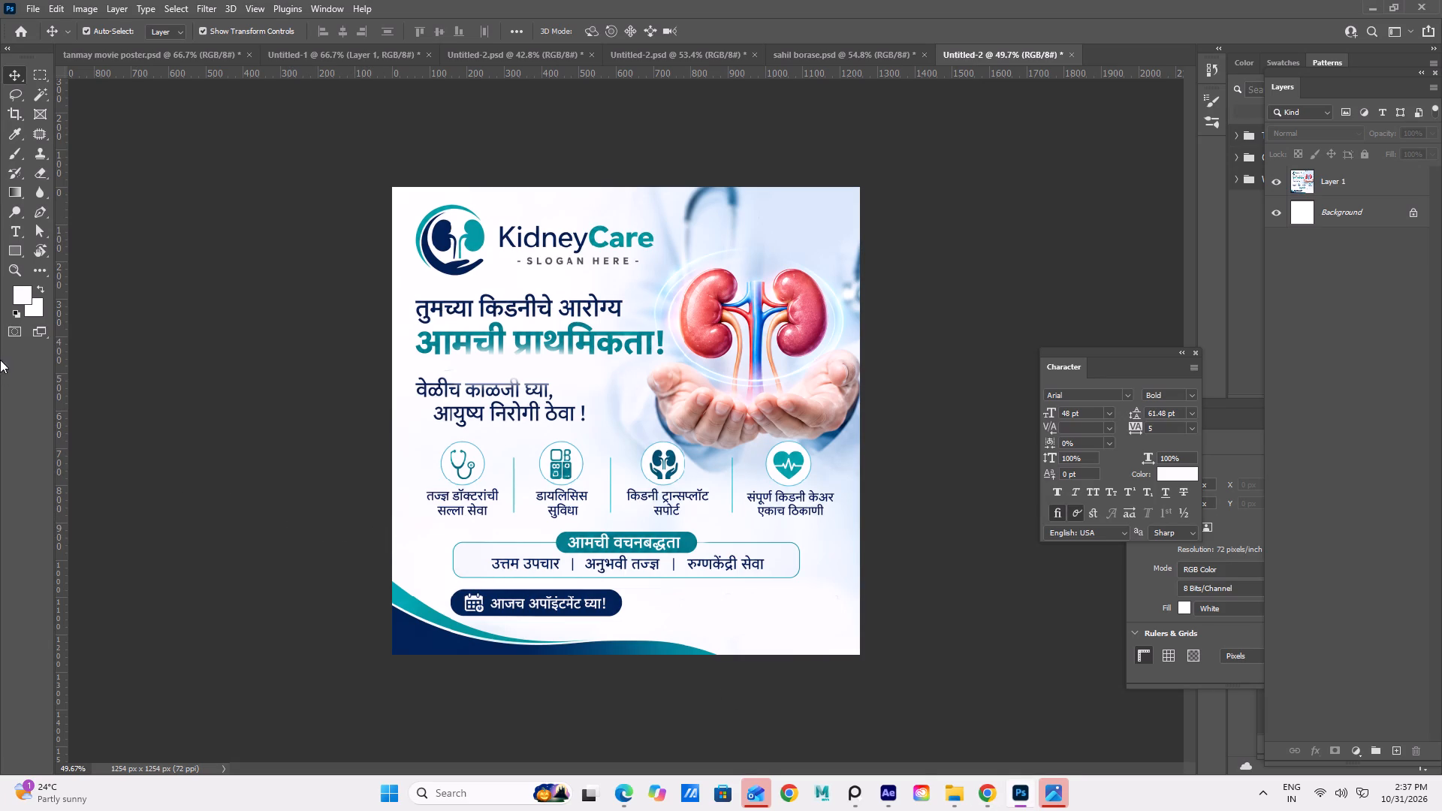
{"action": "left_click", "coordinate": [10, 232]}
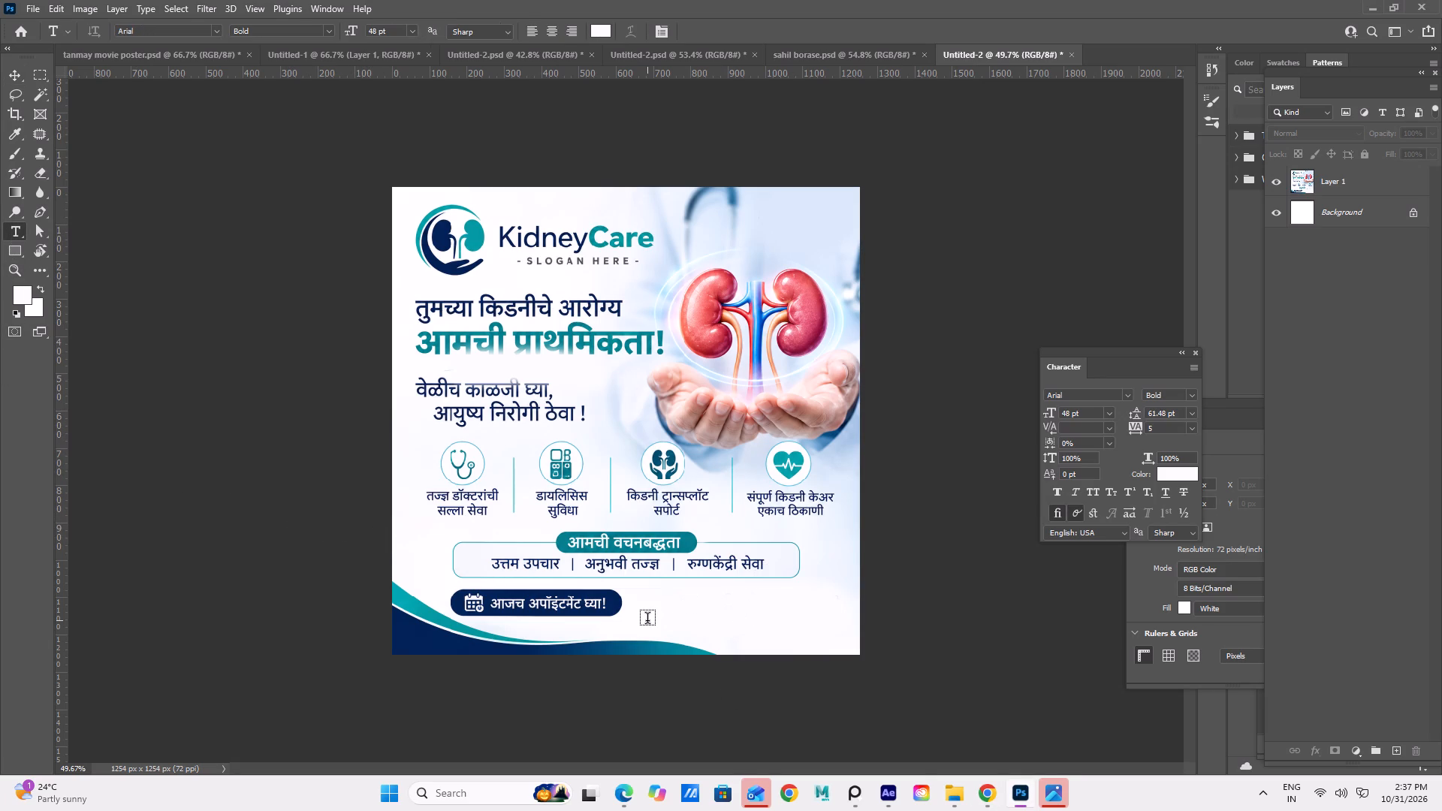
{"action": "left_click", "coordinate": [647, 620]}
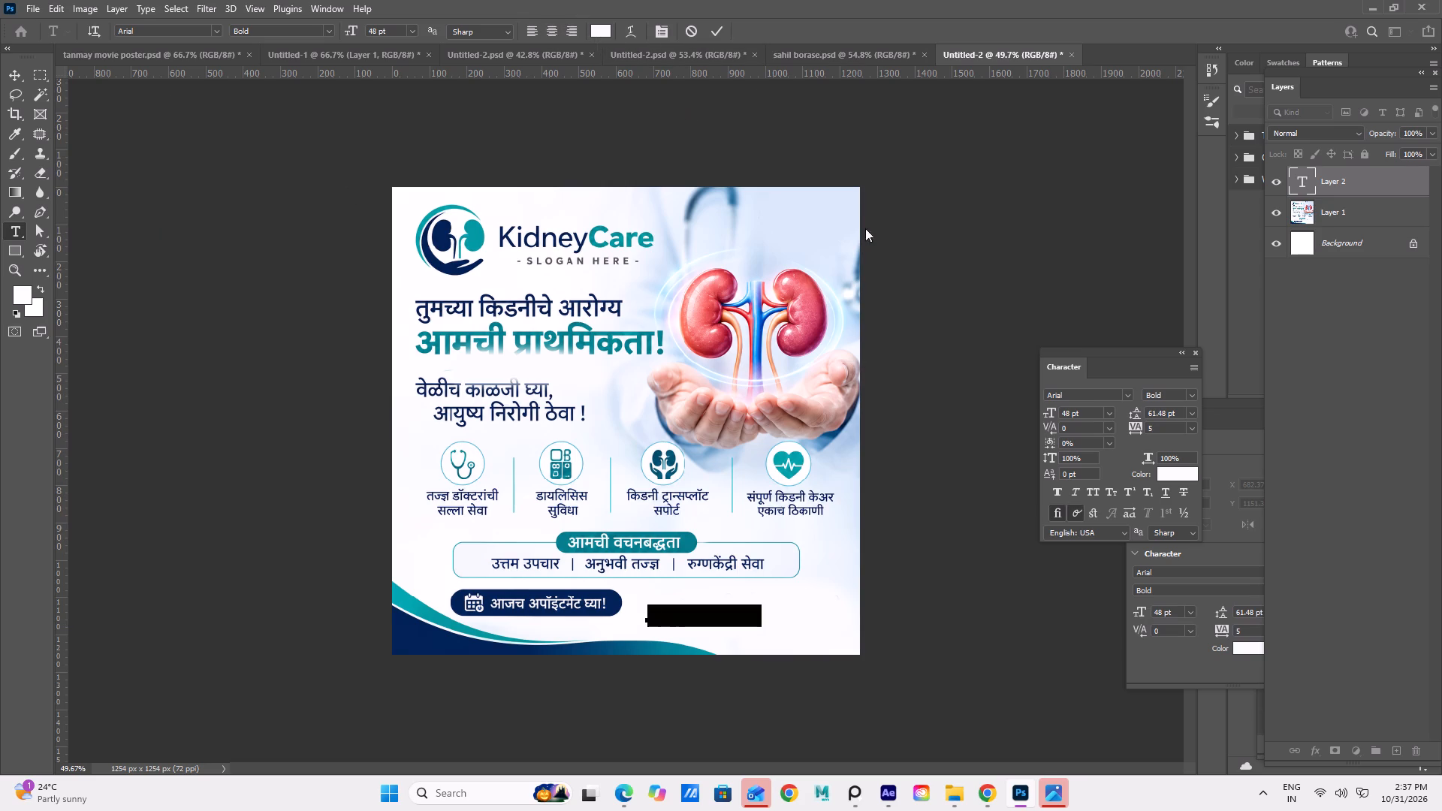
{"action": "left_click", "coordinate": [1173, 475]}
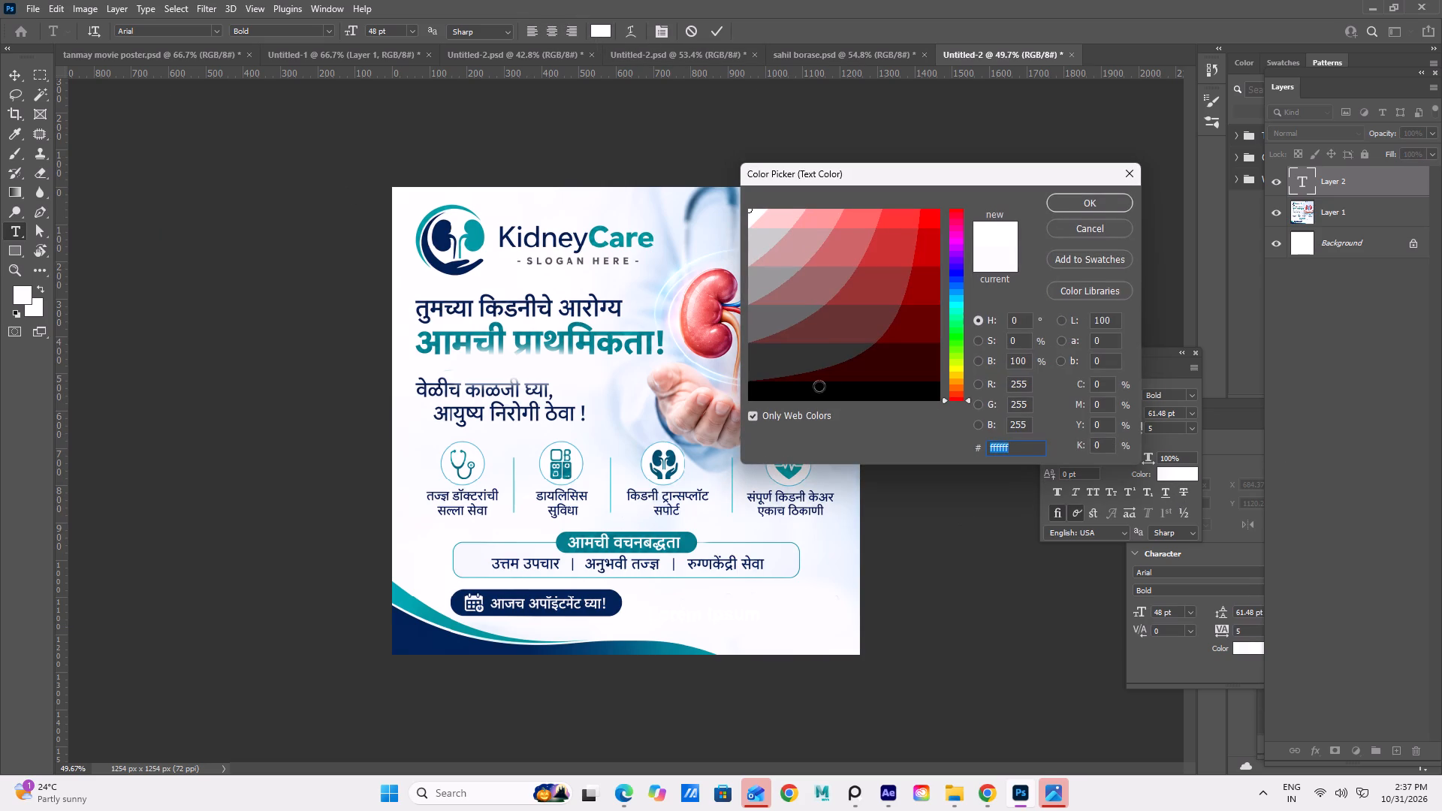
{"action": "left_click", "coordinate": [822, 393]}
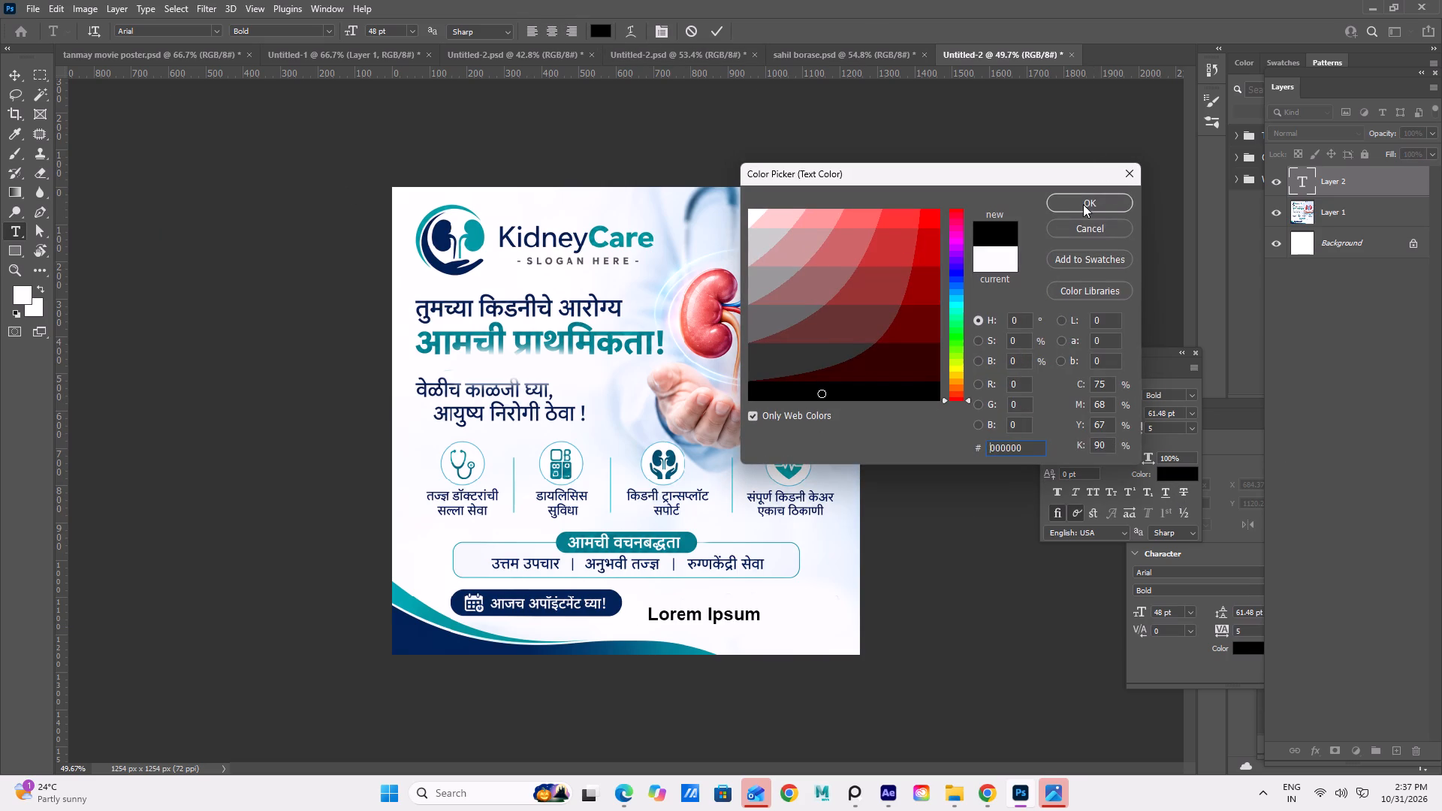
{"action": "left_click", "coordinate": [1083, 204]}
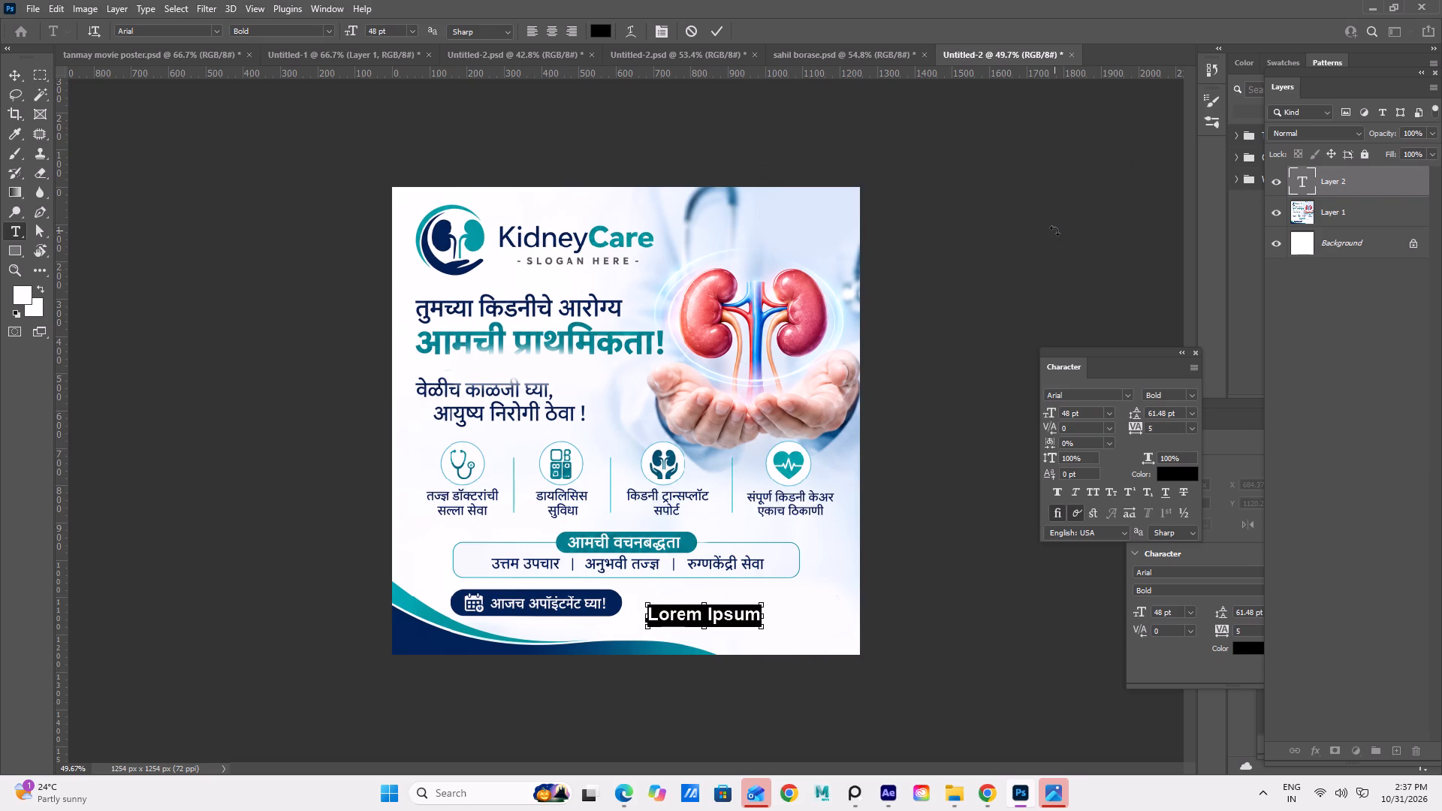
{"action": "key", "text": "ctrl+v"}
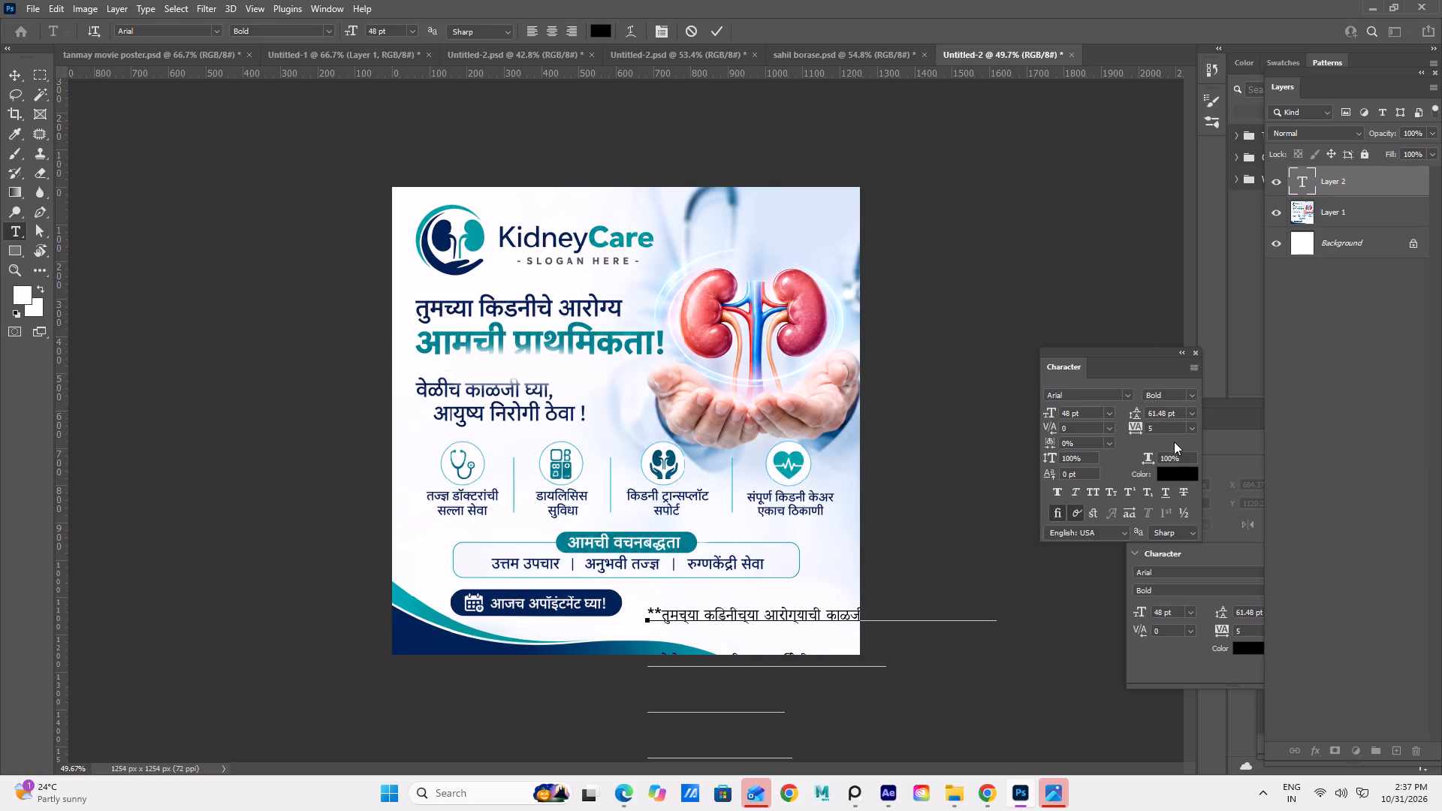
Rearrange the workspace by moving the floating Character panel closer to the poster and the Properties panel out of the way.
{"action": "left_click_drag", "start_coordinate": [1055, 366], "coordinate": [961, 312]}
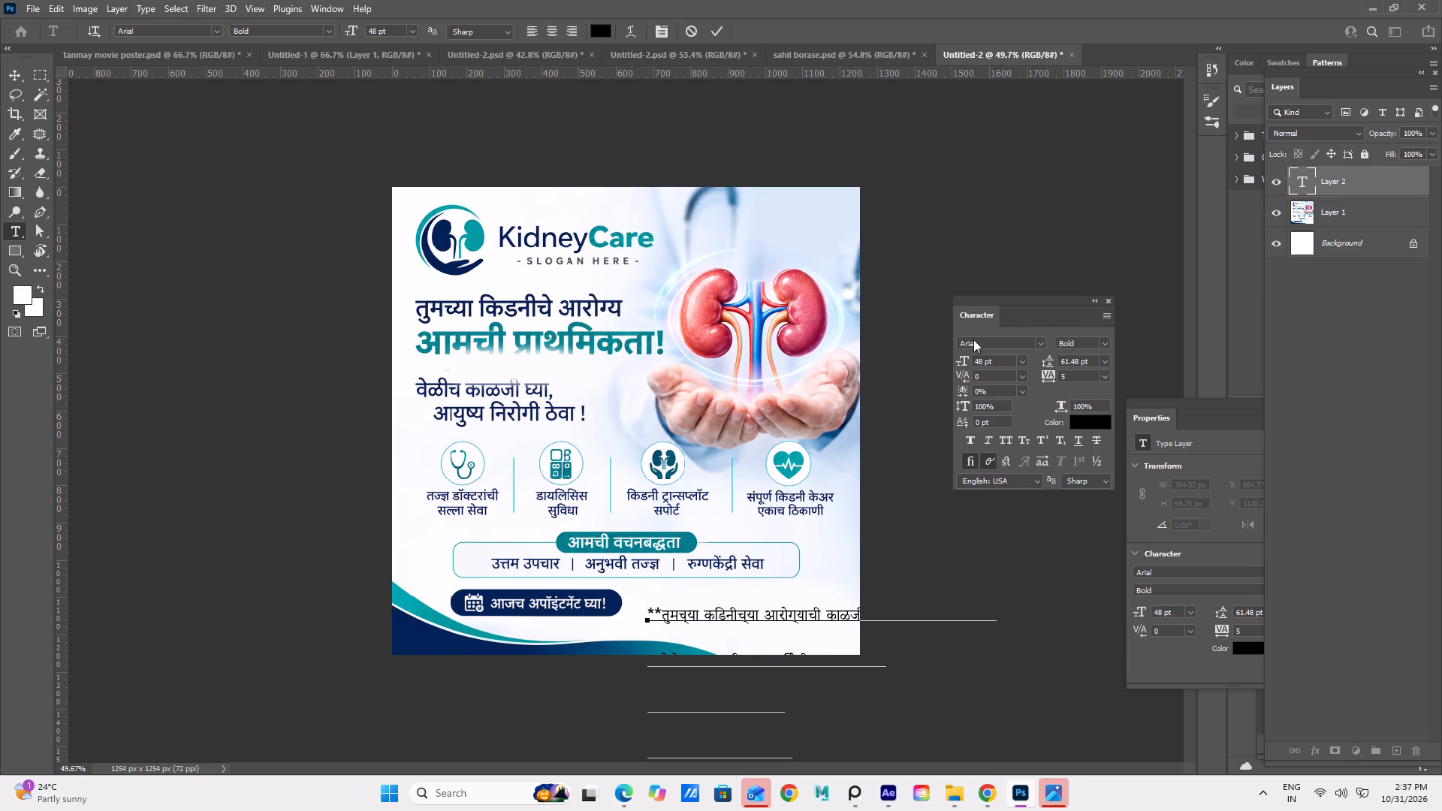
{"action": "left_click_drag", "start_coordinate": [1151, 420], "coordinate": [1244, 746]}
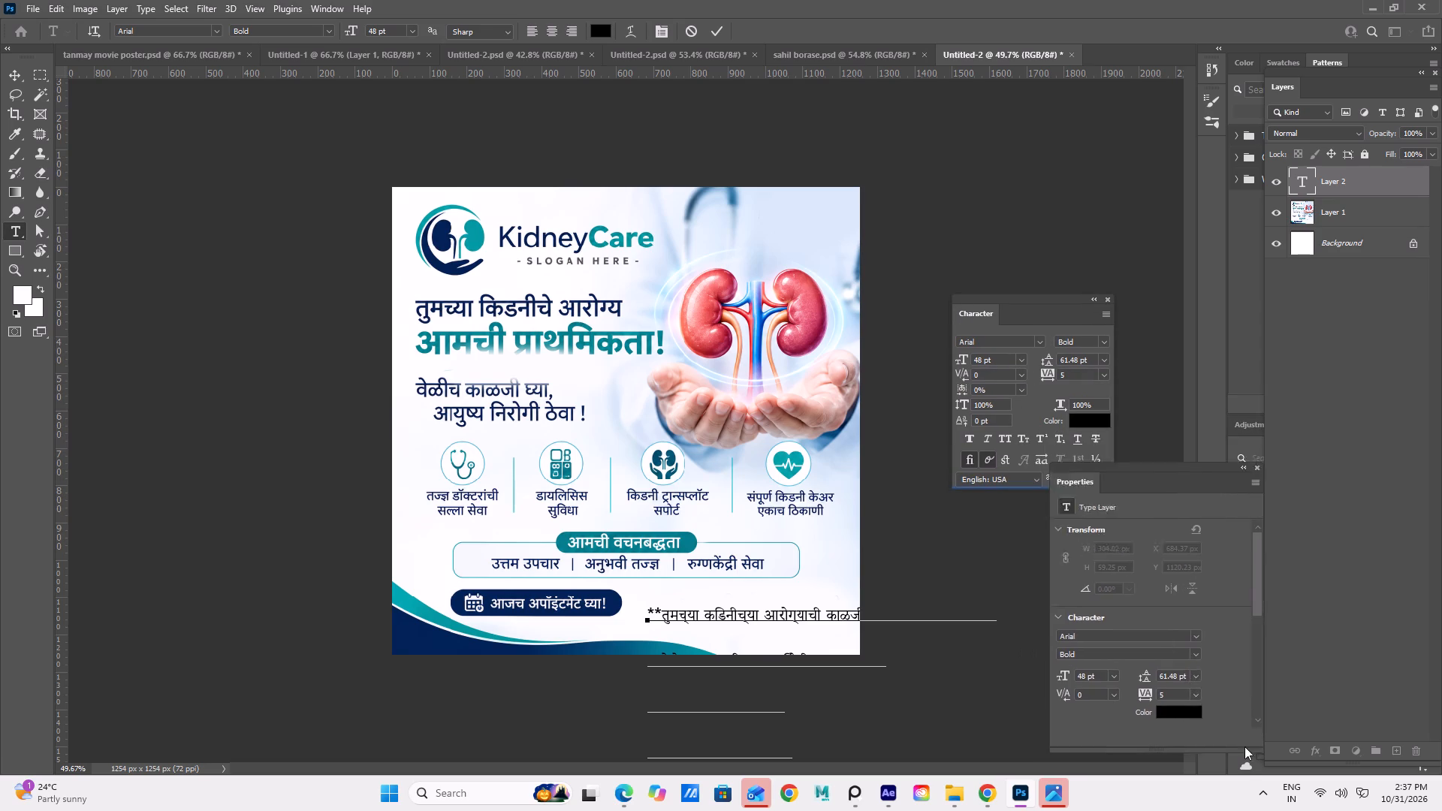
{"action": "left_click_drag", "start_coordinate": [1244, 746], "coordinate": [1258, 731]}
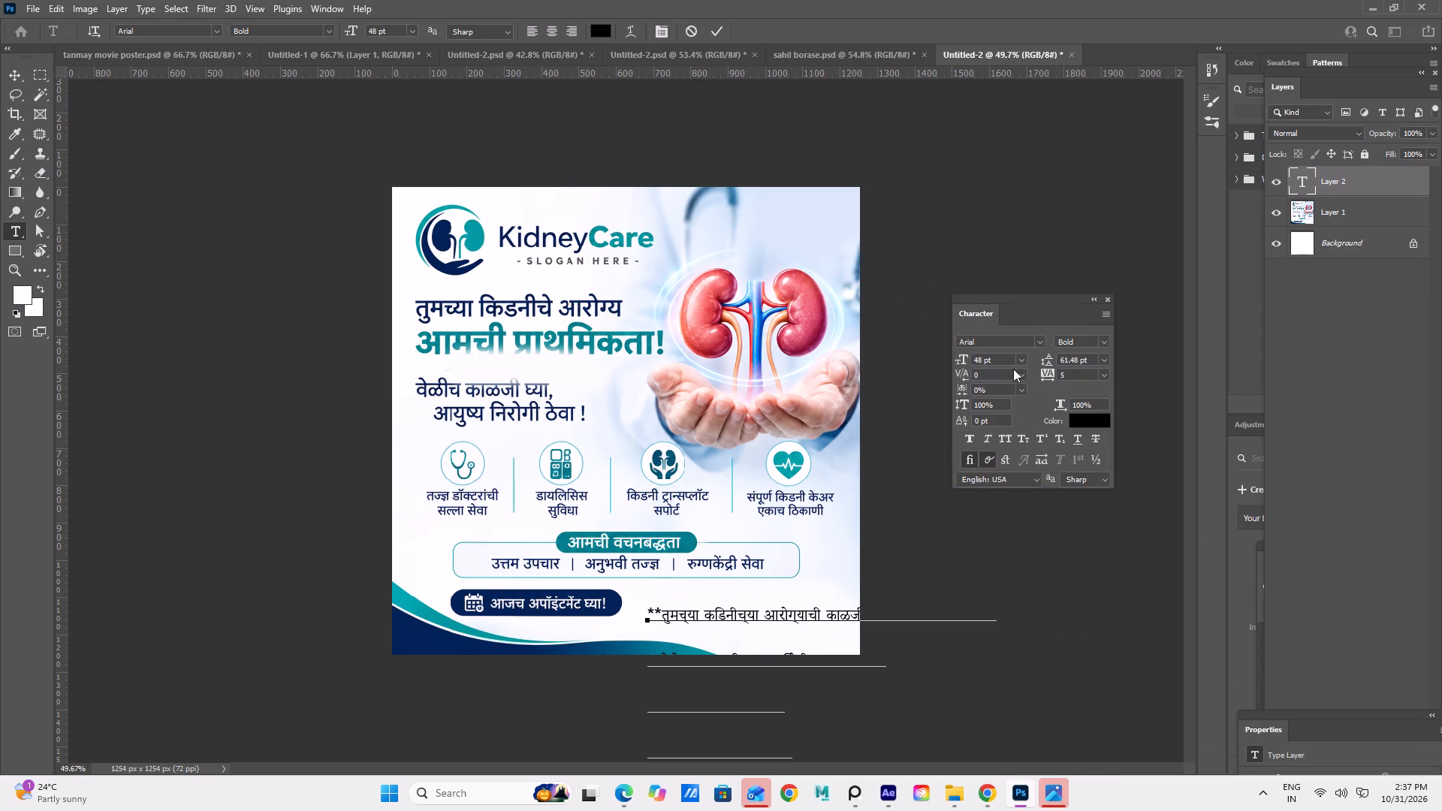
{"action": "left_click", "coordinate": [1093, 315]}
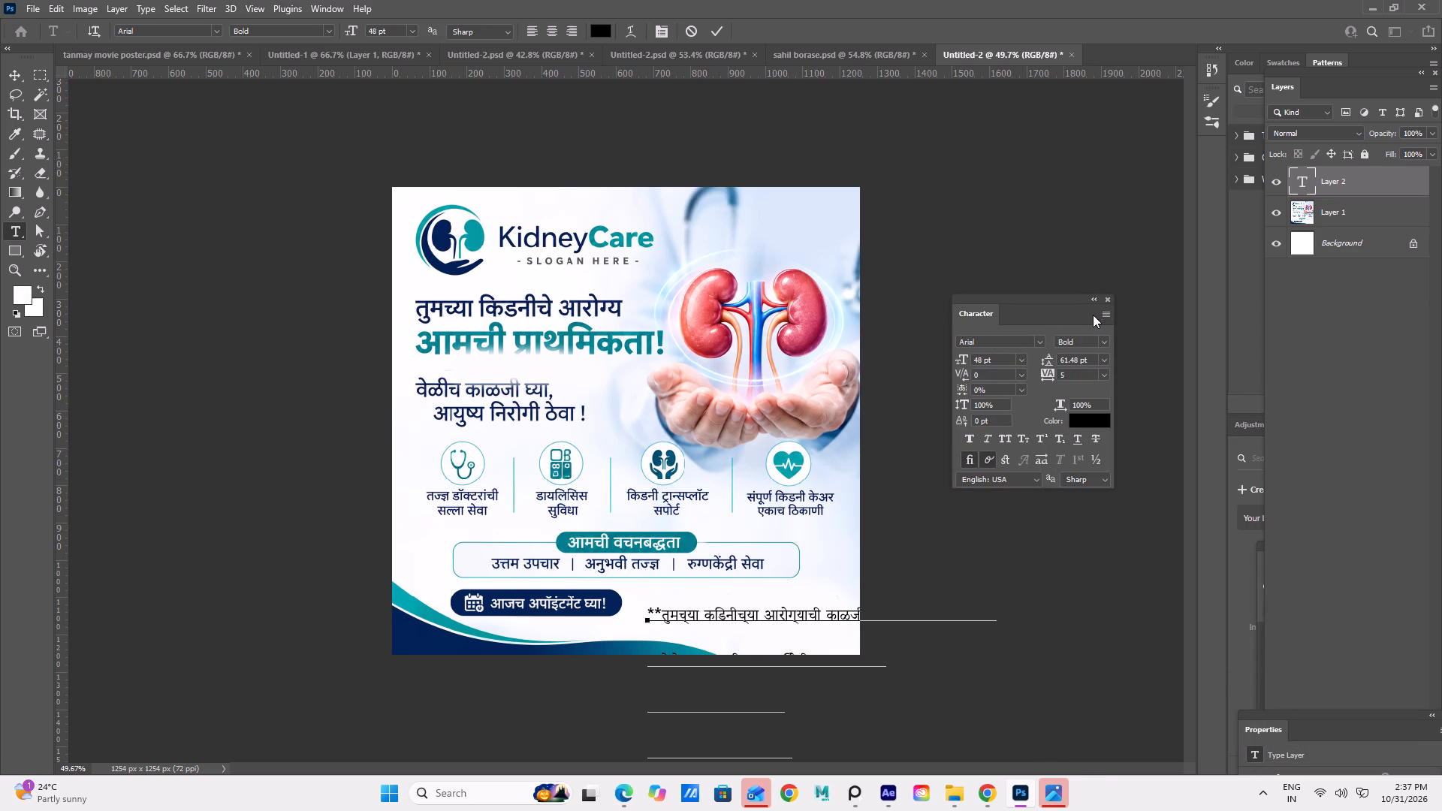
{"action": "left_click", "coordinate": [1103, 315]}
{"action": "left_click_drag", "start_coordinate": [1099, 315], "coordinate": [1092, 316]}
{"action": "left_click_drag", "start_coordinate": [1284, 86], "coordinate": [959, 3]}
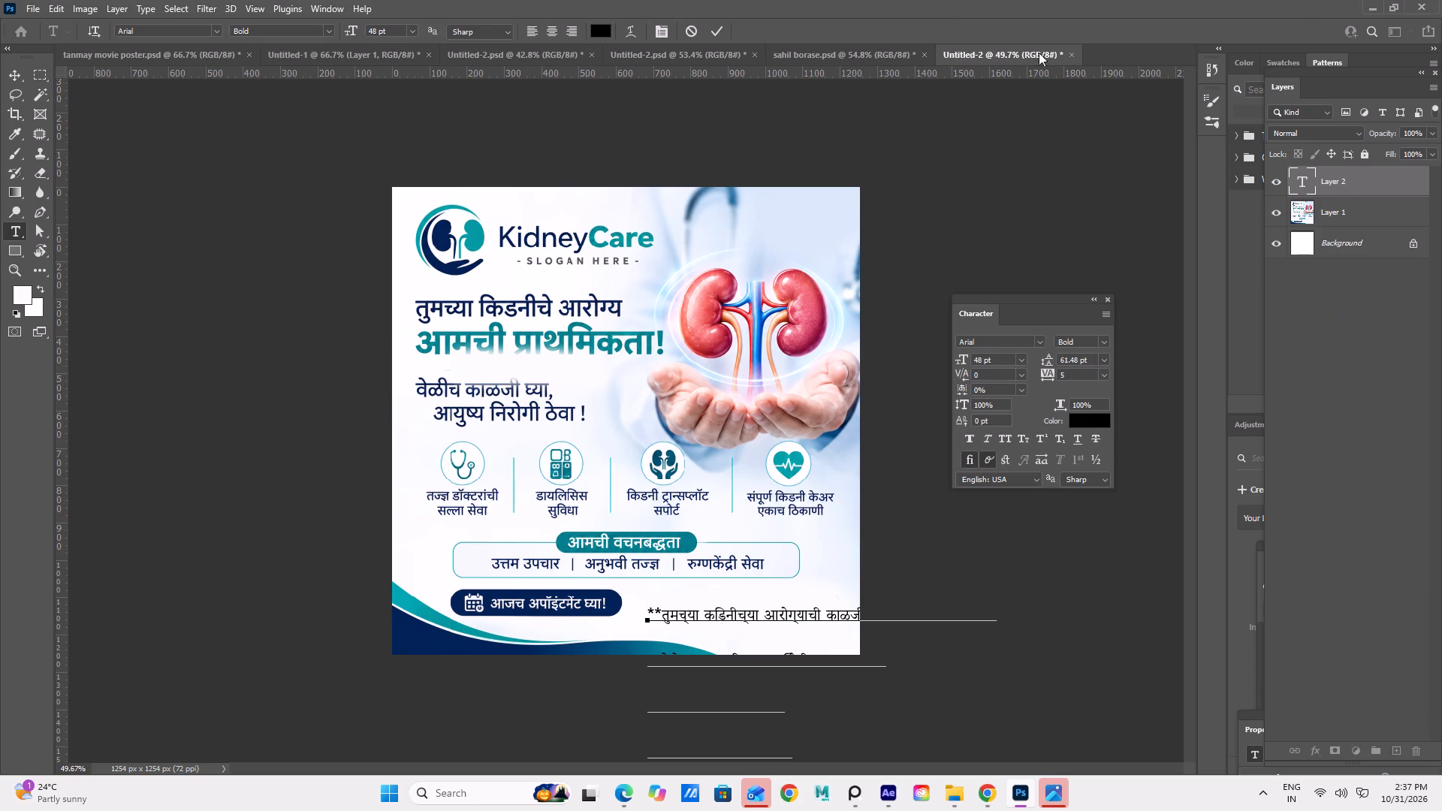
Move the floating Layers and Paragraph panels closer to the poster so the paragraph options are within reach.
{"action": "left_click_drag", "start_coordinate": [1279, 88], "coordinate": [919, 0]}
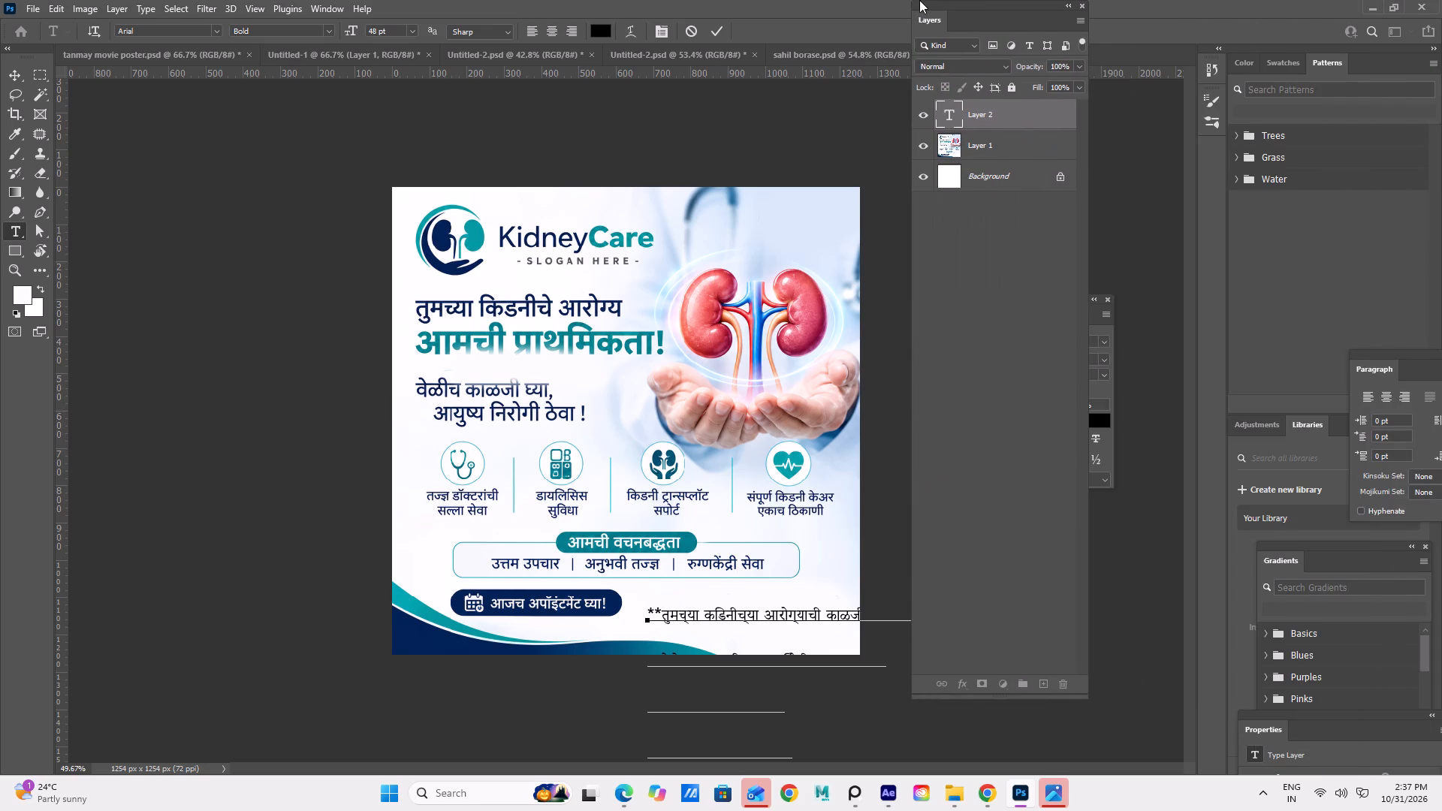
{"action": "left_click_drag", "start_coordinate": [919, 0], "coordinate": [972, 65]}
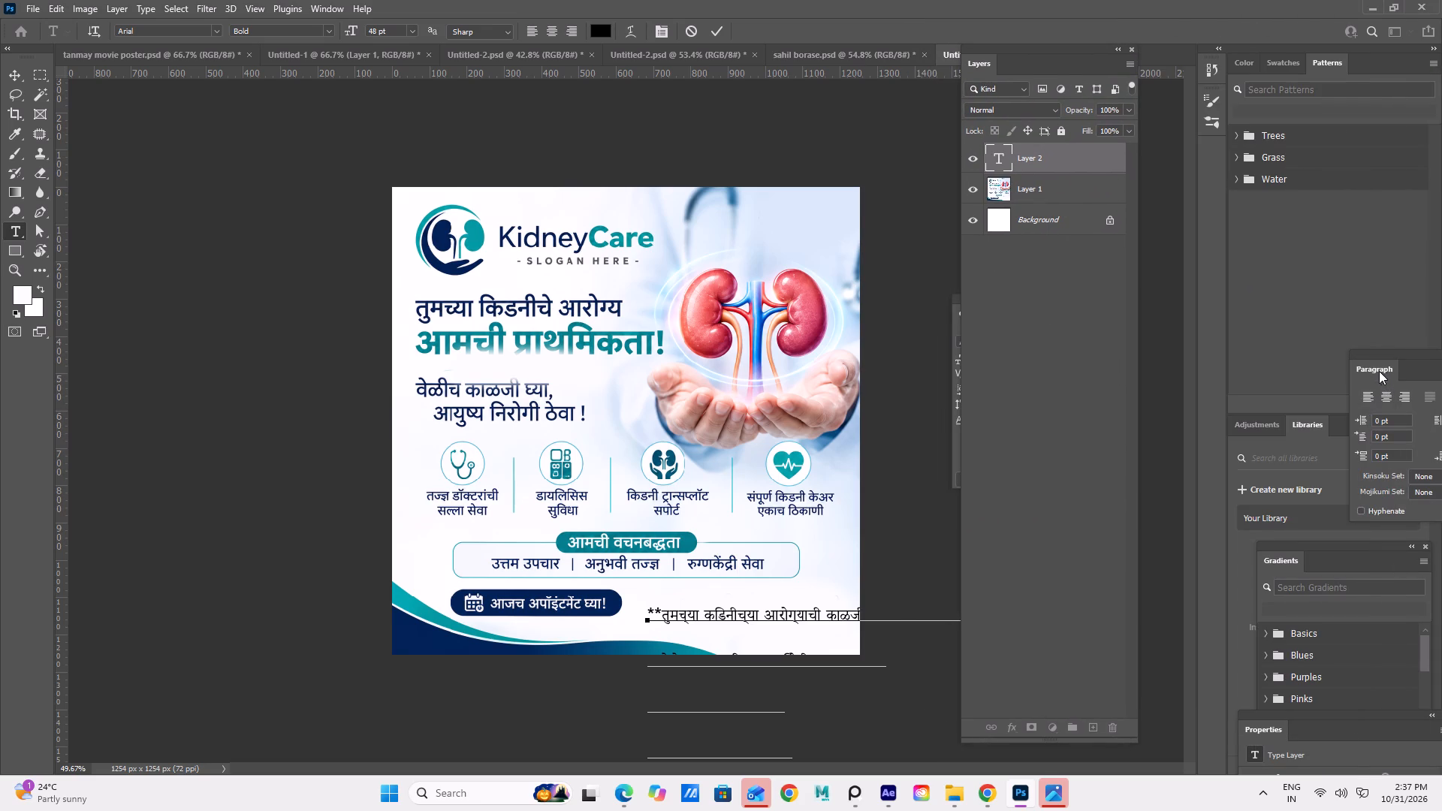
{"action": "left_click_drag", "start_coordinate": [1376, 367], "coordinate": [1190, 285]}
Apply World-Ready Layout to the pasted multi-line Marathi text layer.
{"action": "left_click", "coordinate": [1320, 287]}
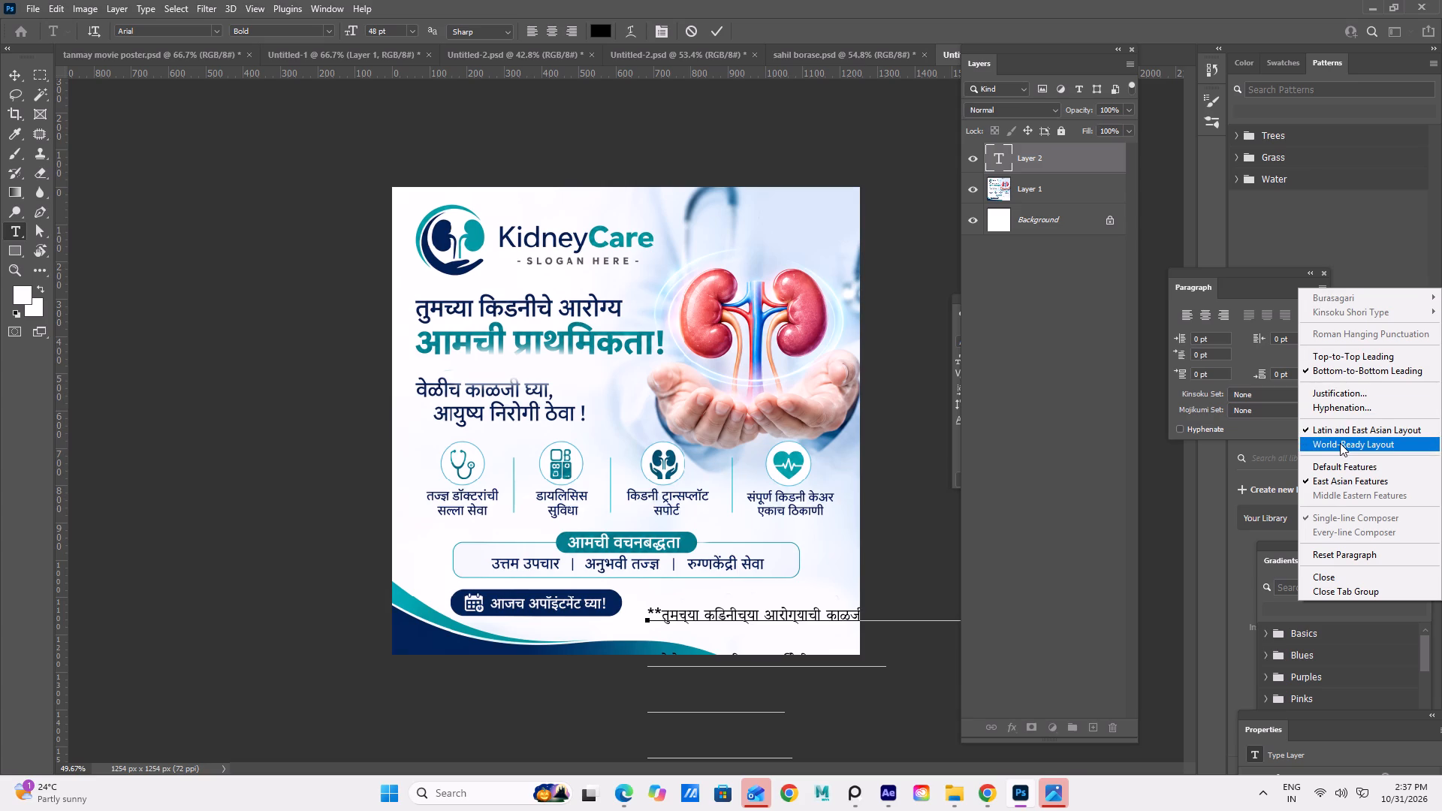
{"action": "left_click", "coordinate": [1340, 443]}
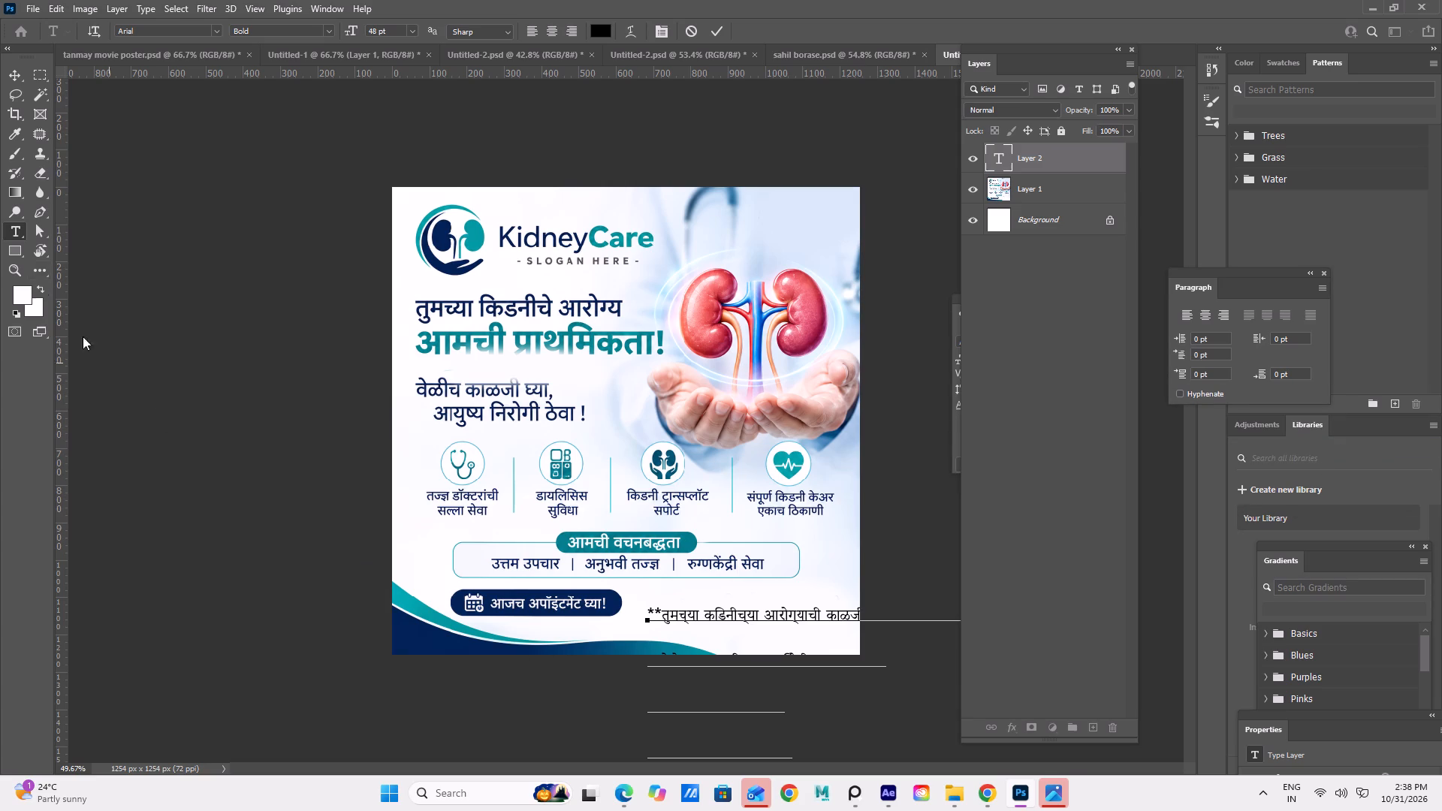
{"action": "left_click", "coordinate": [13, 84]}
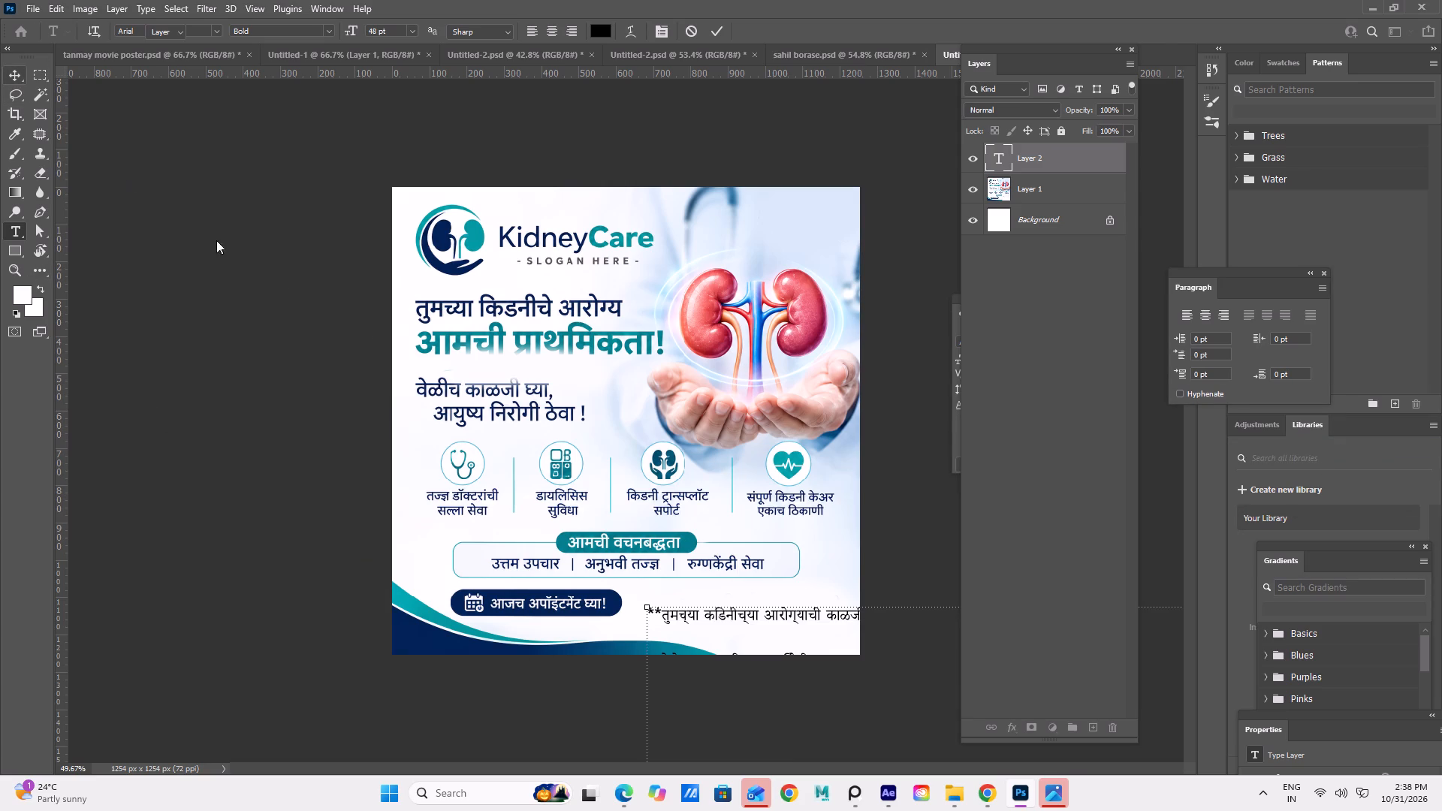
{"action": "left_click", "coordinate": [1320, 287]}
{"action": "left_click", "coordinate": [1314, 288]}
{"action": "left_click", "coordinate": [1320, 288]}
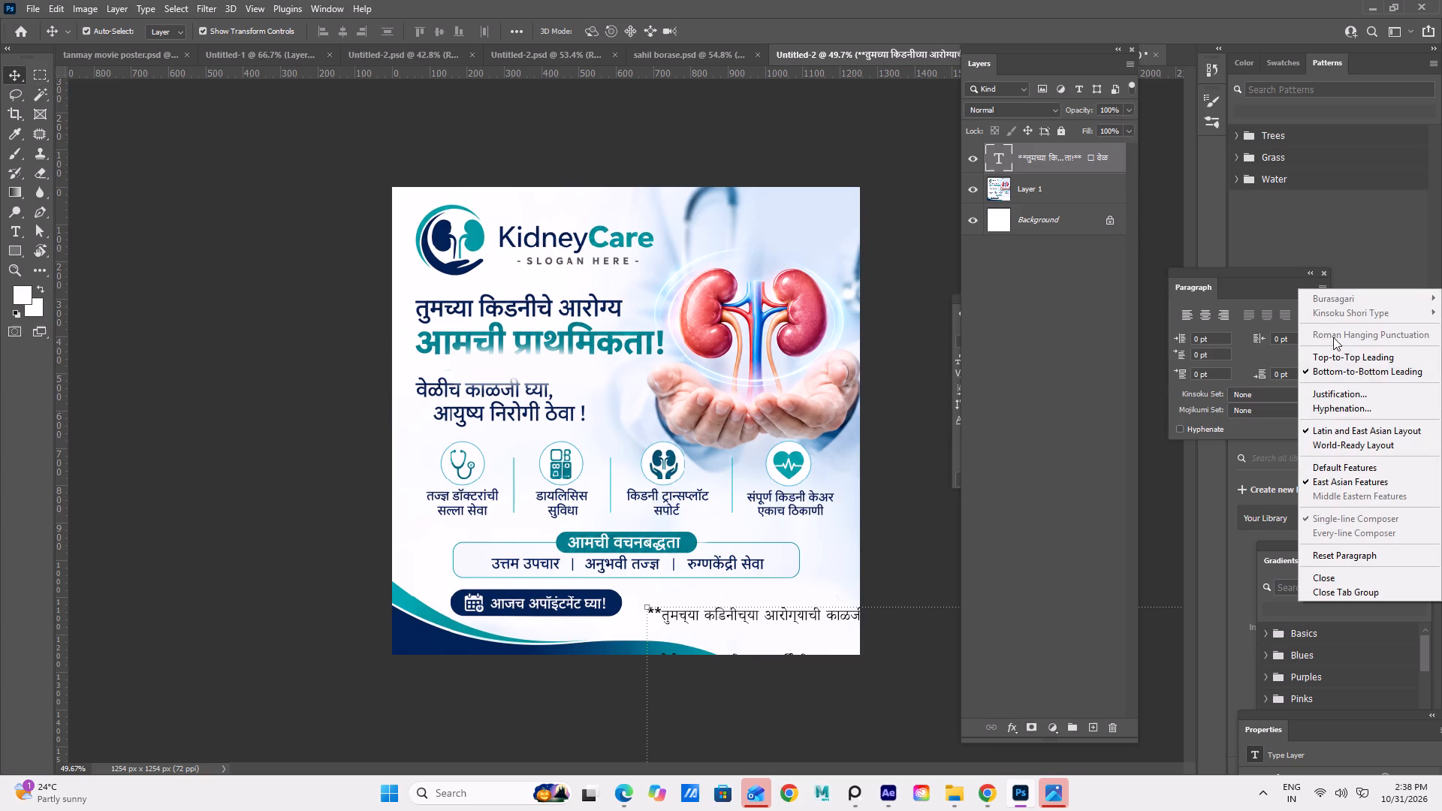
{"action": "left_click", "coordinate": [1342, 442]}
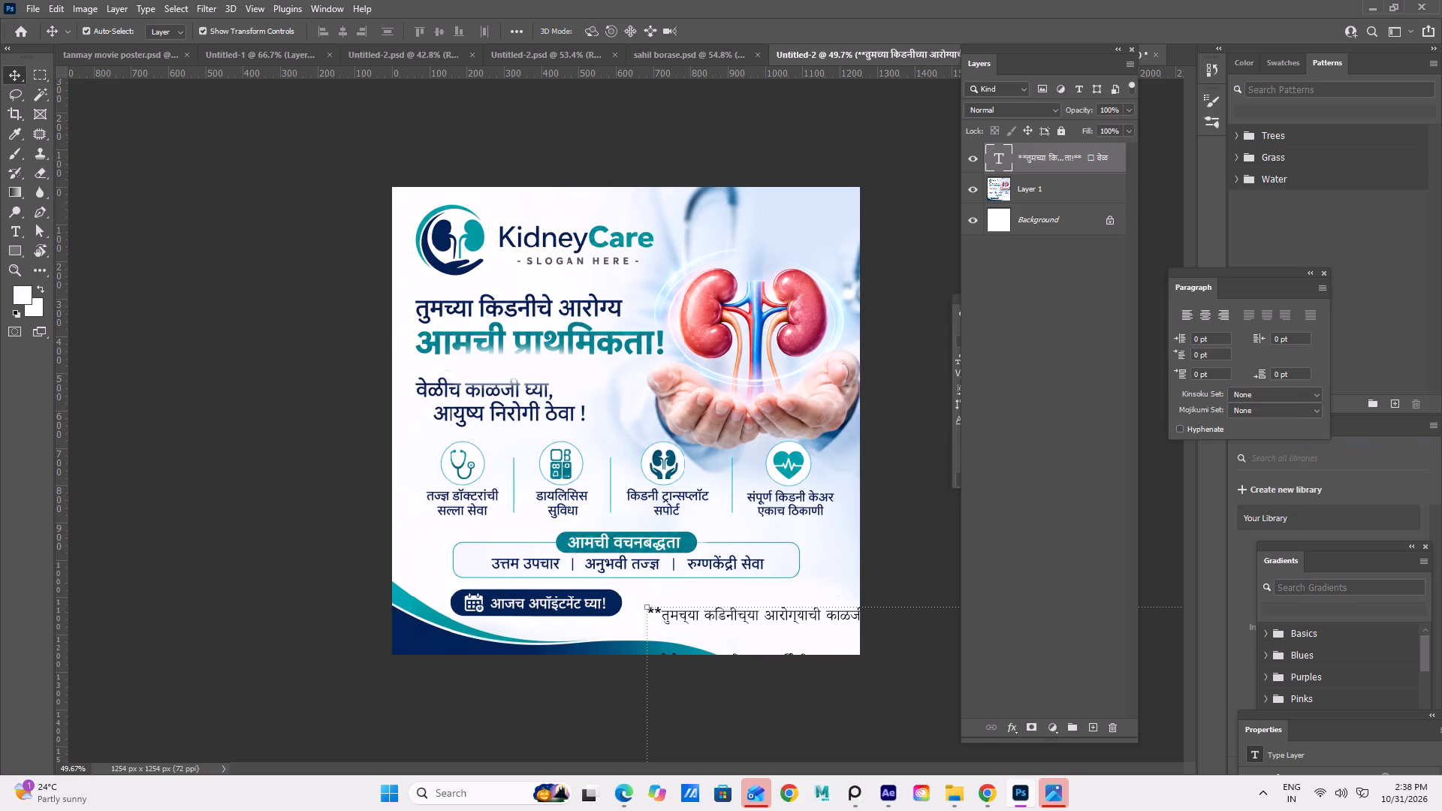
Try the full Marathi text at different positions on the poster and delete its layer.
{"action": "left_click_drag", "start_coordinate": [726, 618], "coordinate": [703, 602]}
{"action": "left_click_drag", "start_coordinate": [703, 602], "coordinate": [695, 591]}
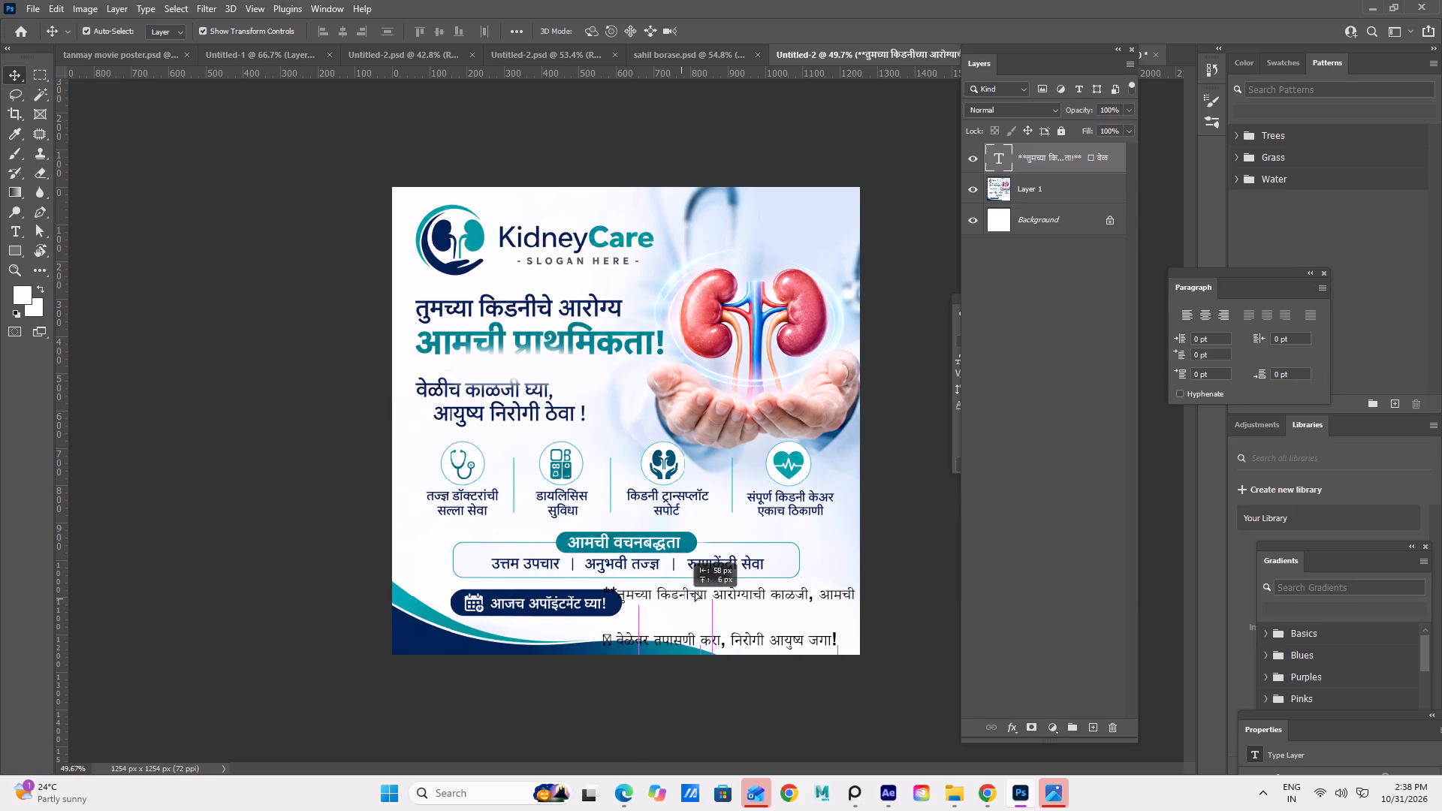
{"action": "left_click_drag", "start_coordinate": [695, 591], "coordinate": [736, 362]}
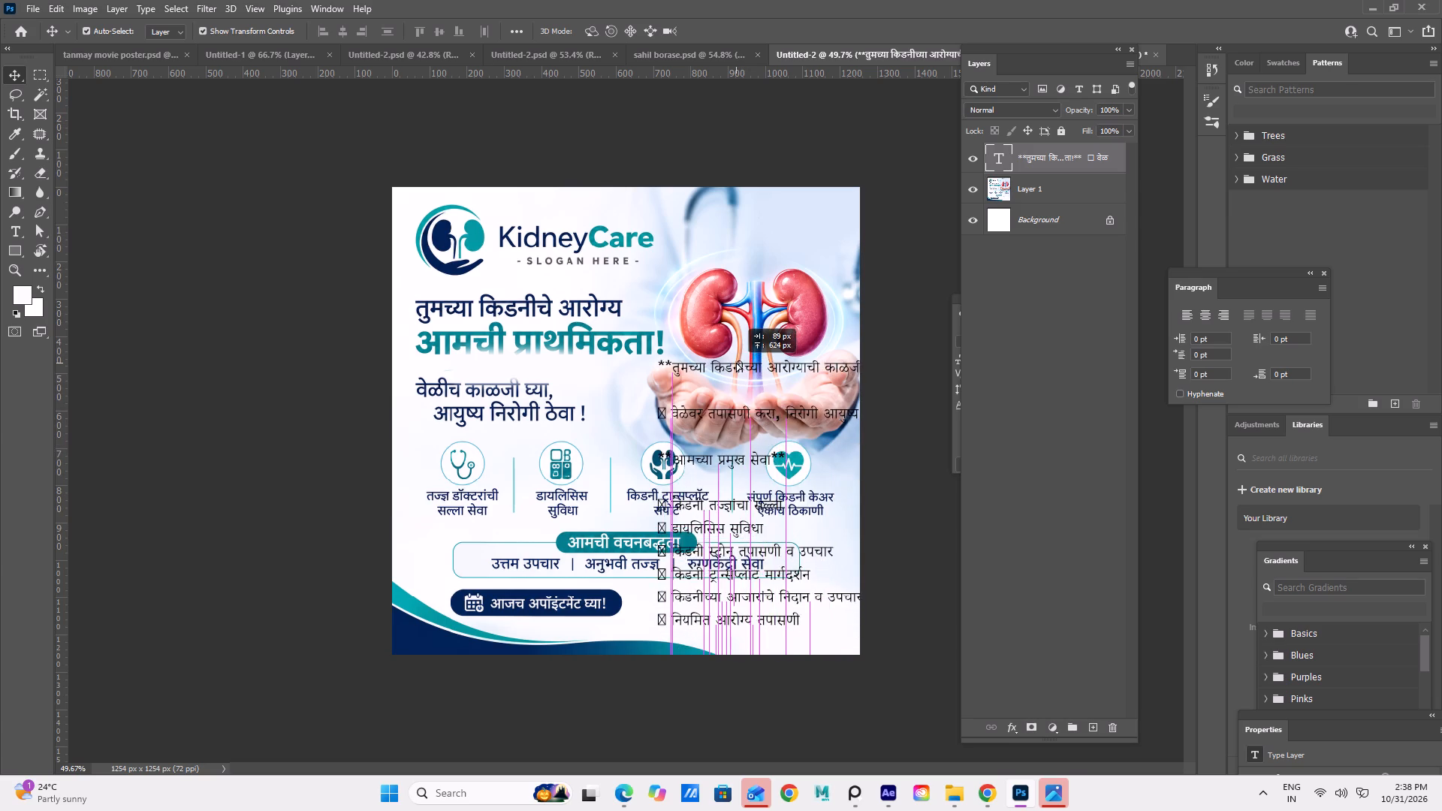
{"action": "left_click_drag", "start_coordinate": [736, 362], "coordinate": [695, 748]}
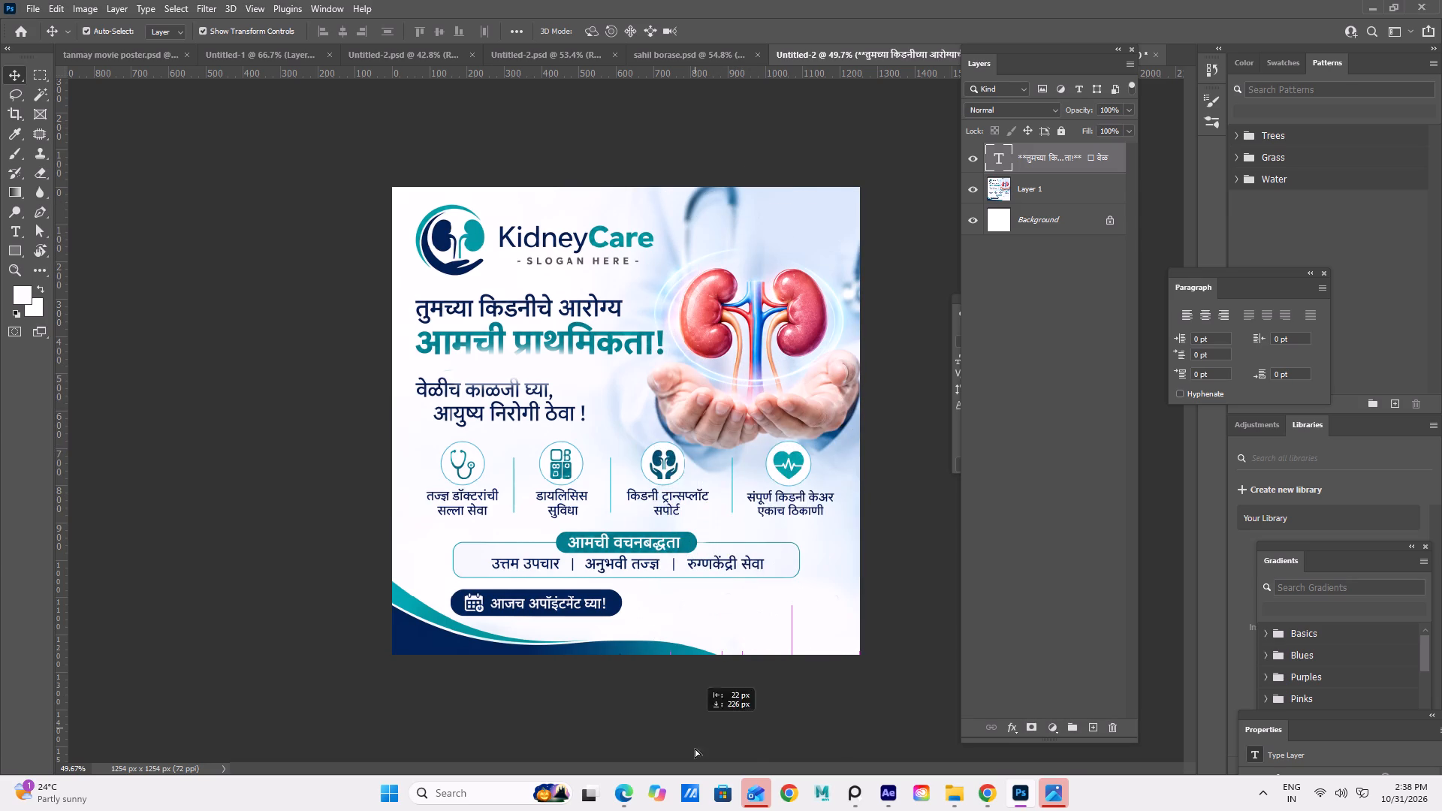
{"action": "left_click_drag", "start_coordinate": [695, 748], "coordinate": [731, 592]}
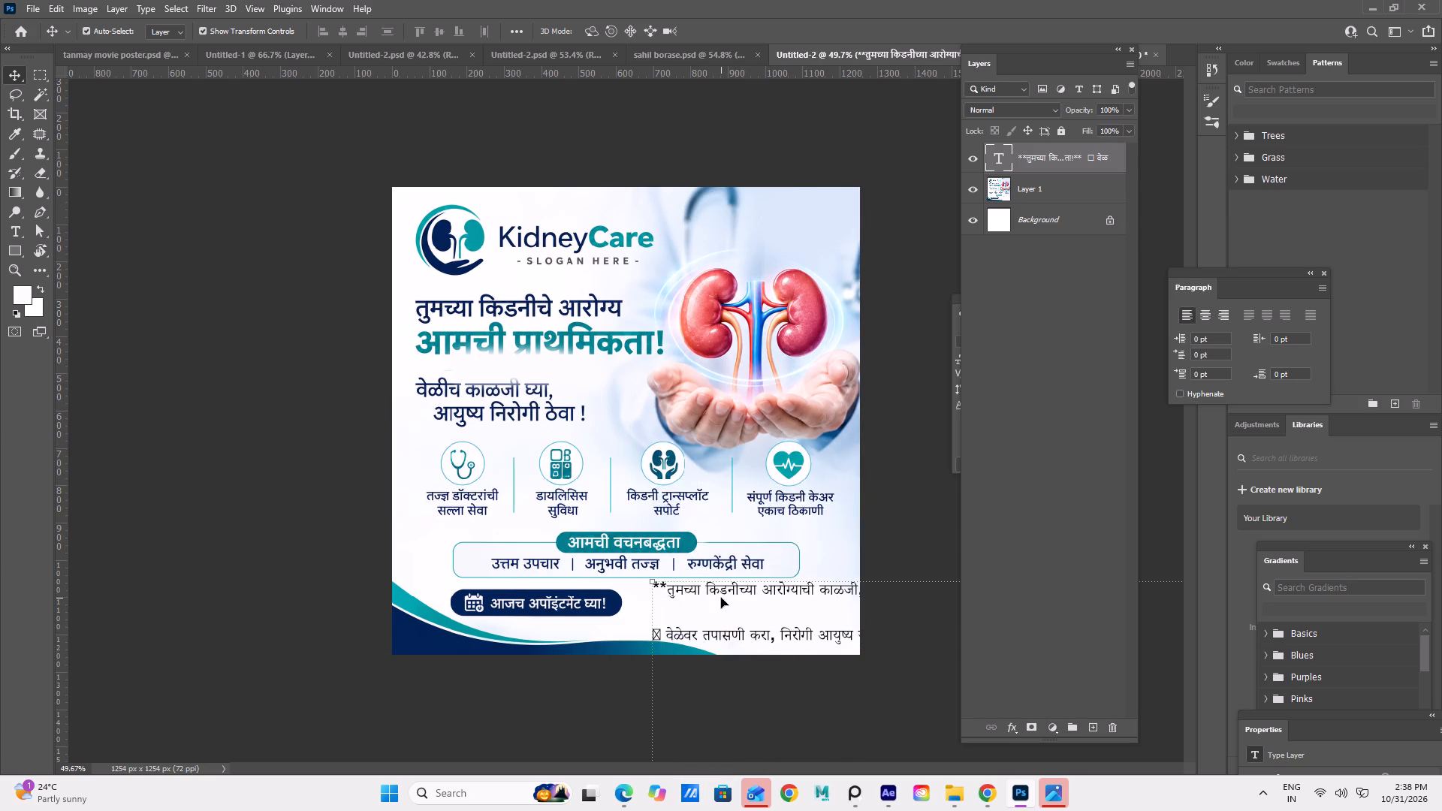
{"action": "key", "text": "Delete"}
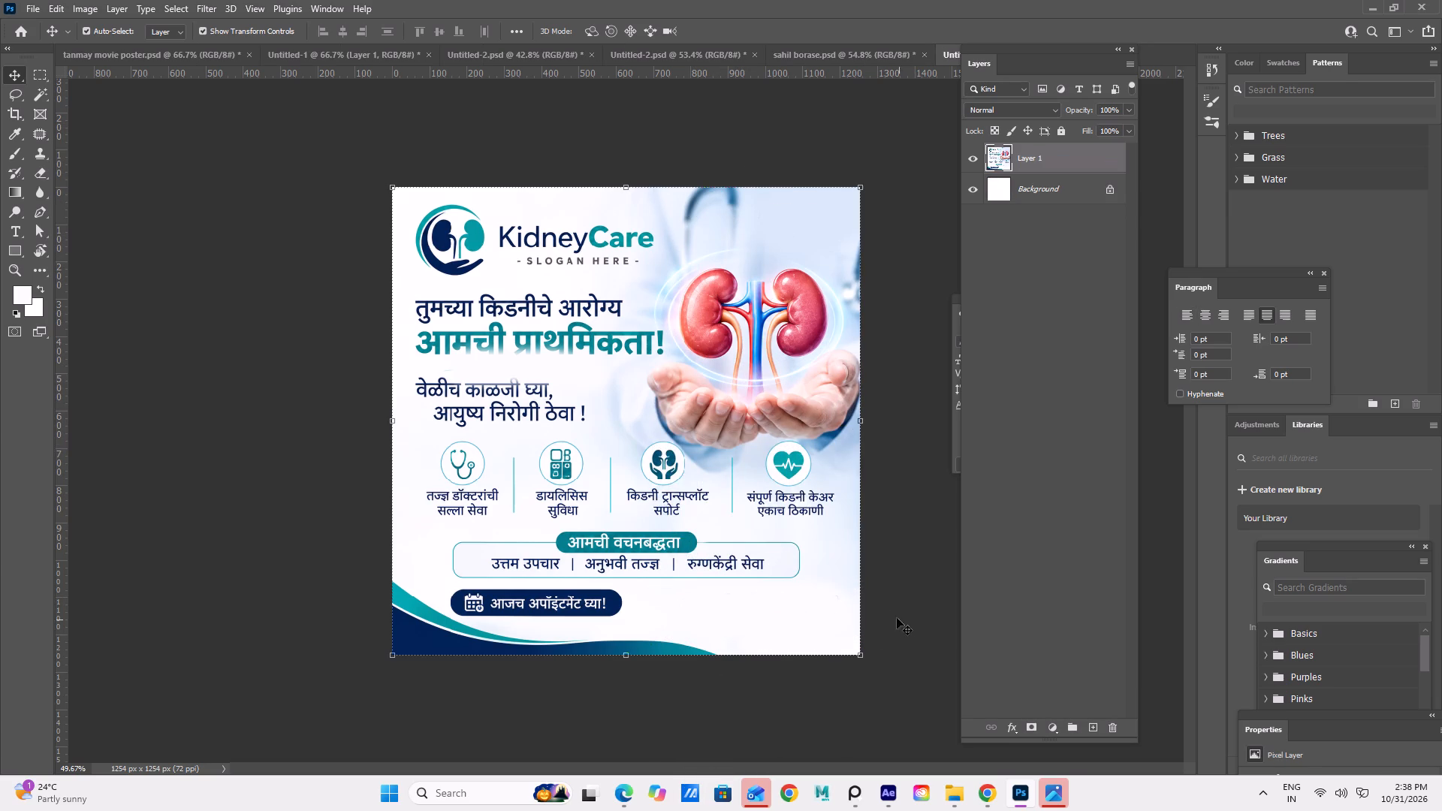
{"action": "left_click", "coordinate": [876, 701]}
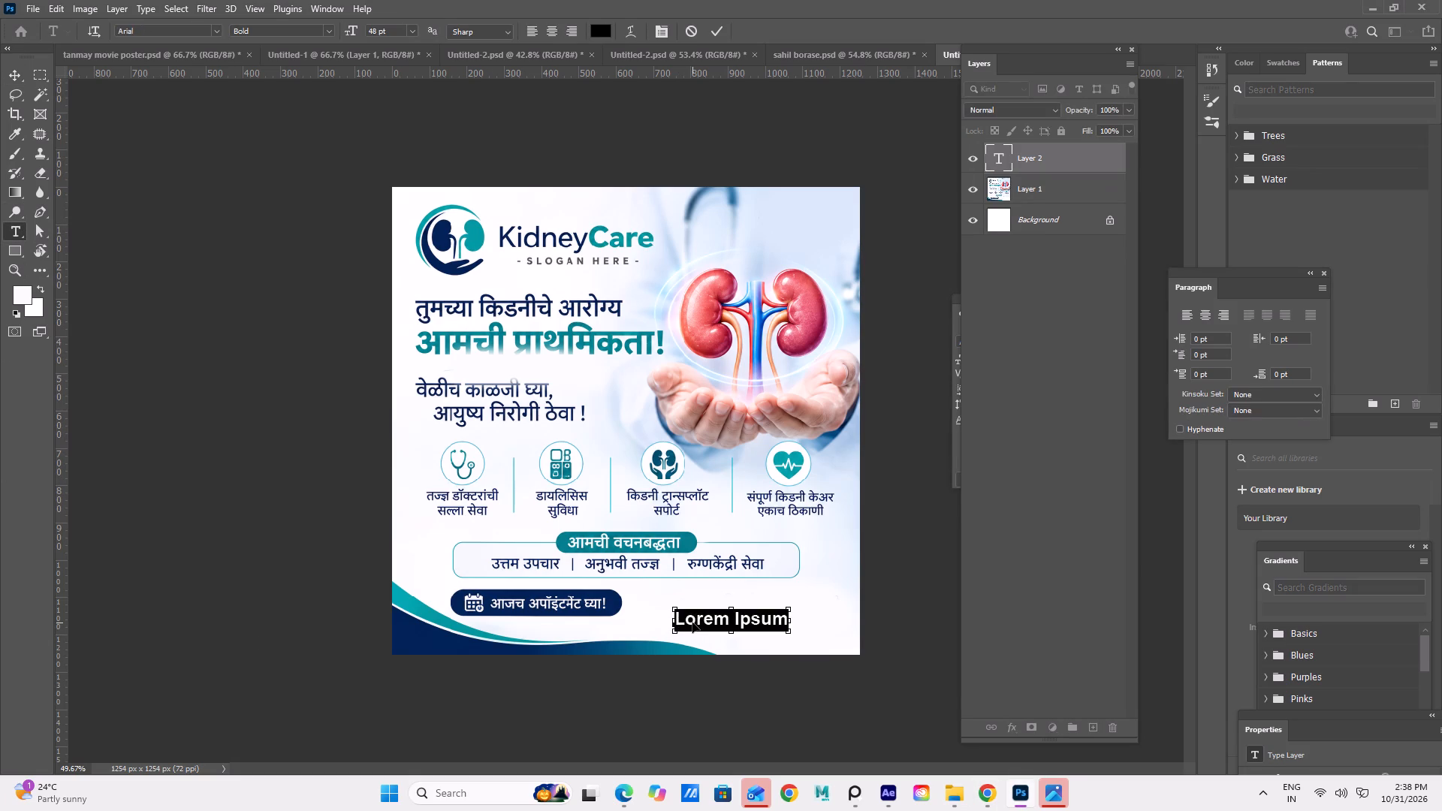
{"action": "key", "text": "ctrl+v"}
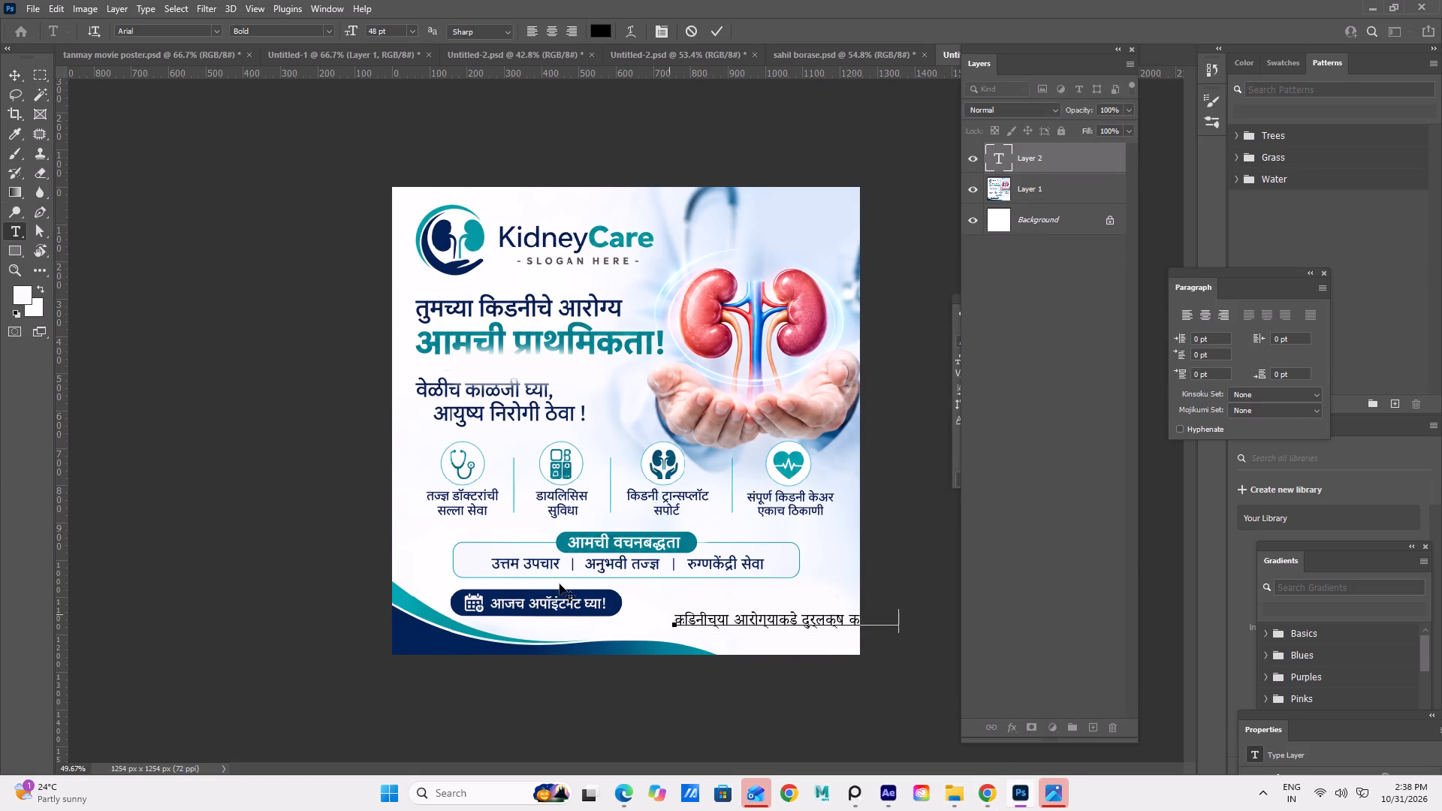
{"action": "left_click", "coordinate": [11, 80]}
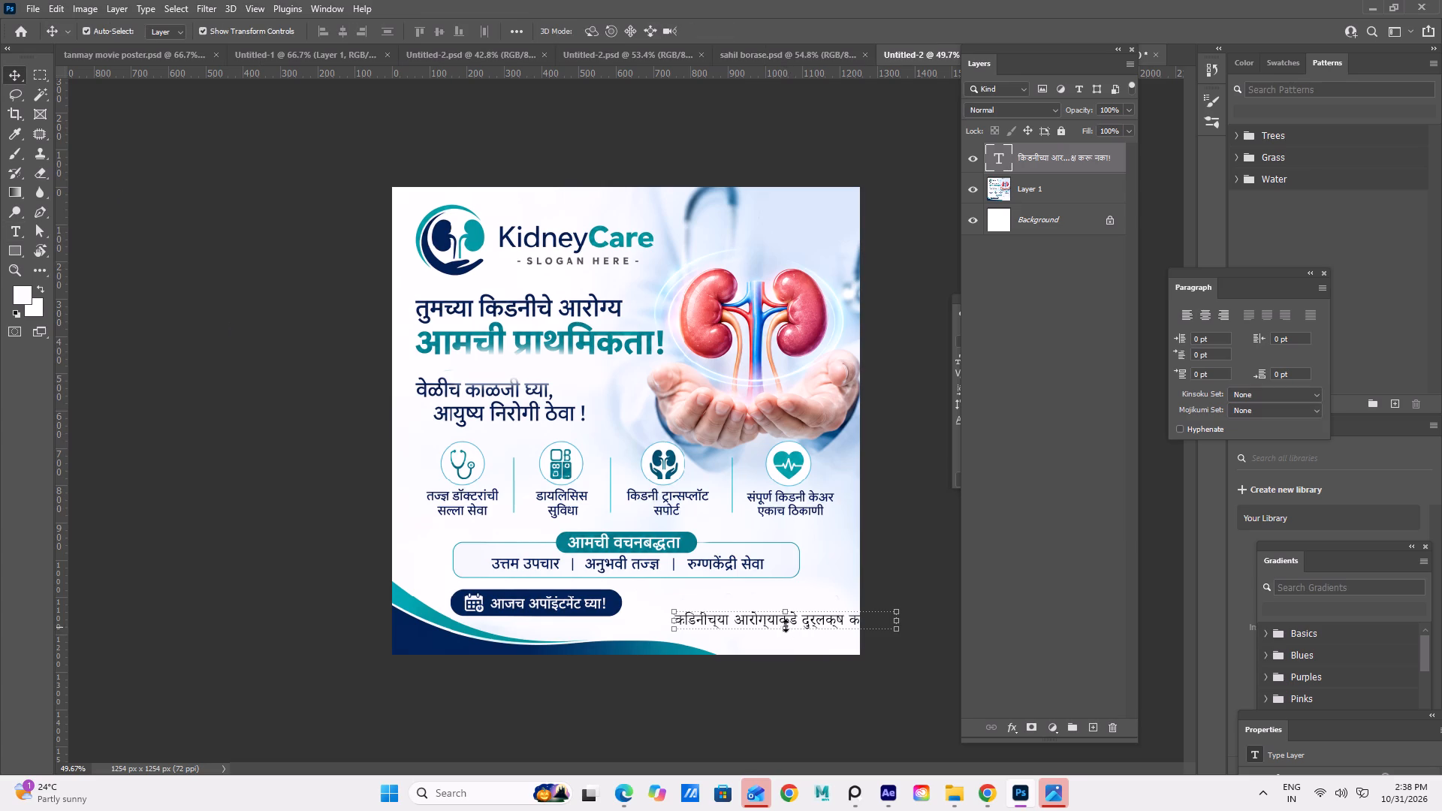
{"action": "left_click_drag", "start_coordinate": [782, 623], "coordinate": [732, 617]}
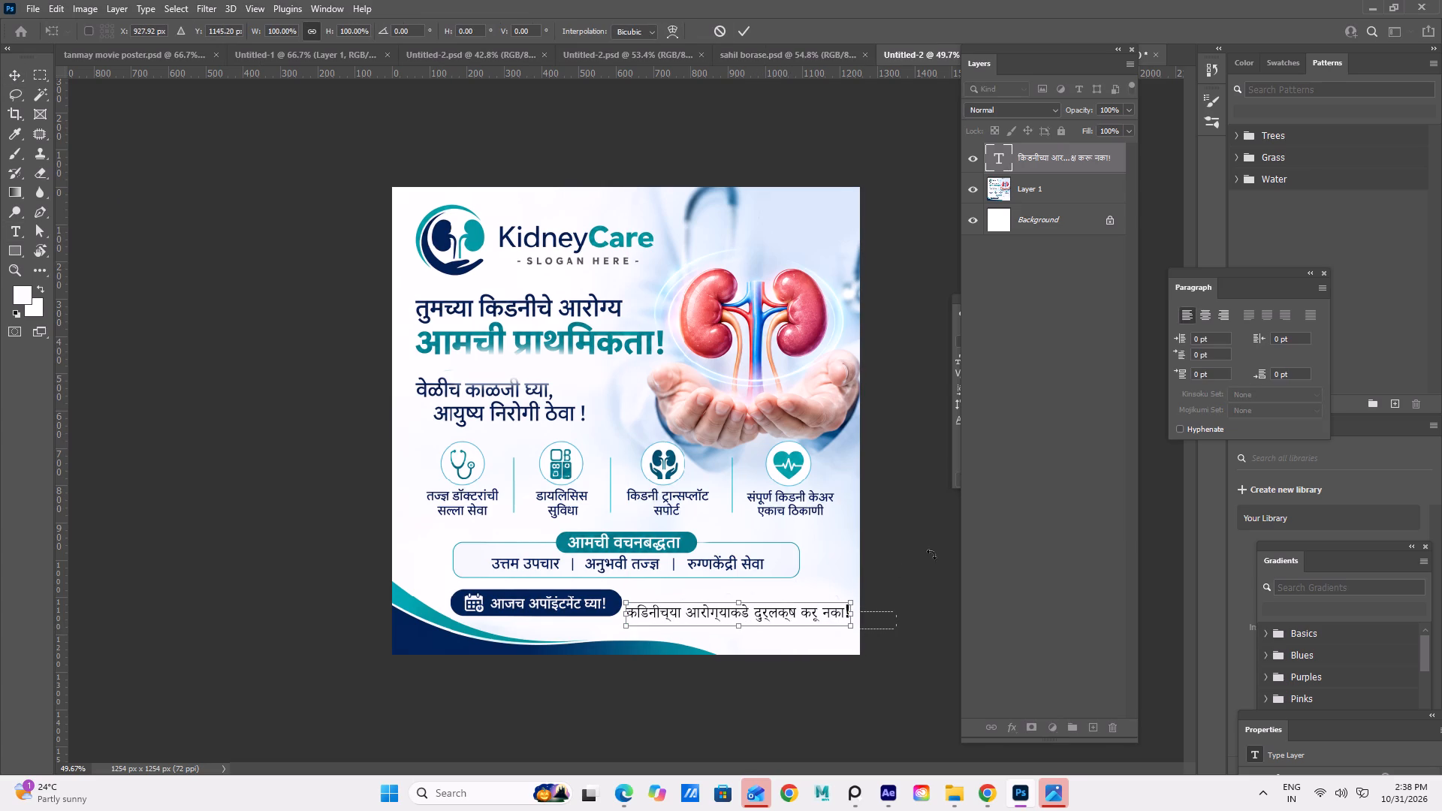
Commit the text line's new position and set its paragraph layout to World-Ready Layout.
{"action": "left_click", "coordinate": [1319, 290]}
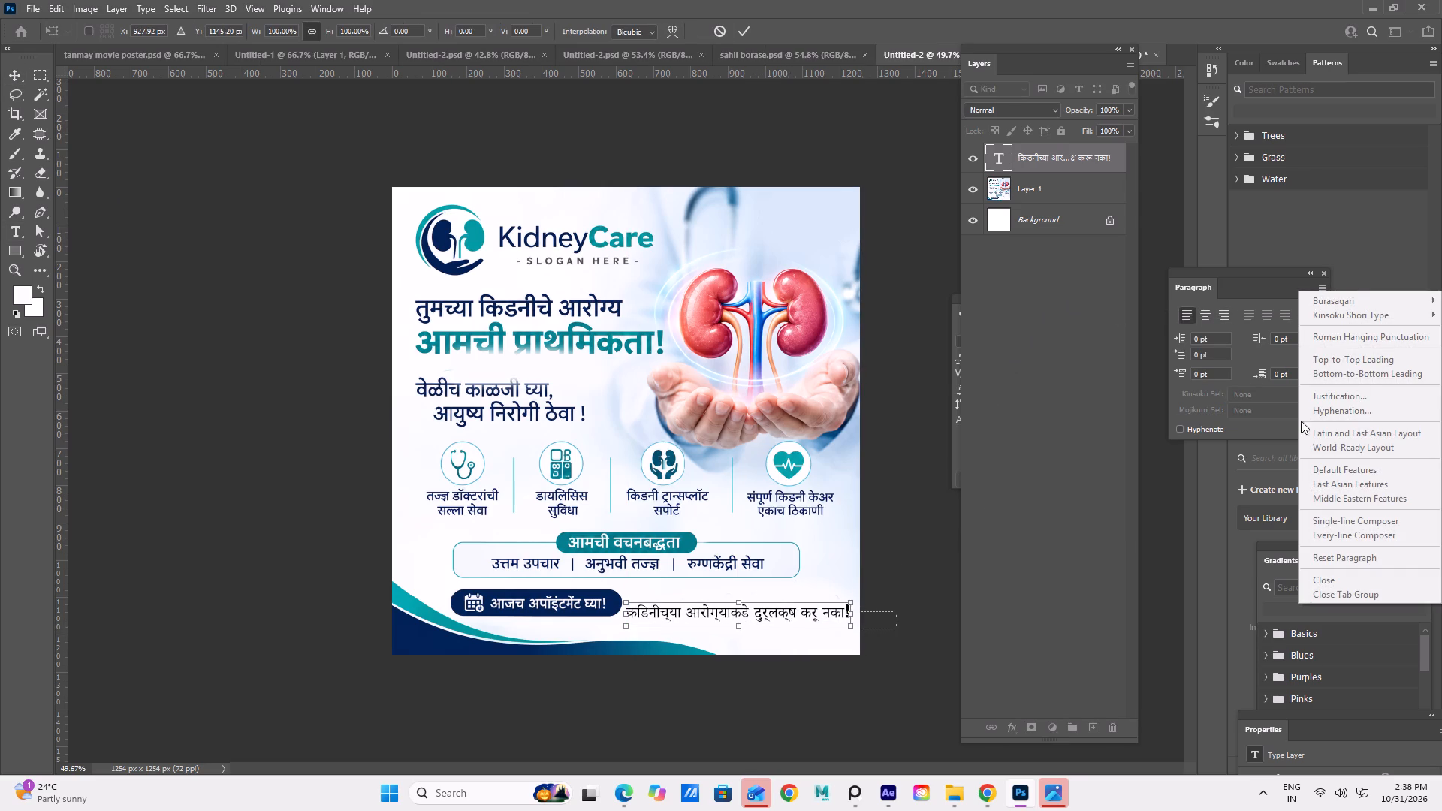
{"action": "left_click", "coordinate": [11, 71]}
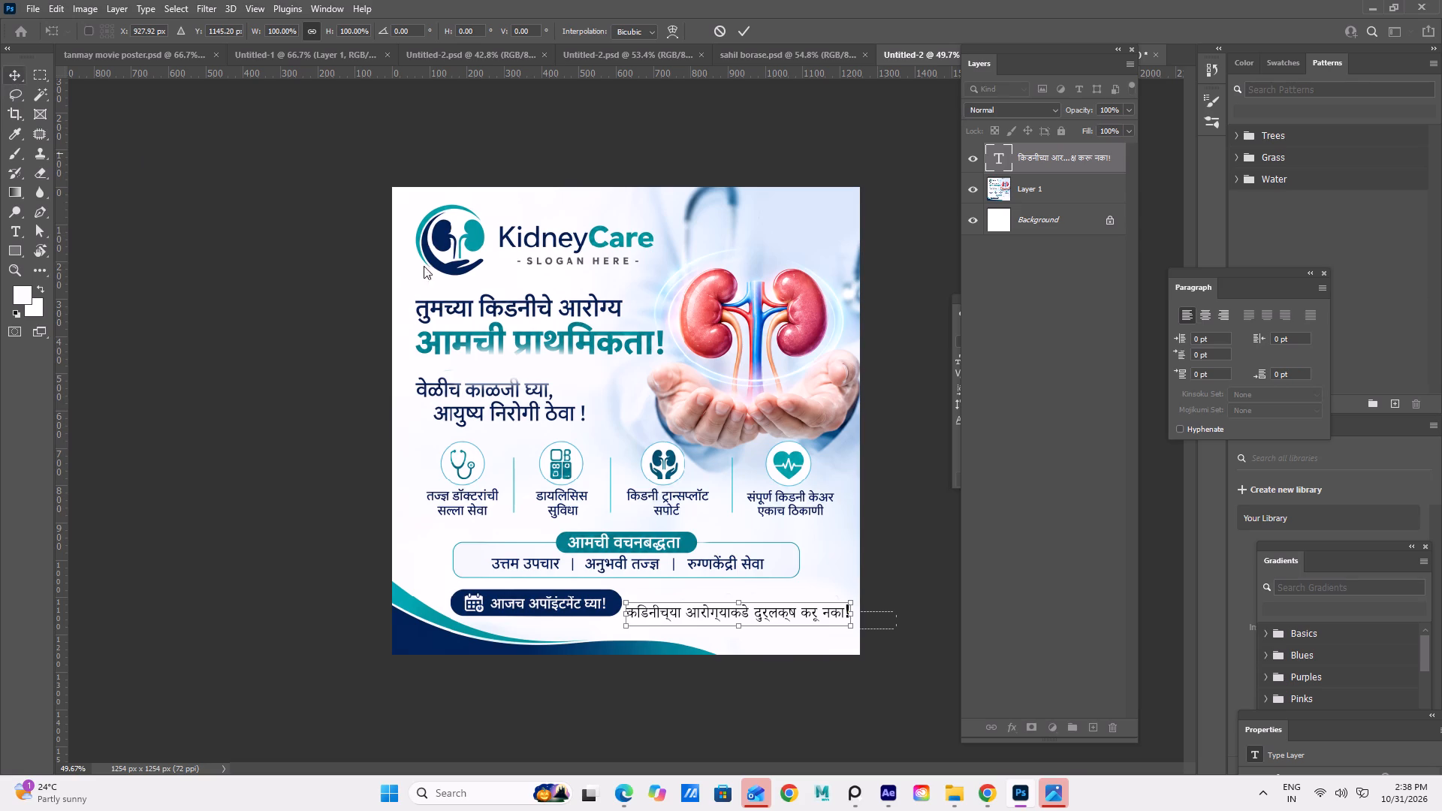
{"action": "left_click", "coordinate": [1326, 285]}
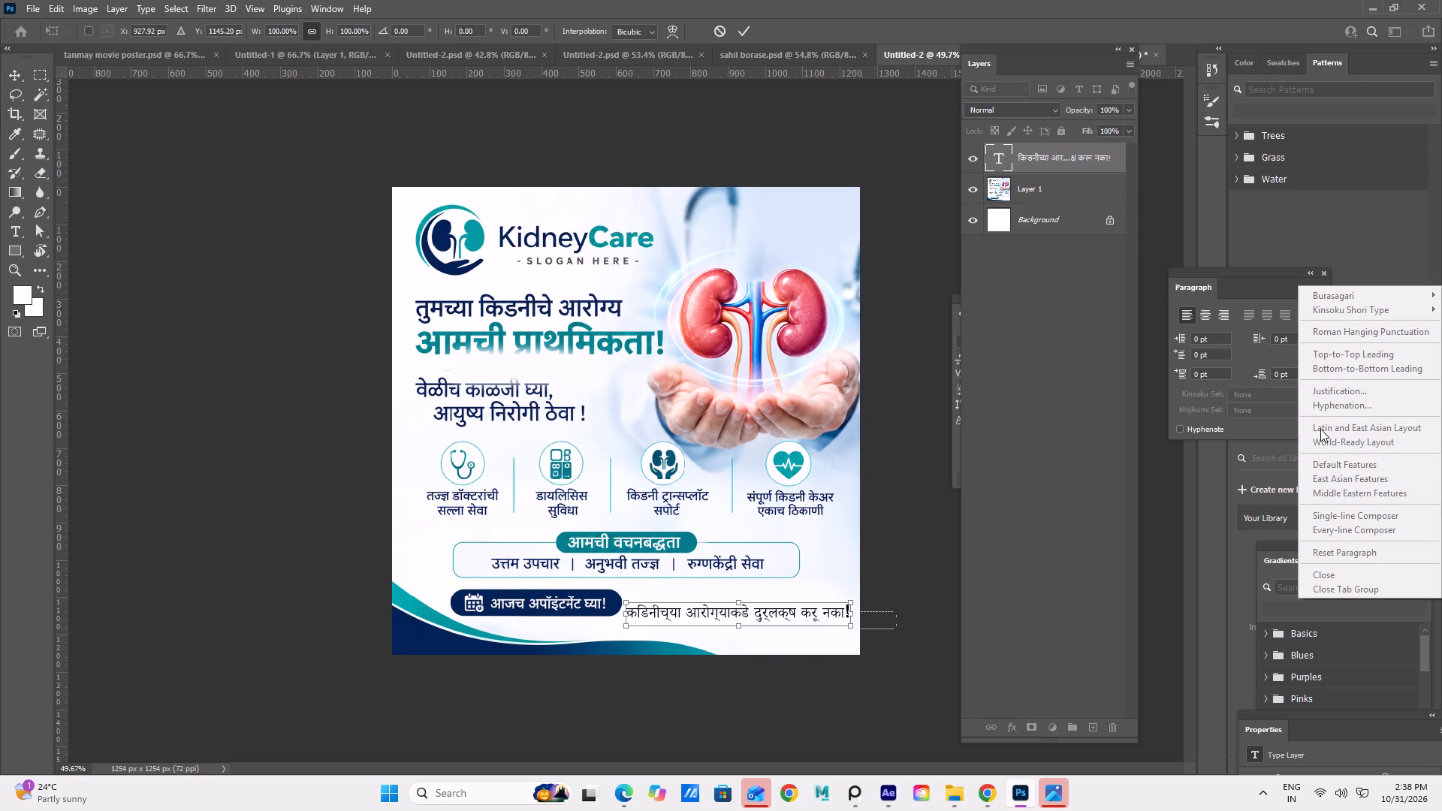
{"action": "left_click_drag", "start_coordinate": [1320, 447], "coordinate": [1318, 438]}
{"action": "left_click", "coordinate": [641, 752]}
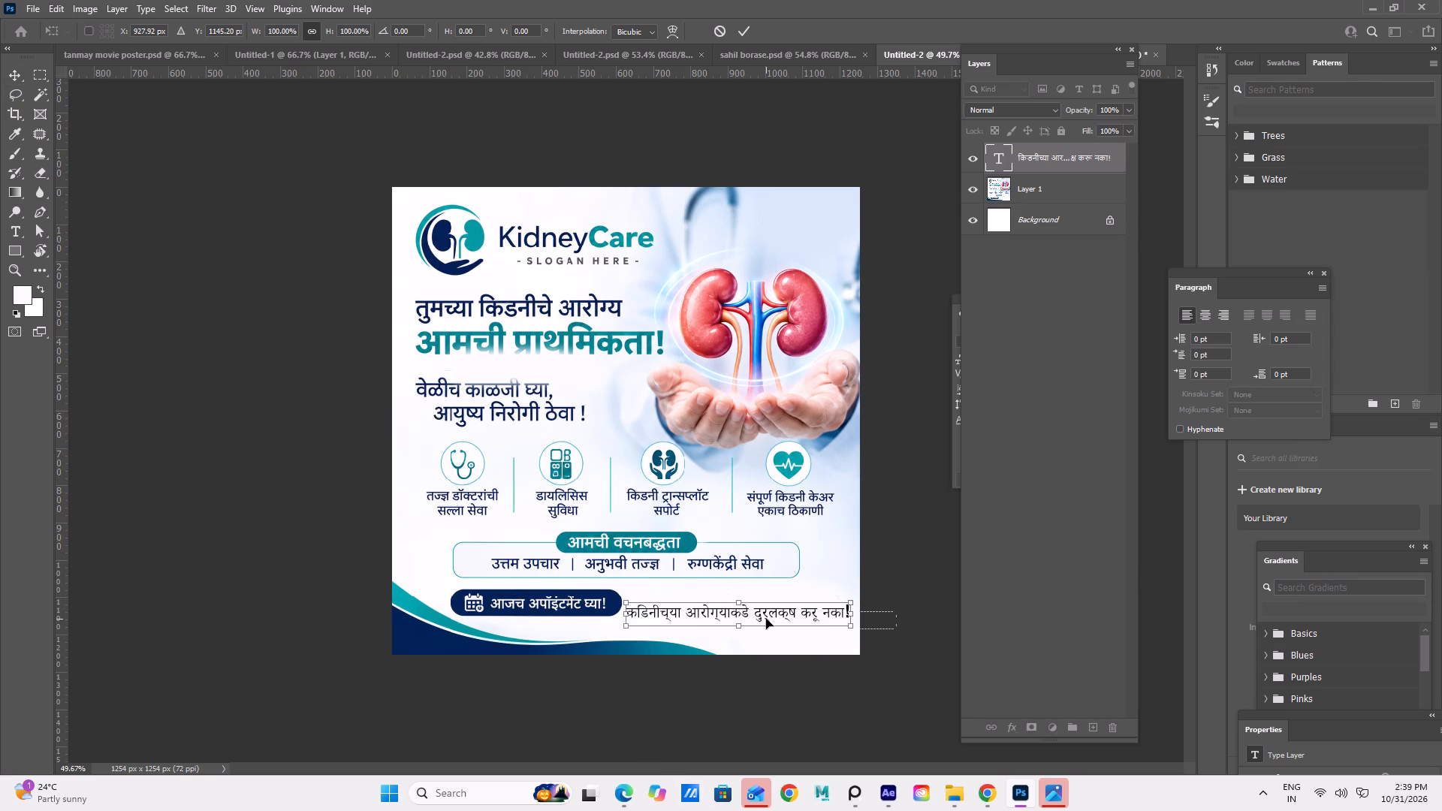
{"action": "left_click", "coordinate": [766, 619]}
{"action": "left_click", "coordinate": [1327, 279]}
{"action": "left_click", "coordinate": [1321, 290]}
{"action": "left_click", "coordinate": [1315, 294]}
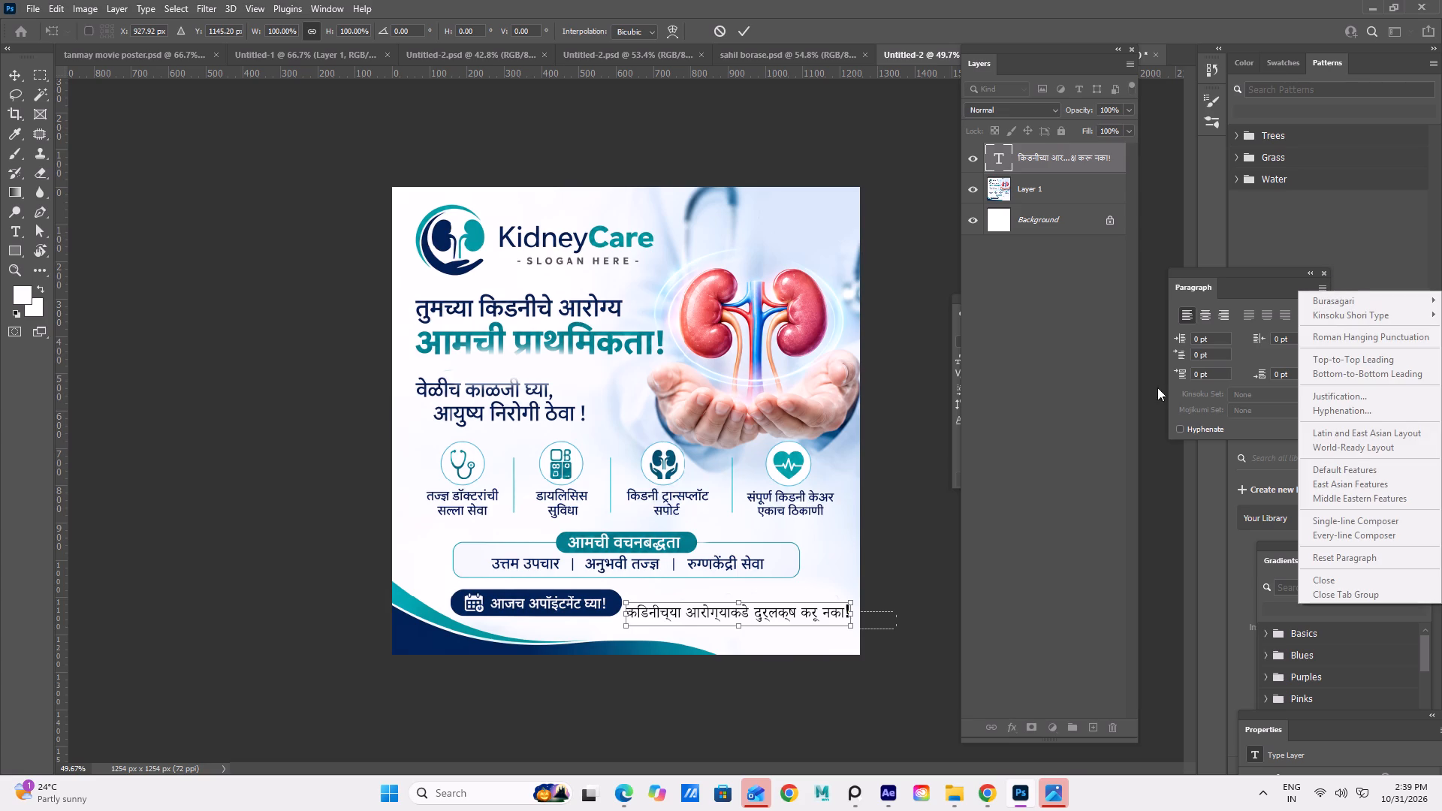
{"action": "left_click", "coordinate": [14, 81]}
{"action": "left_click", "coordinate": [28, 75]}
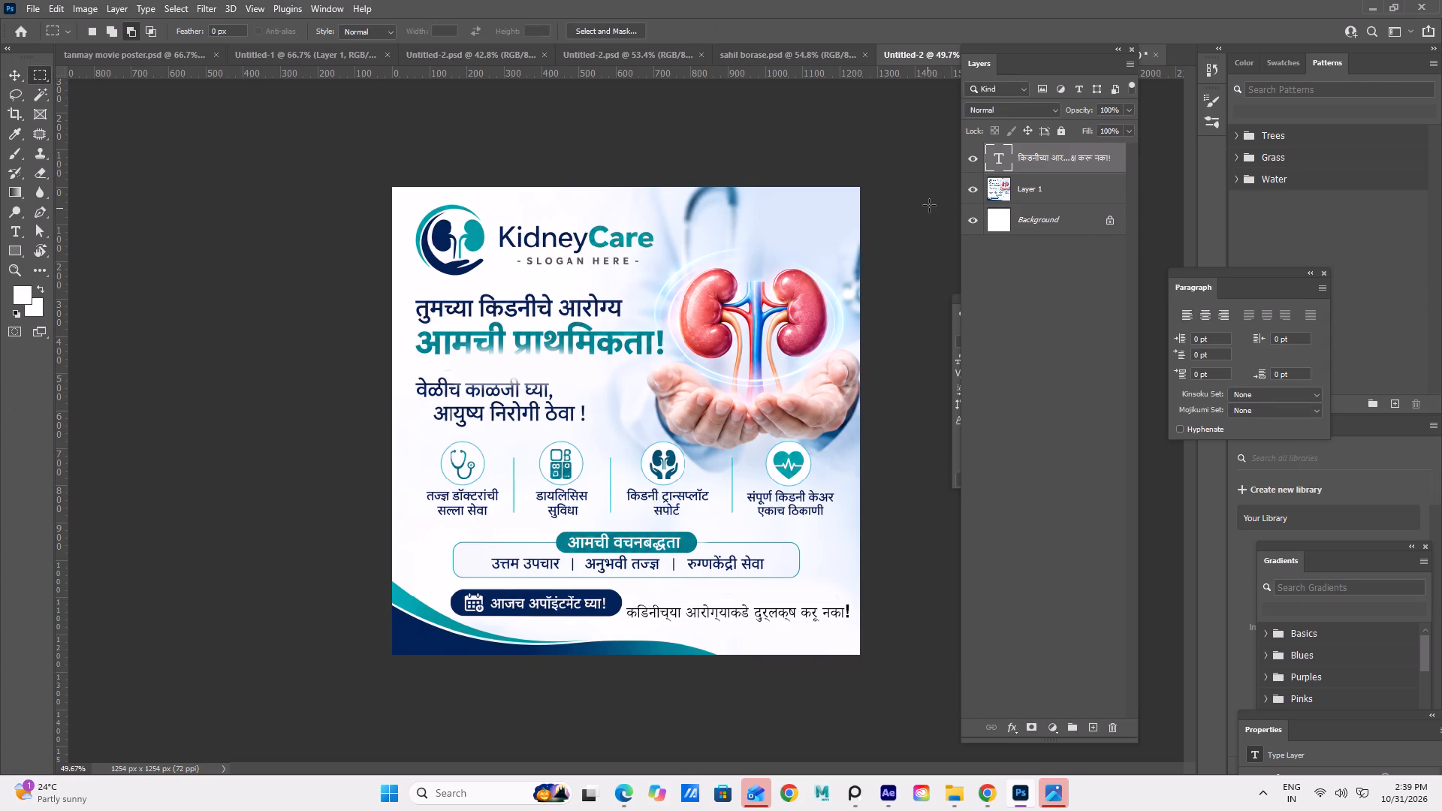
{"action": "left_click", "coordinate": [1321, 289]}
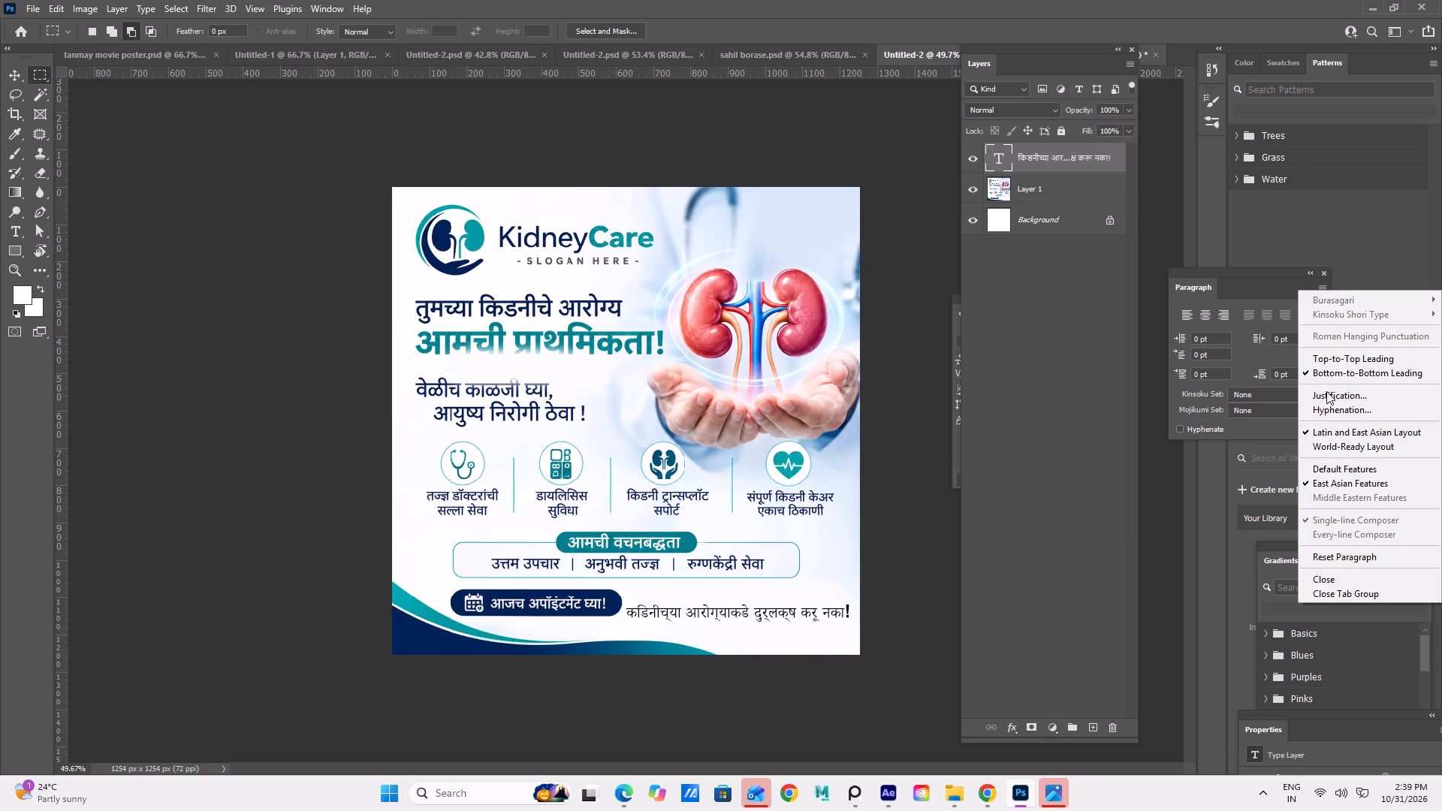
{"action": "left_click", "coordinate": [1336, 443]}
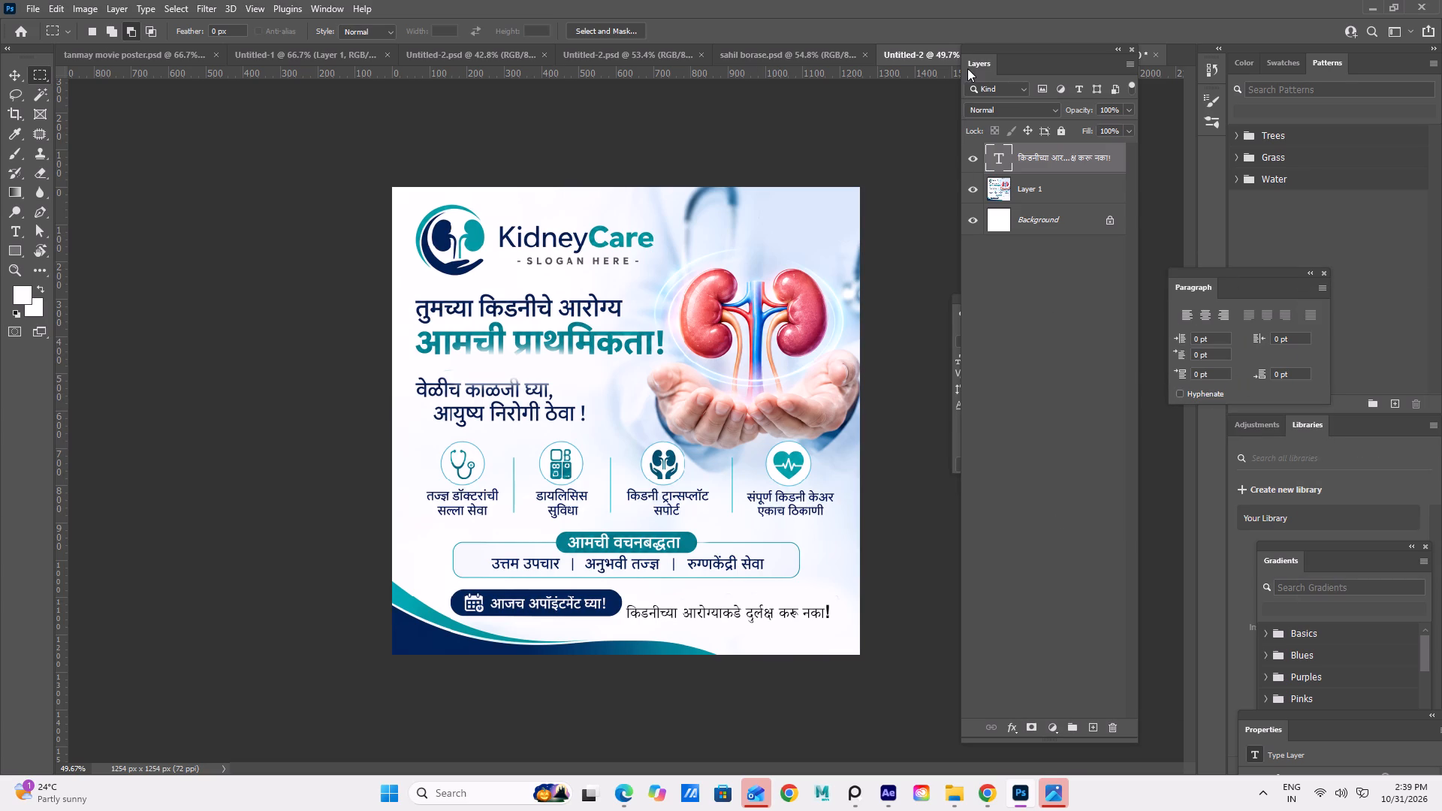
Move the floating Layers panel away from the canvas so it uncovers the Character panel.
{"action": "left_click_drag", "start_coordinate": [974, 67], "coordinate": [1081, 98]}
{"action": "left_click_drag", "start_coordinate": [976, 62], "coordinate": [1342, 132]}
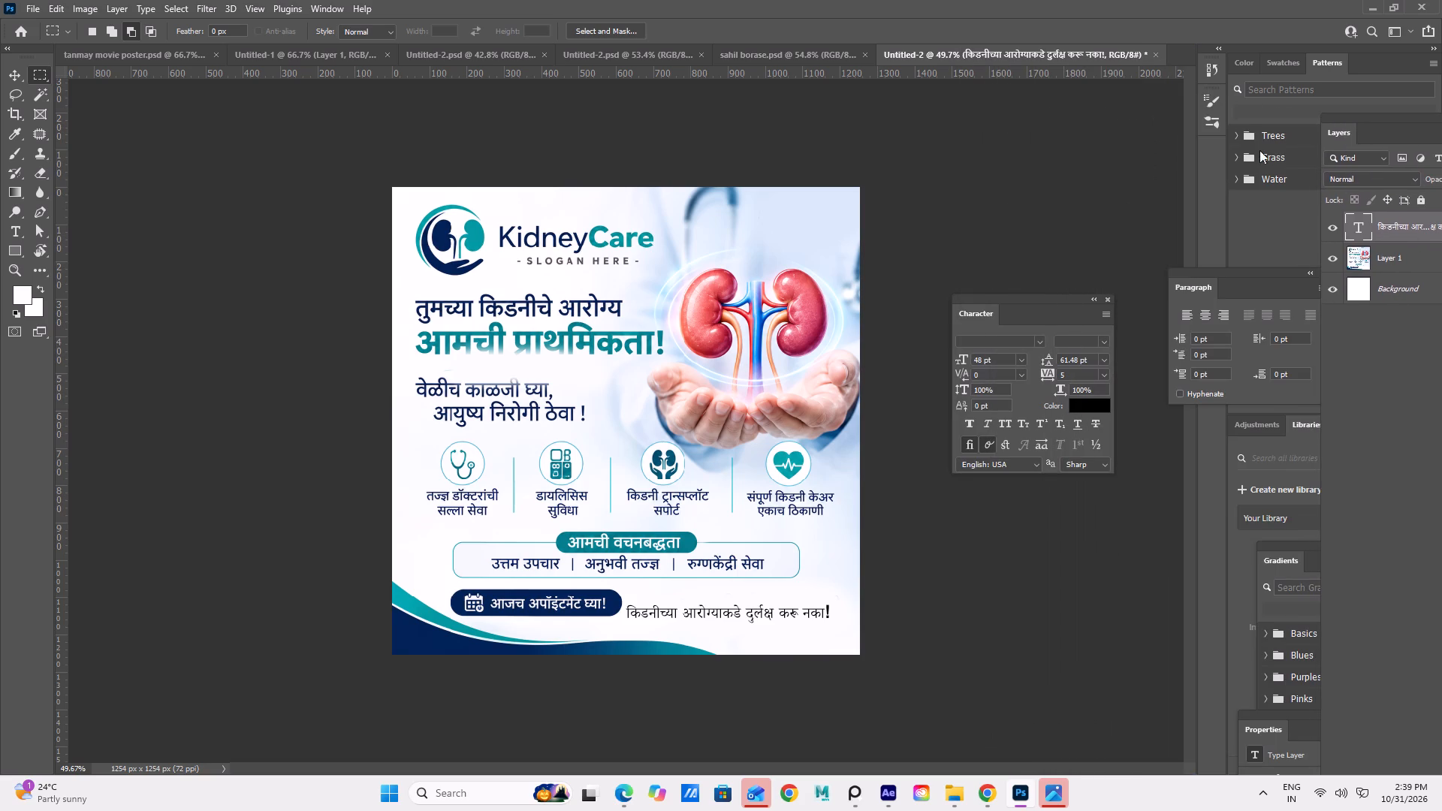
Set the font of the Marathi text line beside the appointment button to Poppins Bold.
{"action": "left_click", "coordinate": [7, 83]}
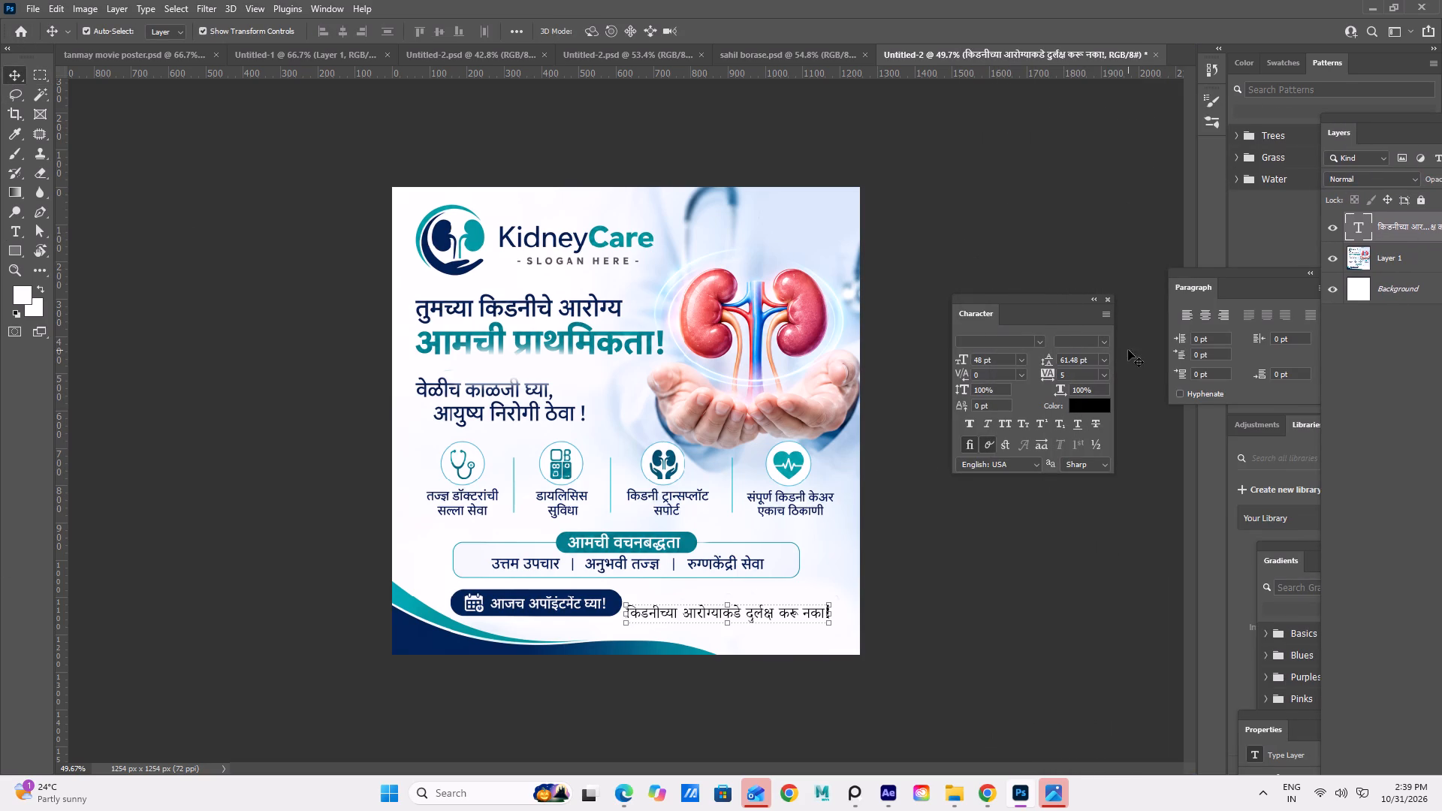
{"action": "left_click", "coordinate": [1104, 341]}
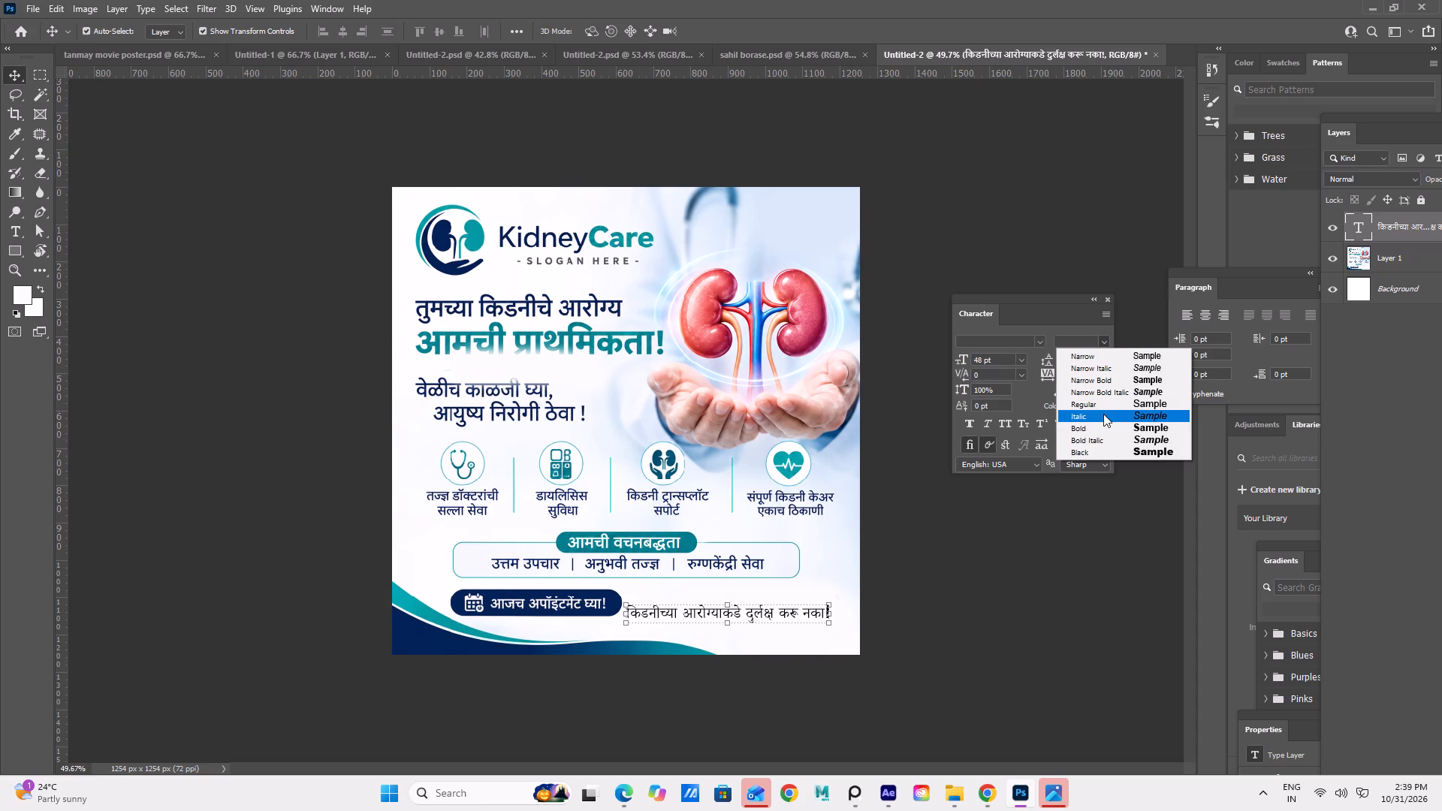
{"action": "left_click", "coordinate": [1103, 426]}
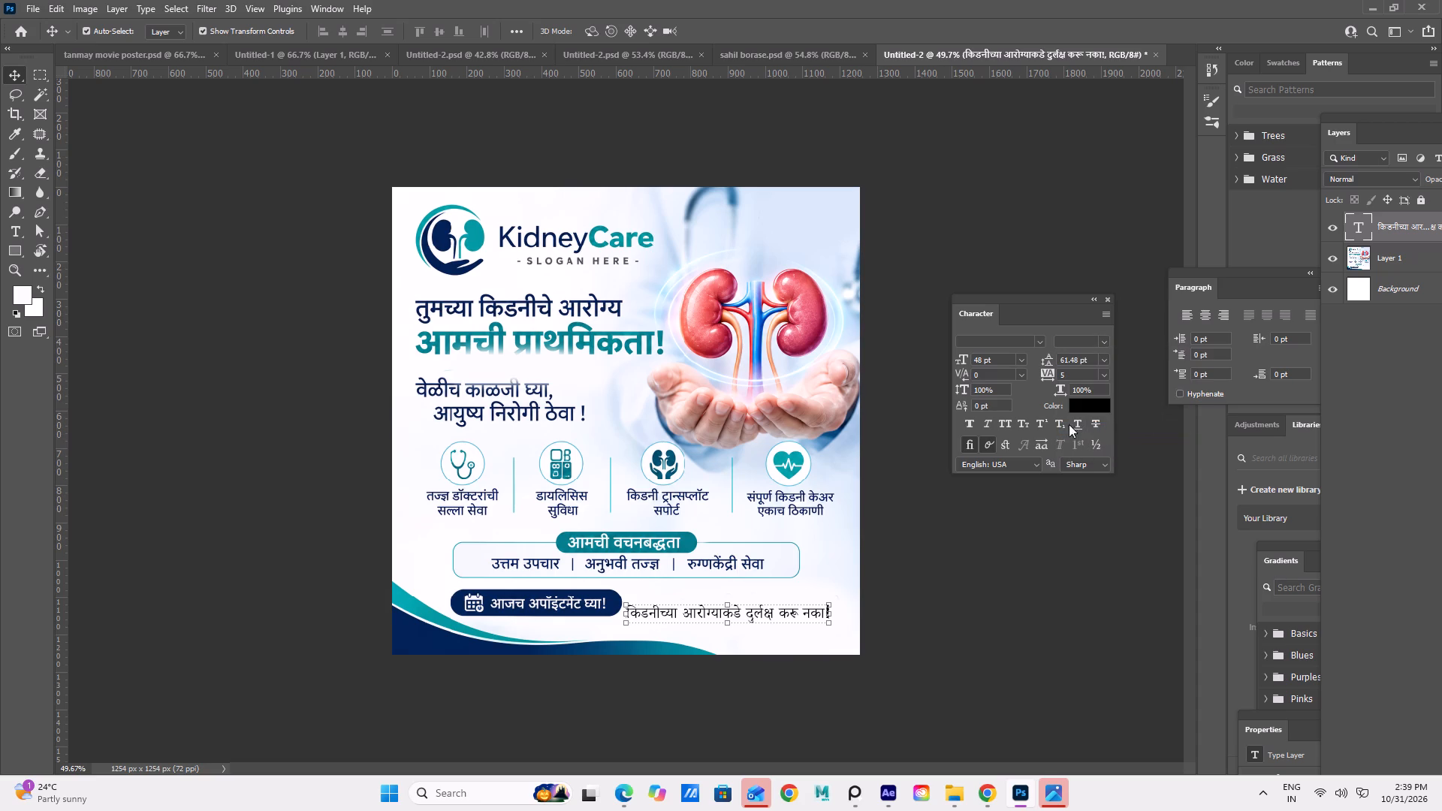
{"action": "left_click", "coordinate": [1038, 338]}
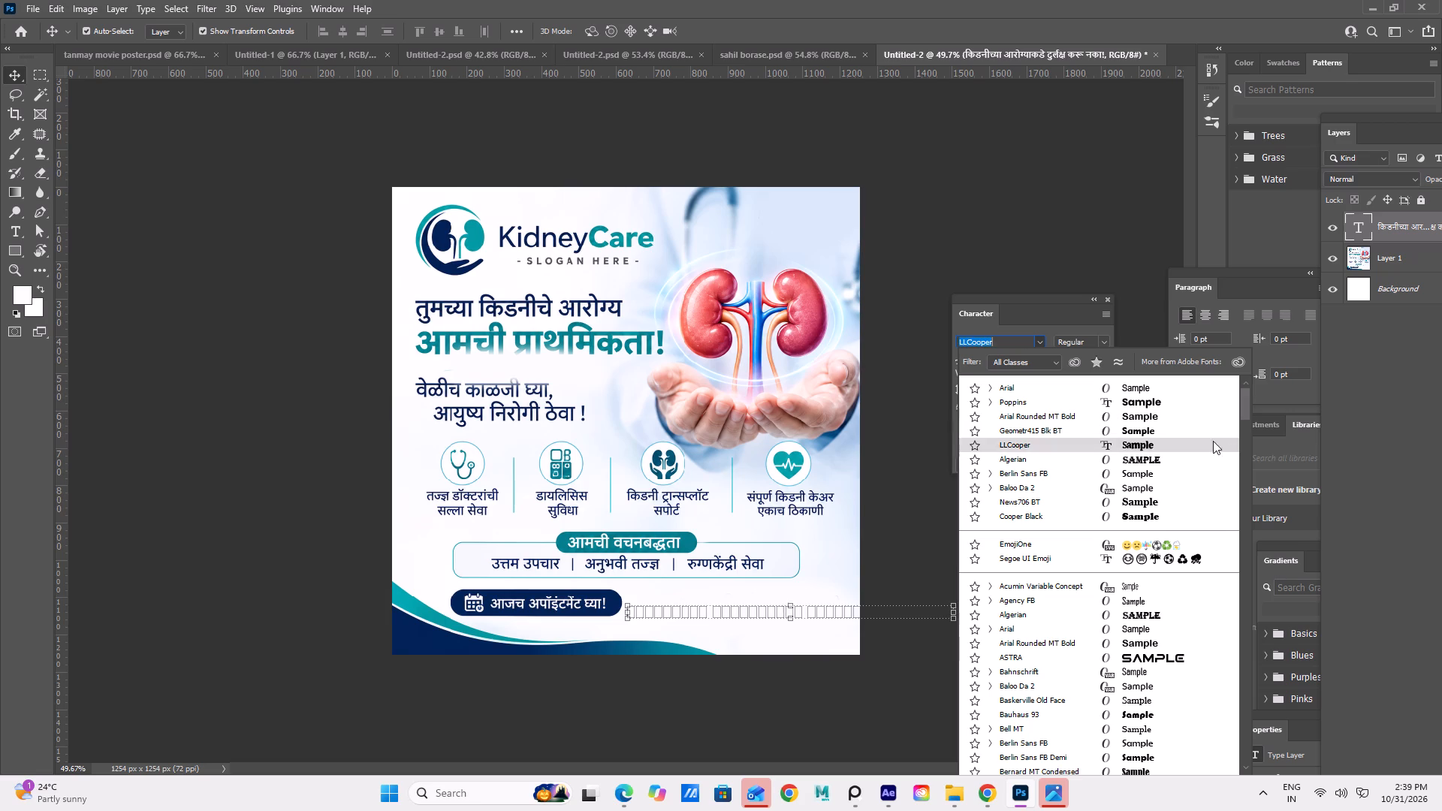
{"action": "left_click", "coordinate": [1151, 404]}
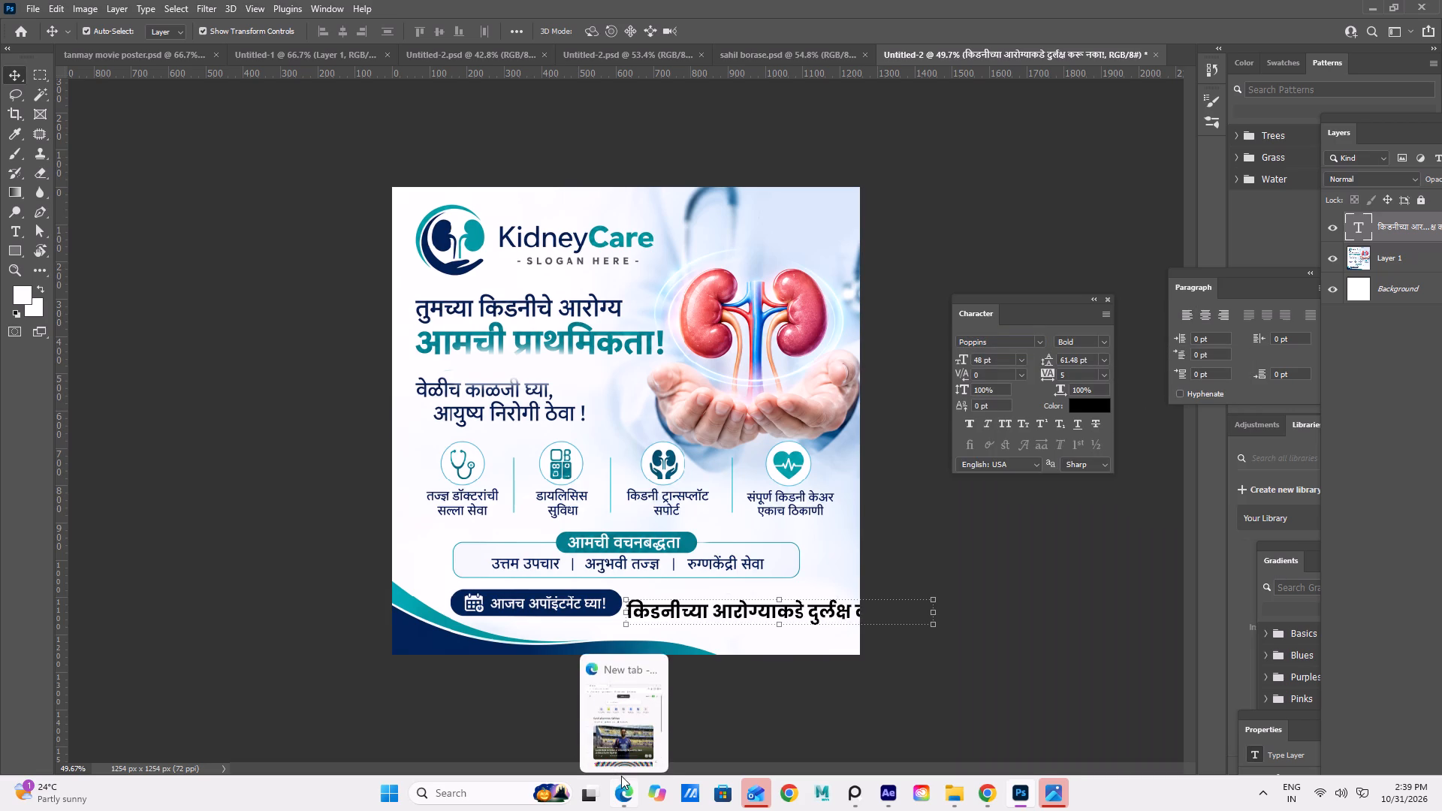
Scale the Marathi text line proportionally to about 72% so it fits inside the poster's edge.
{"action": "key", "text": "ctrl+t"}
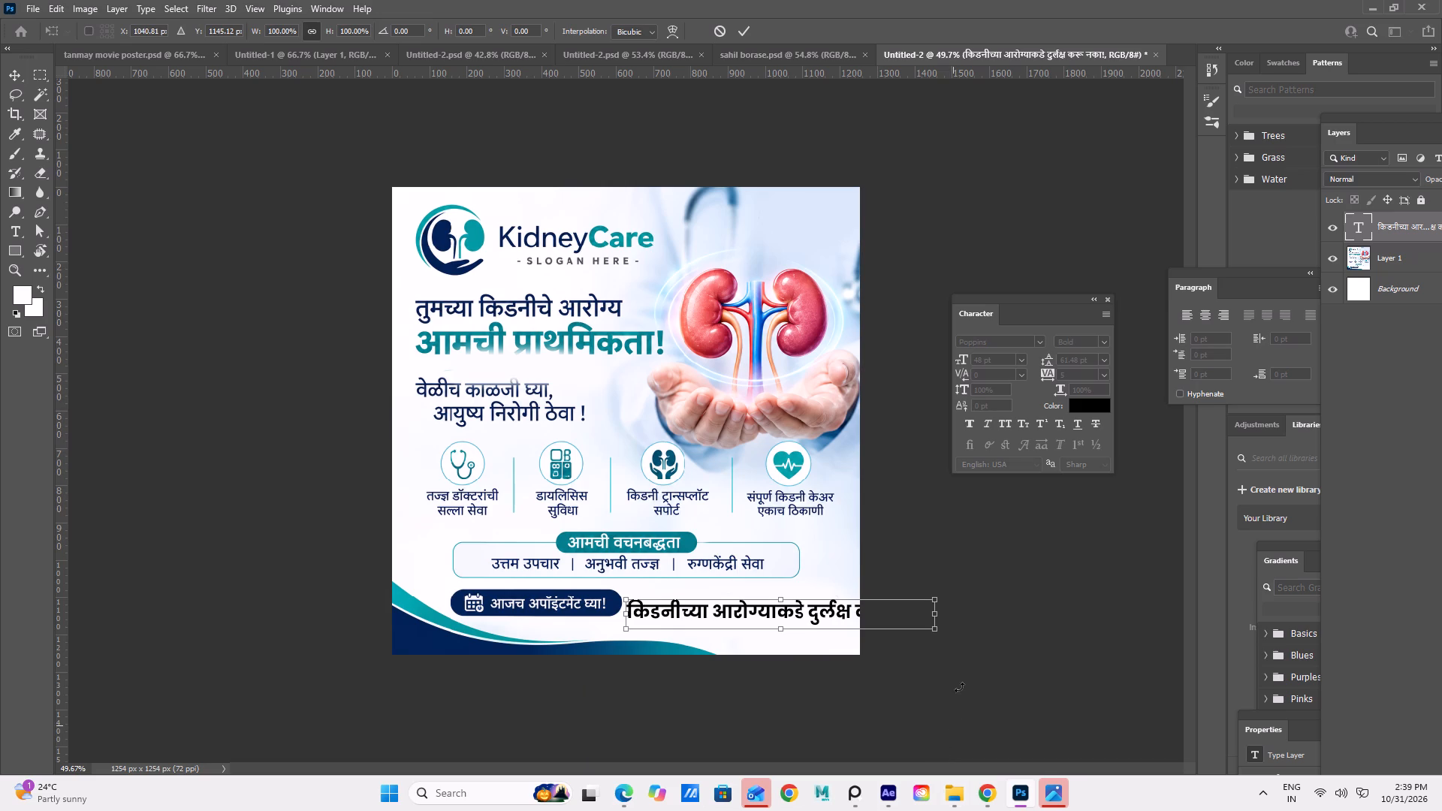
{"action": "left_click_drag", "start_coordinate": [933, 635], "coordinate": [845, 626]}
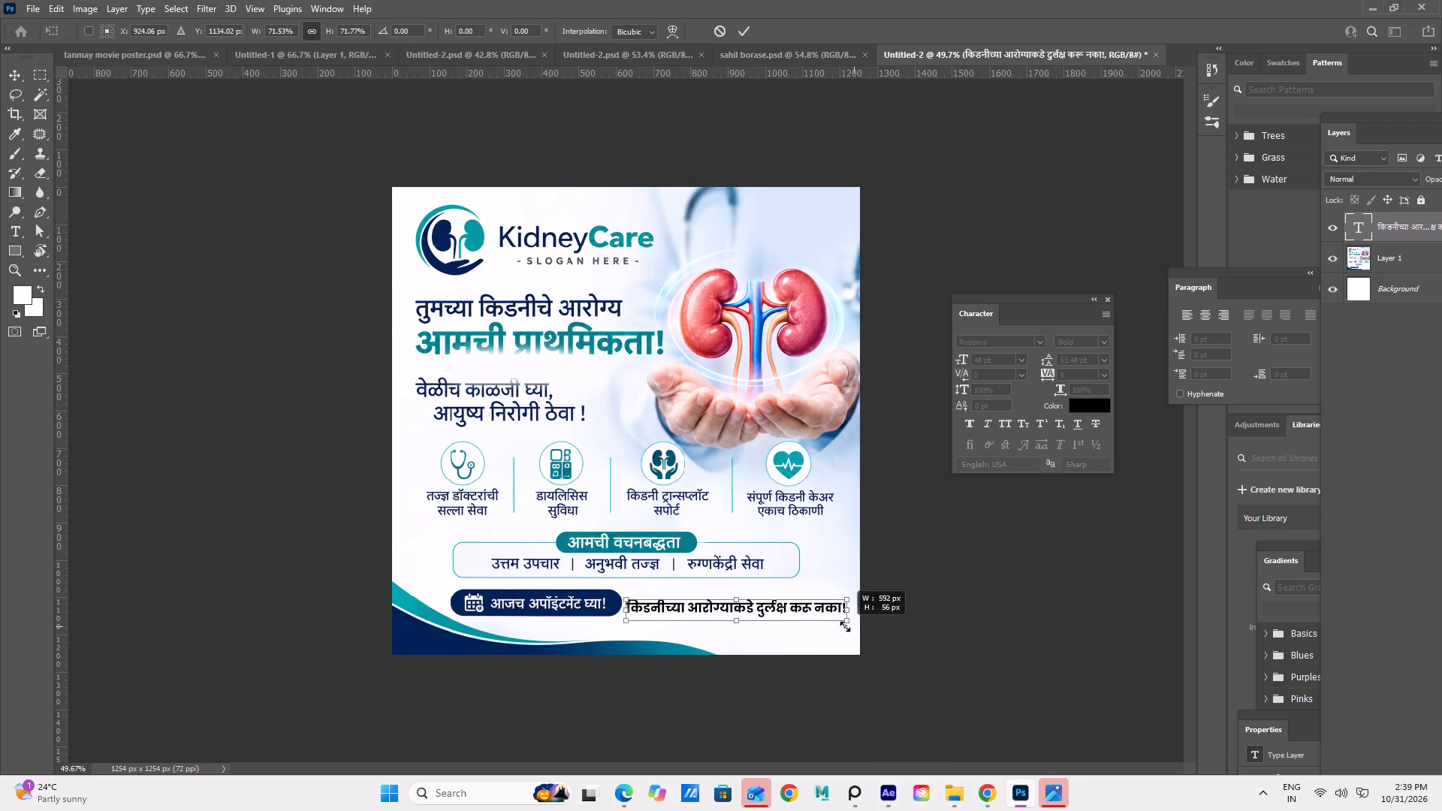
{"action": "left_click_drag", "start_coordinate": [845, 626], "coordinate": [846, 626]}
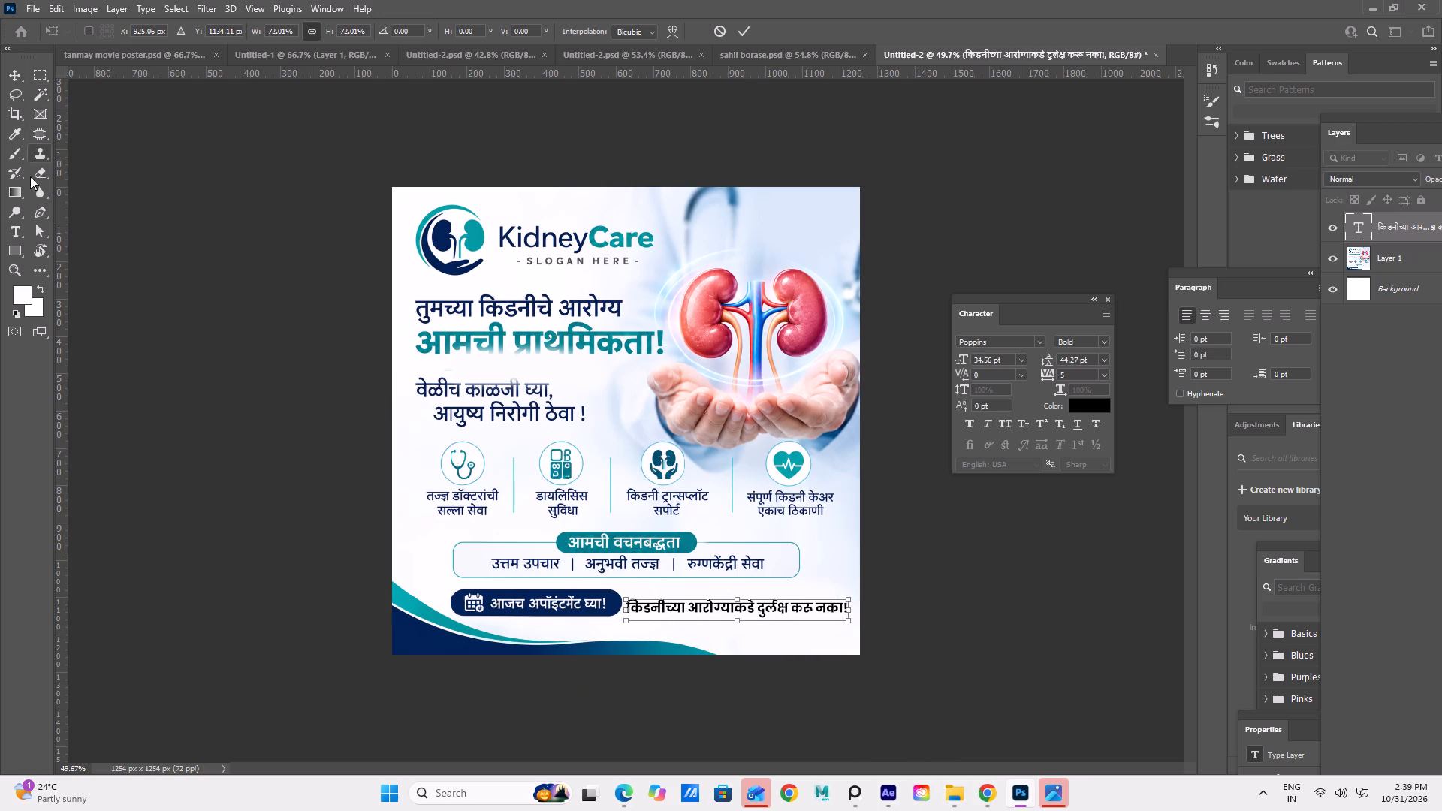
Break the Marathi line before "दुर्लक्ष" so it reads in two rows, and commit the text.
{"action": "left_click", "coordinate": [15, 227]}
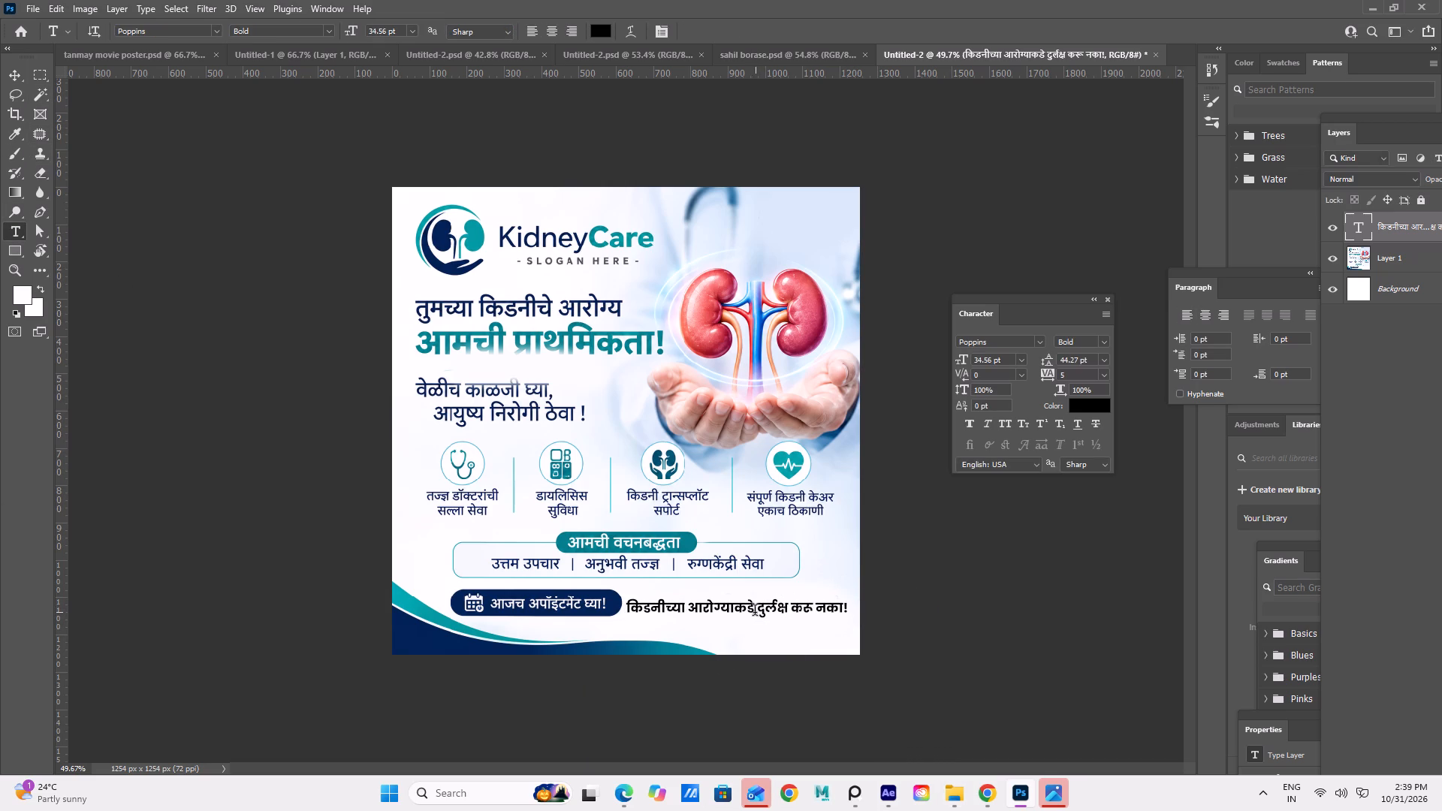
{"action": "left_click", "coordinate": [757, 611]}
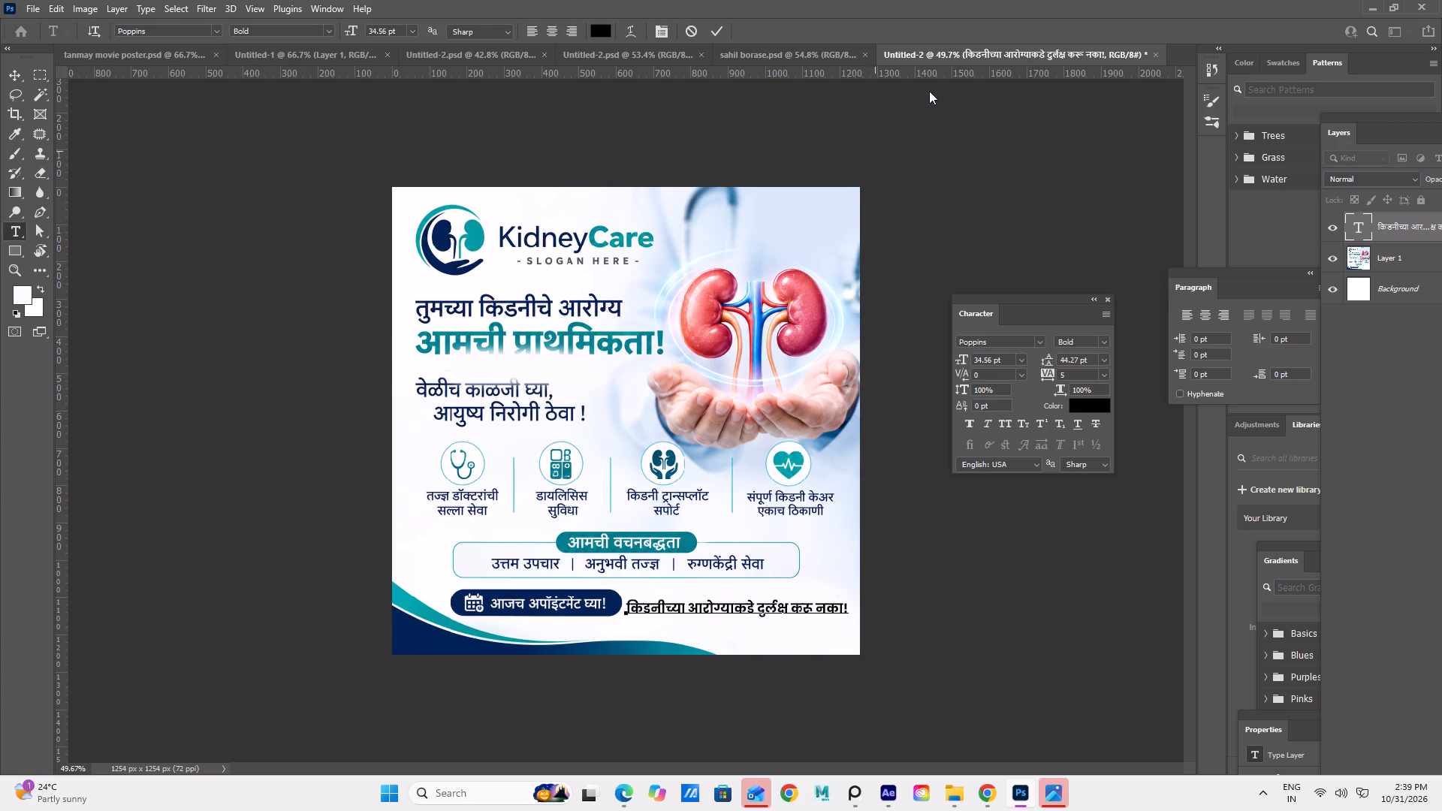
{"action": "key", "text": "Return"}
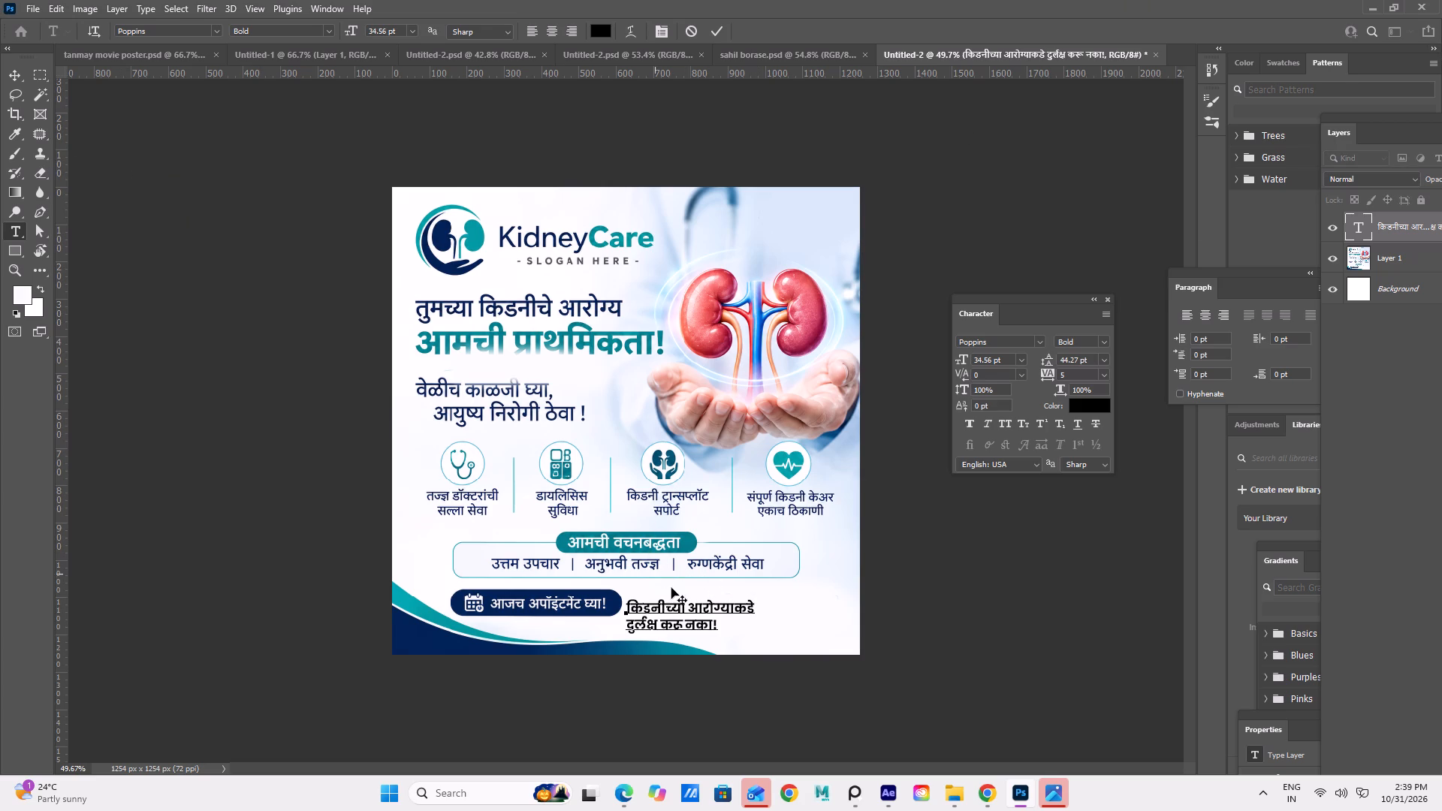
{"action": "scroll", "coordinate": [706, 672], "scroll_direction": "up", "scroll_amount": 4, "text": "alt"}
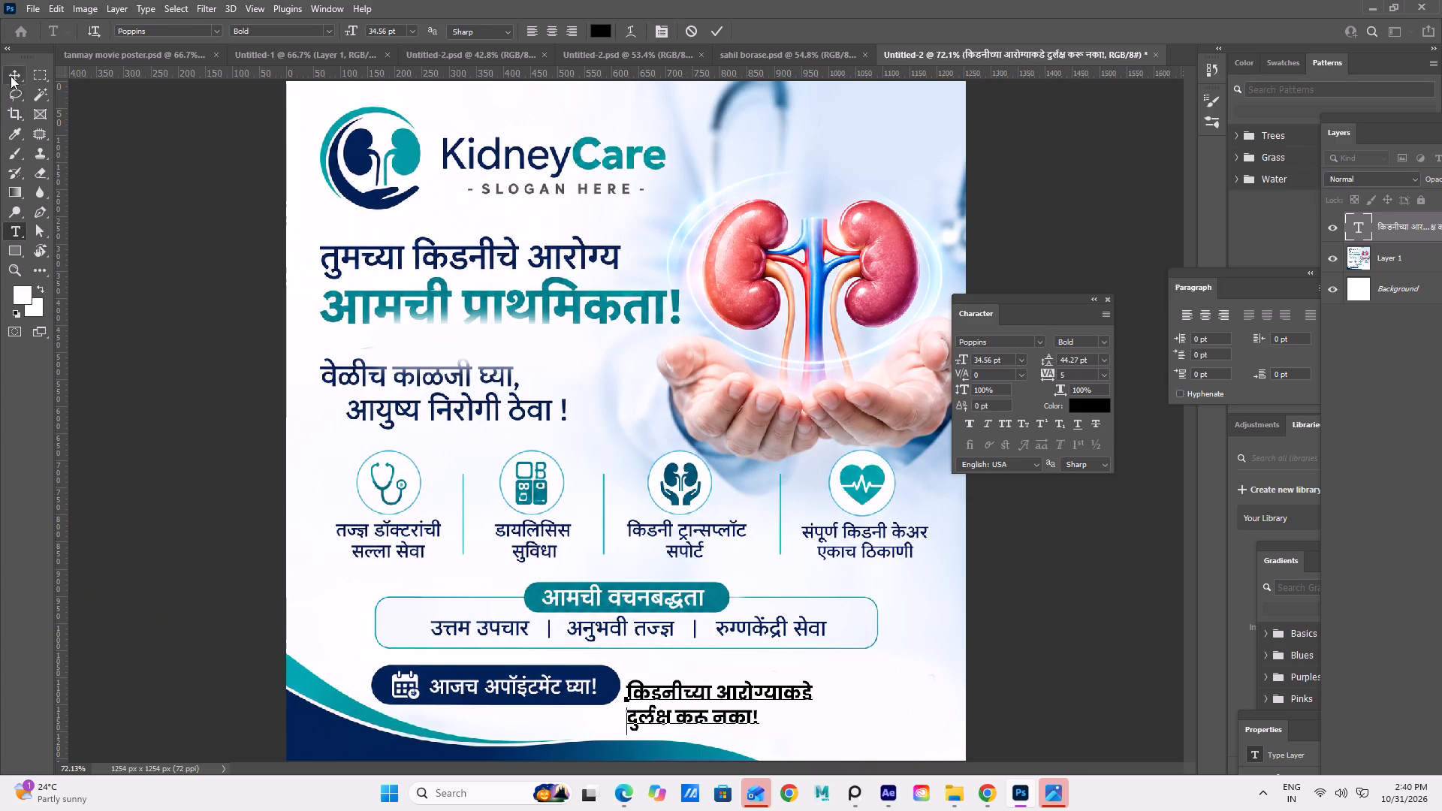
{"action": "left_click_drag", "start_coordinate": [17, 79], "coordinate": [0, 83]}
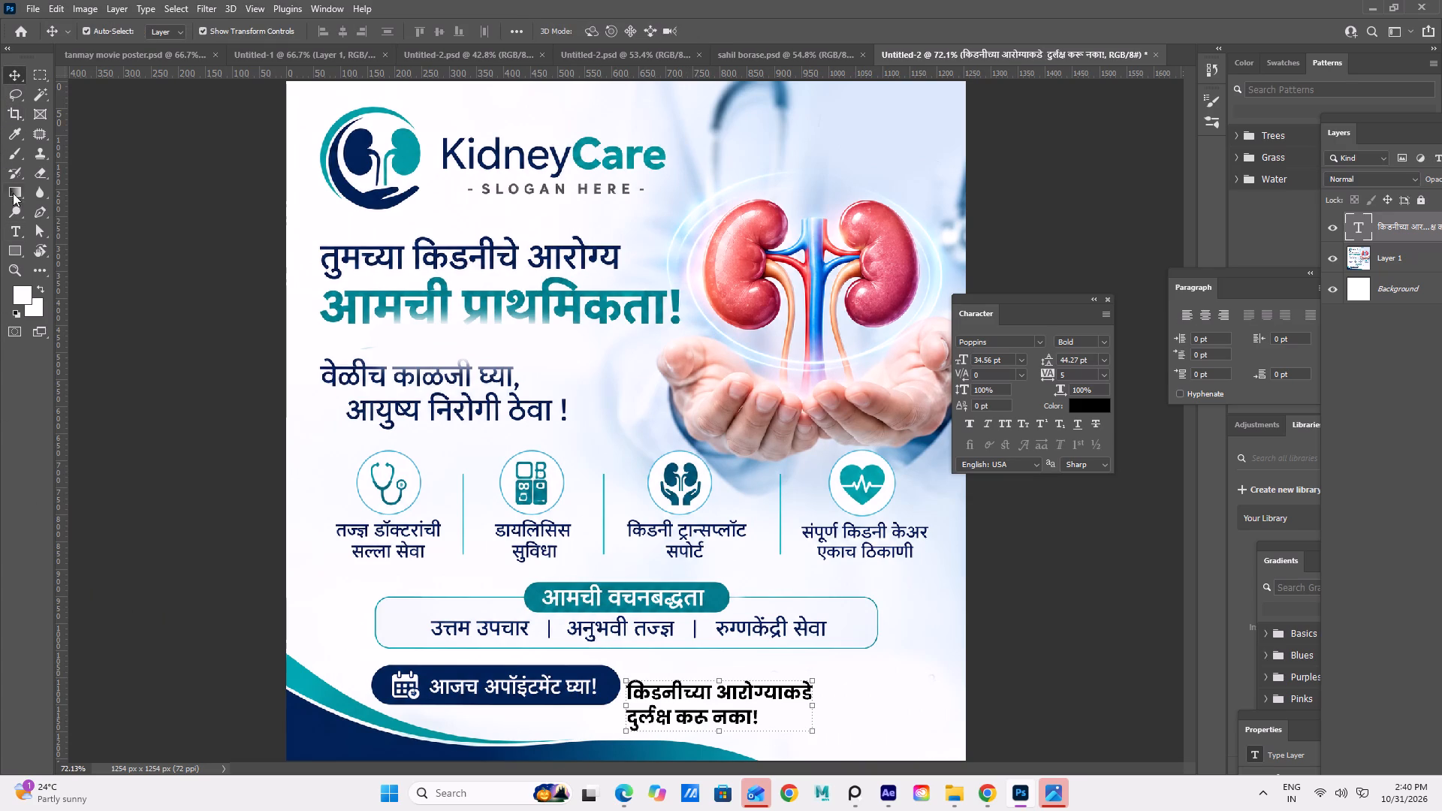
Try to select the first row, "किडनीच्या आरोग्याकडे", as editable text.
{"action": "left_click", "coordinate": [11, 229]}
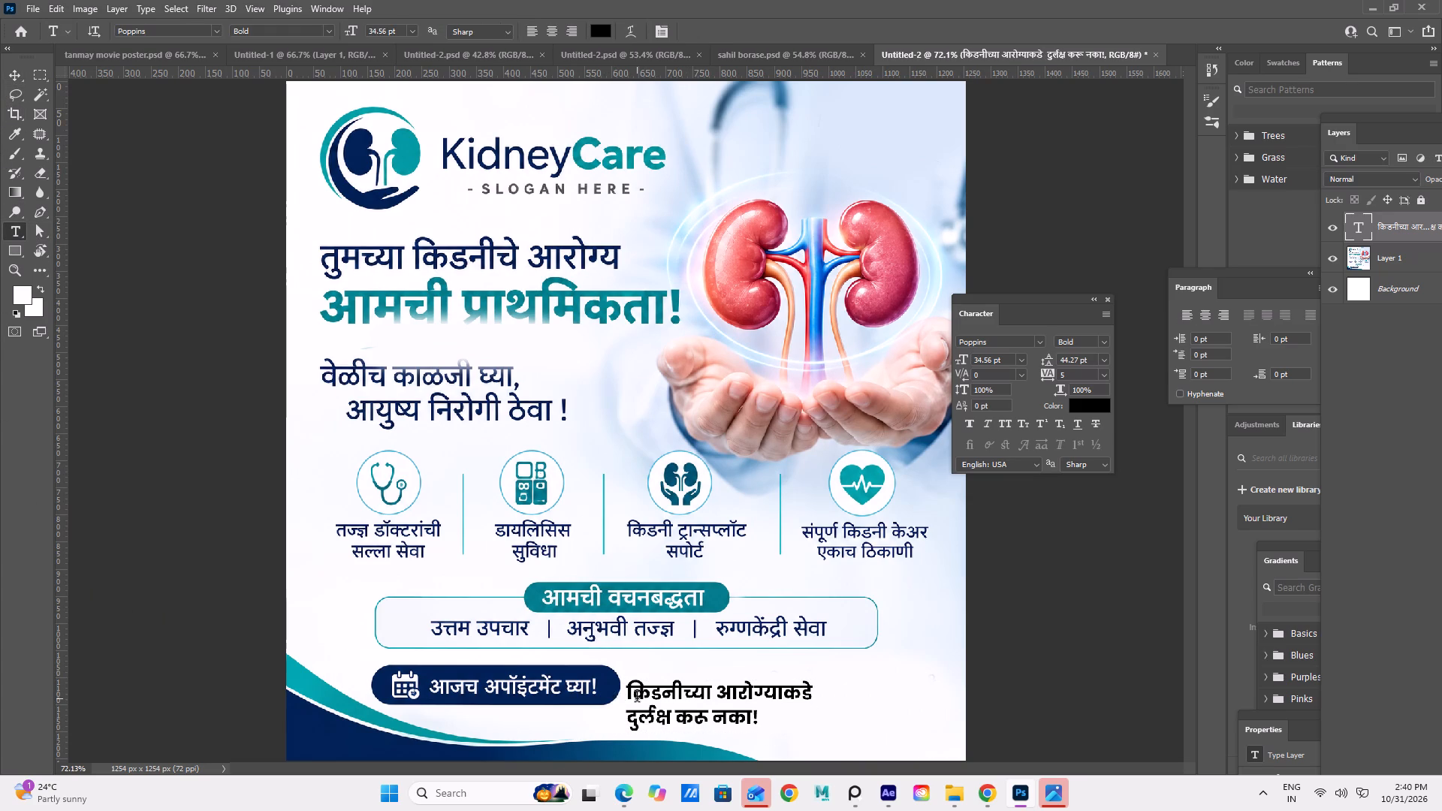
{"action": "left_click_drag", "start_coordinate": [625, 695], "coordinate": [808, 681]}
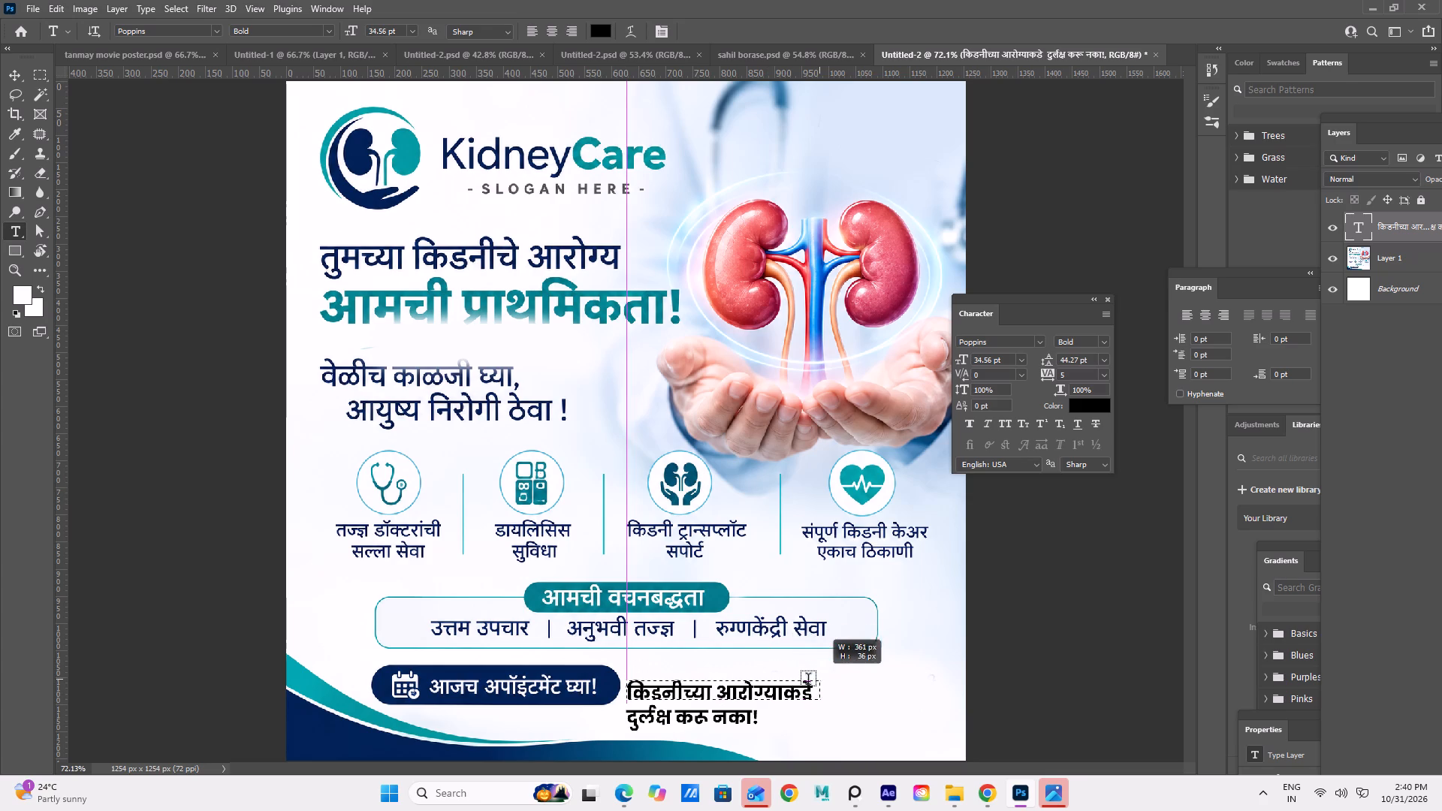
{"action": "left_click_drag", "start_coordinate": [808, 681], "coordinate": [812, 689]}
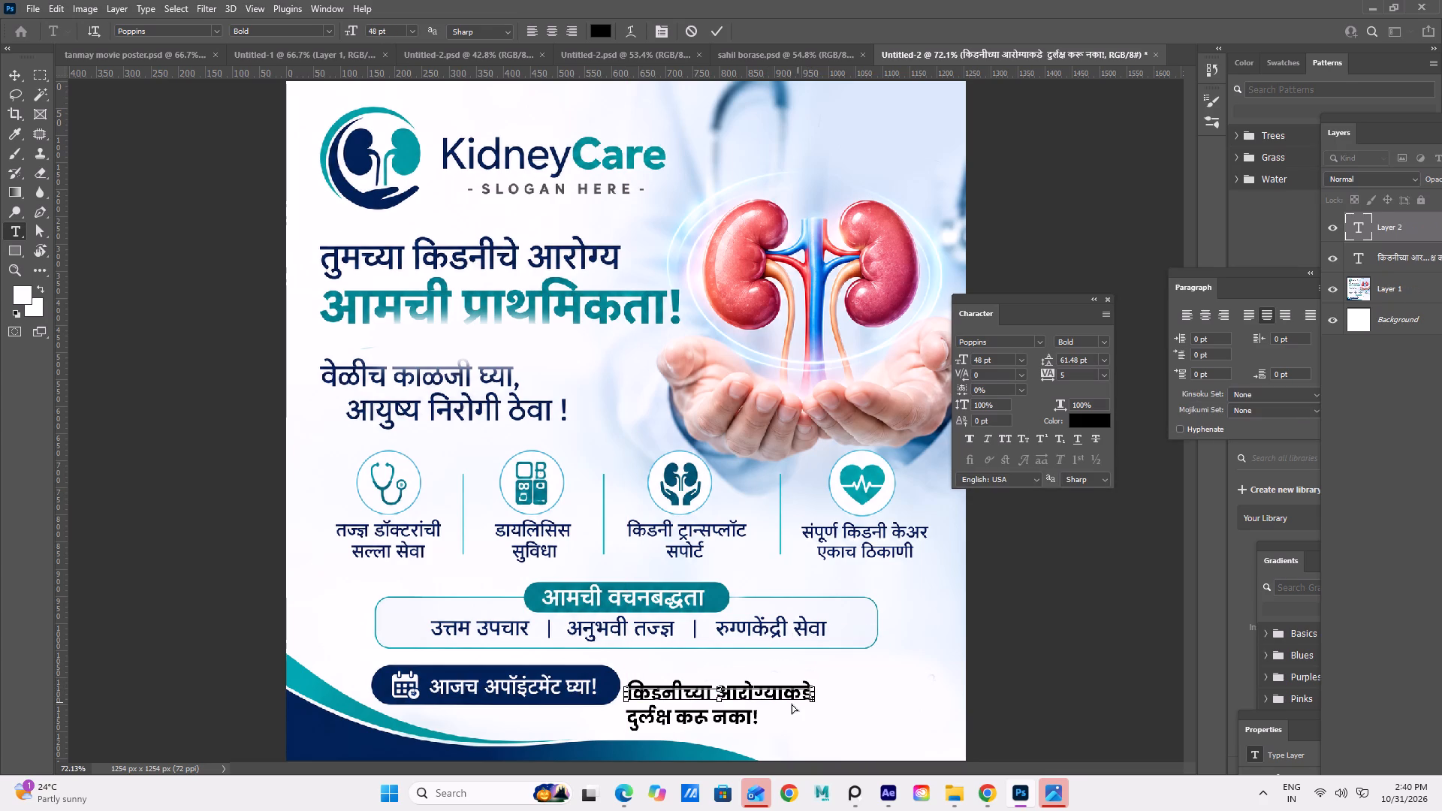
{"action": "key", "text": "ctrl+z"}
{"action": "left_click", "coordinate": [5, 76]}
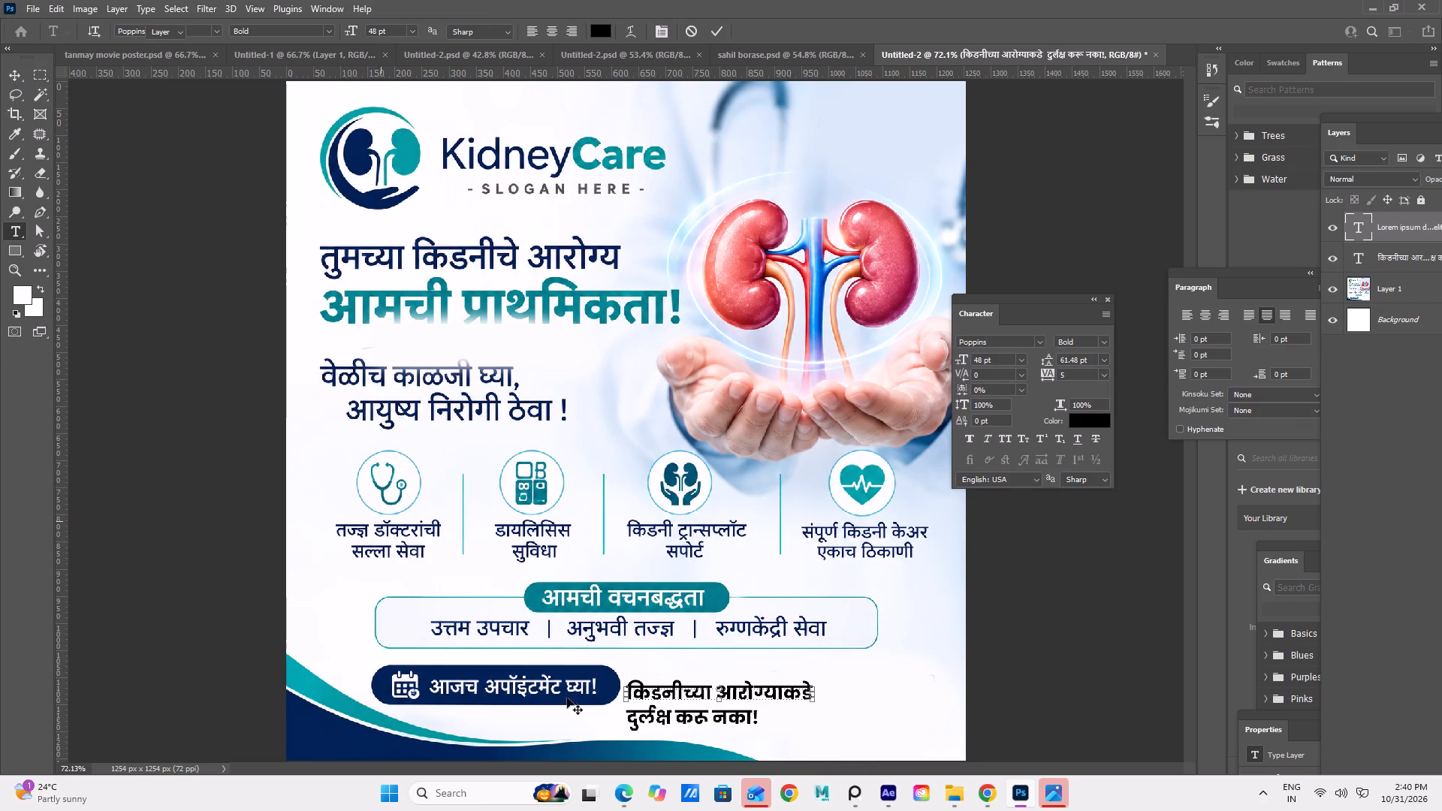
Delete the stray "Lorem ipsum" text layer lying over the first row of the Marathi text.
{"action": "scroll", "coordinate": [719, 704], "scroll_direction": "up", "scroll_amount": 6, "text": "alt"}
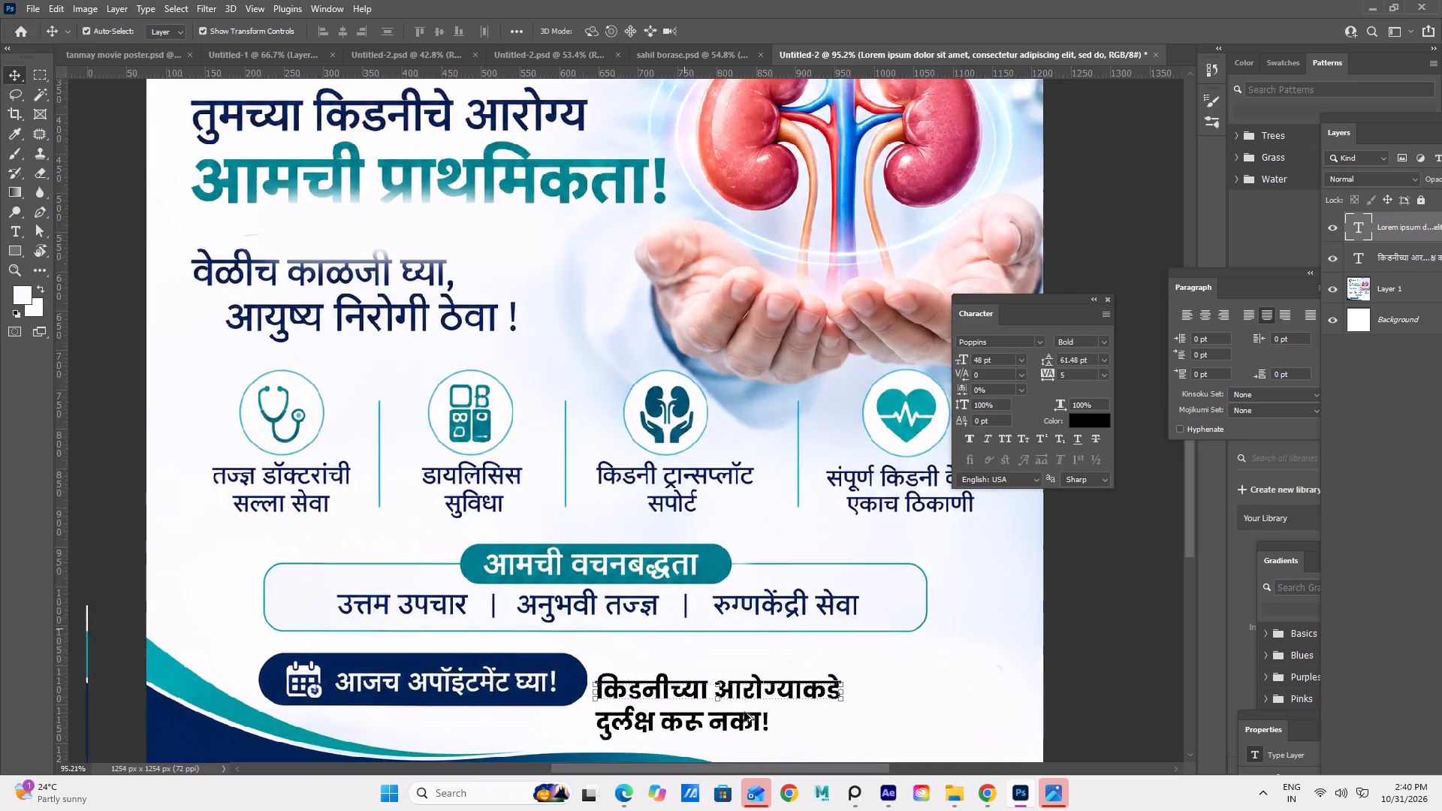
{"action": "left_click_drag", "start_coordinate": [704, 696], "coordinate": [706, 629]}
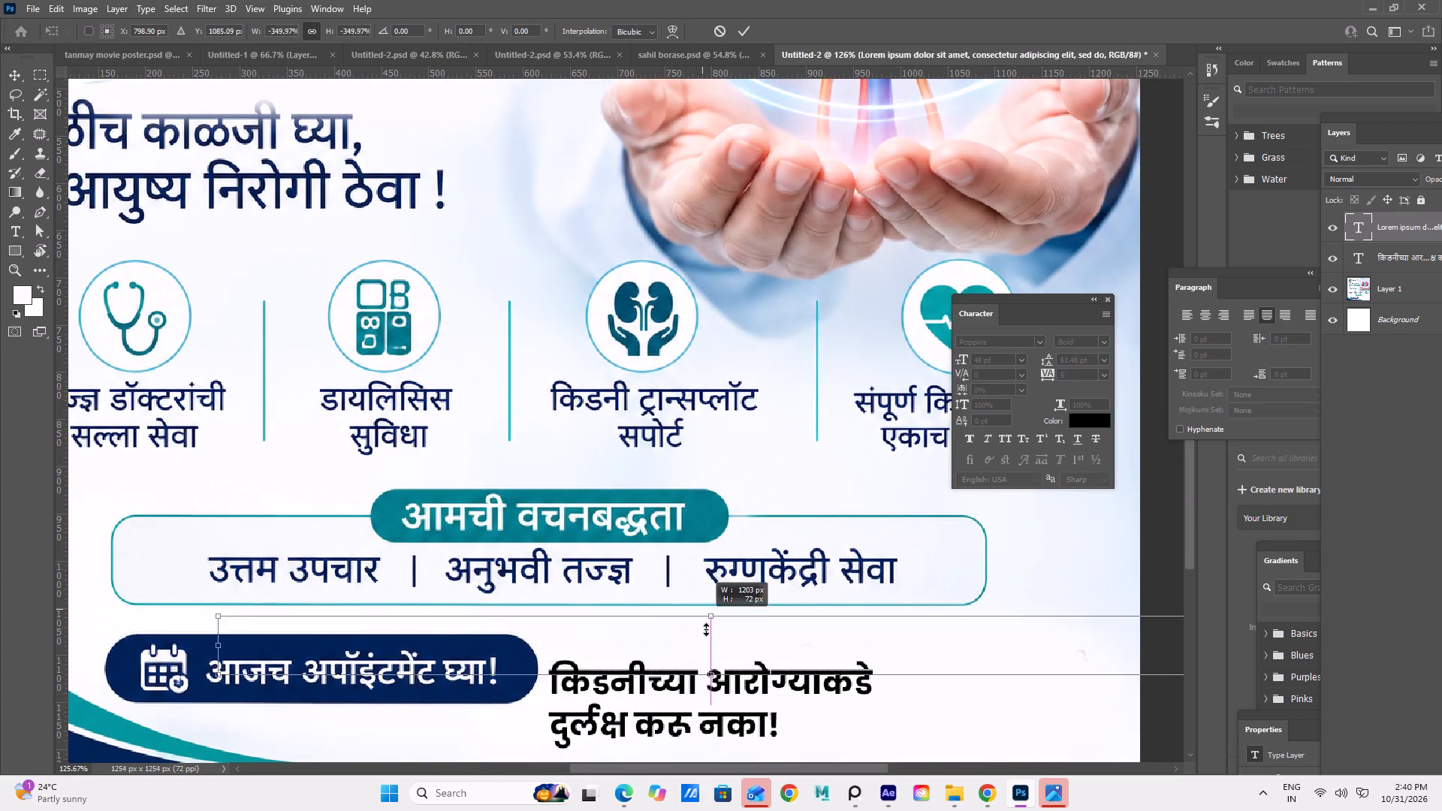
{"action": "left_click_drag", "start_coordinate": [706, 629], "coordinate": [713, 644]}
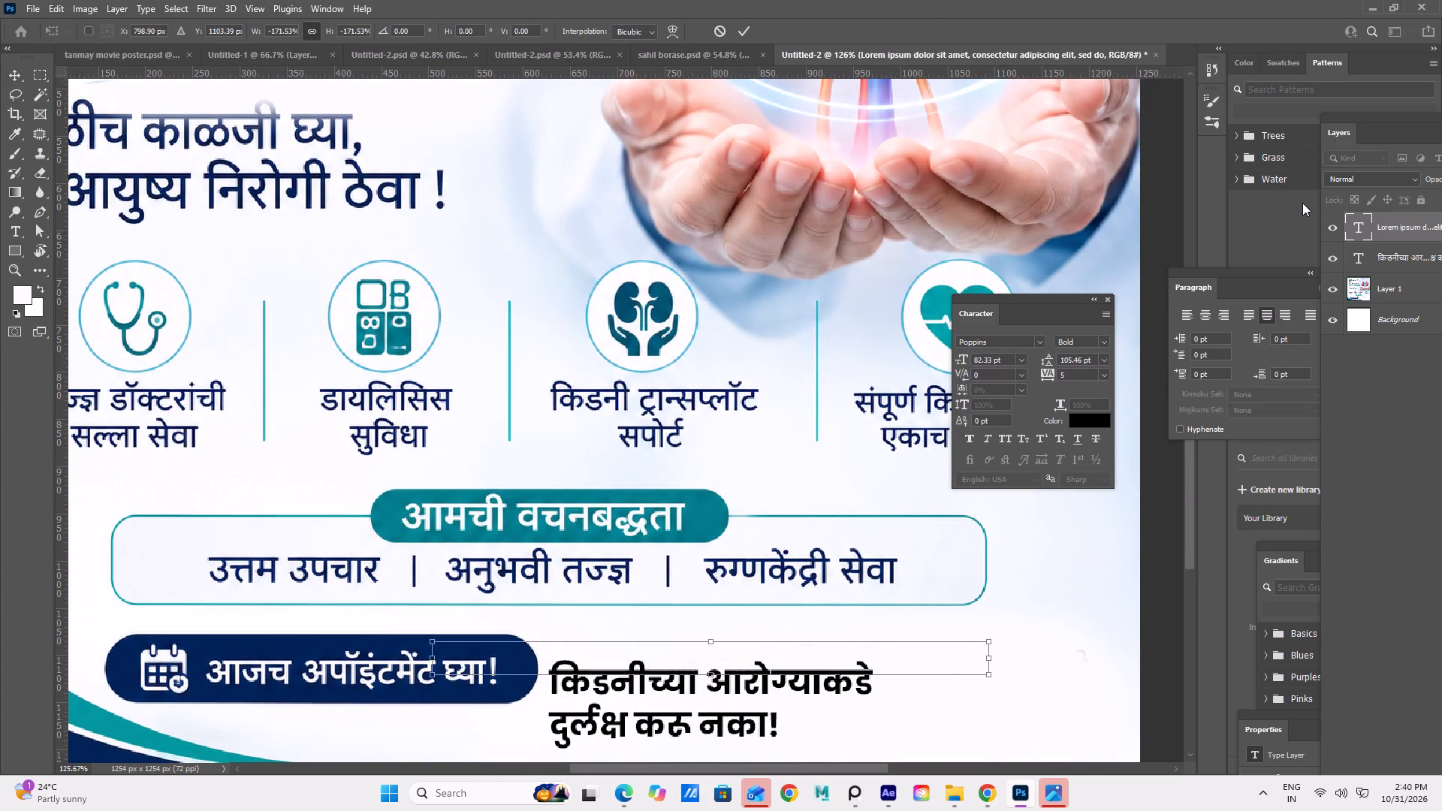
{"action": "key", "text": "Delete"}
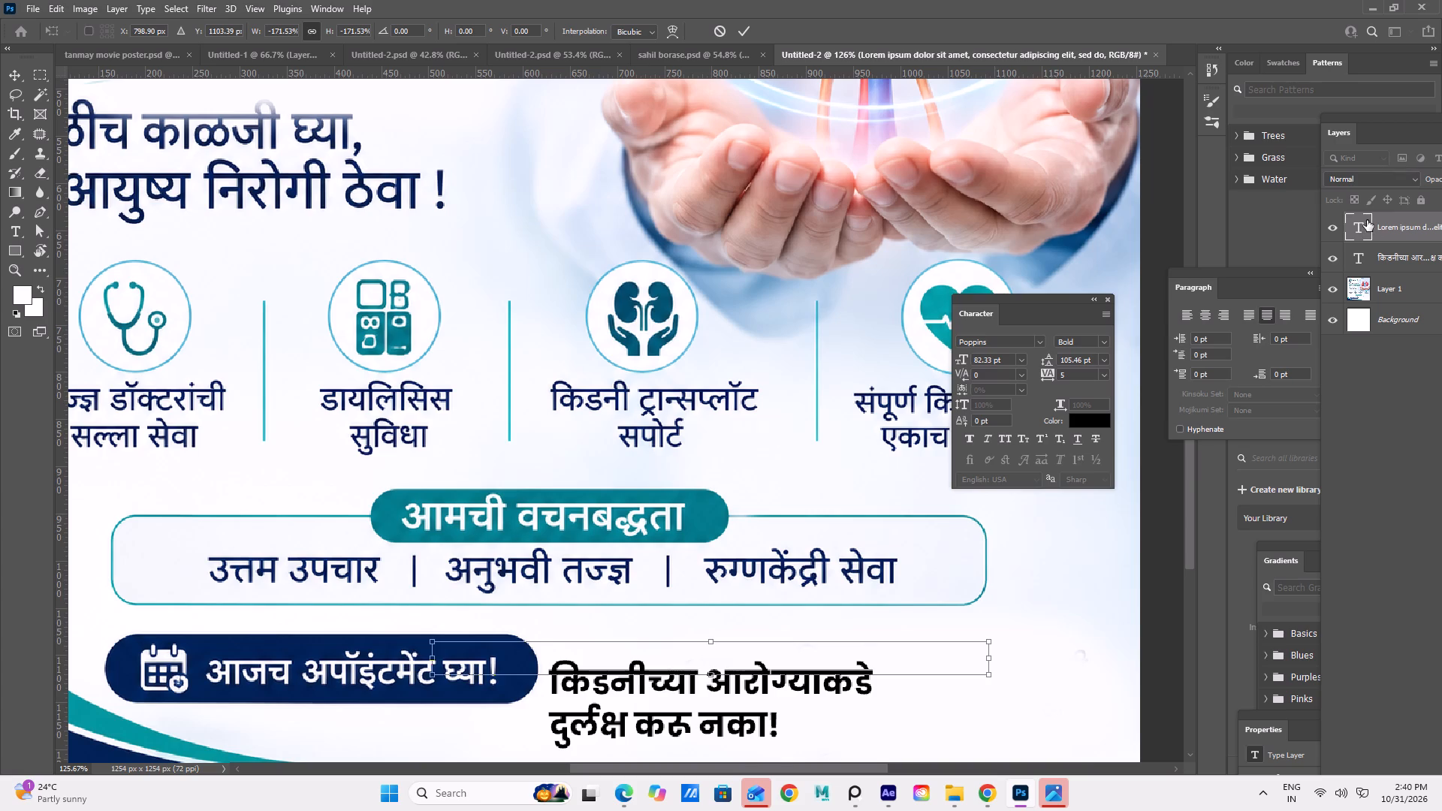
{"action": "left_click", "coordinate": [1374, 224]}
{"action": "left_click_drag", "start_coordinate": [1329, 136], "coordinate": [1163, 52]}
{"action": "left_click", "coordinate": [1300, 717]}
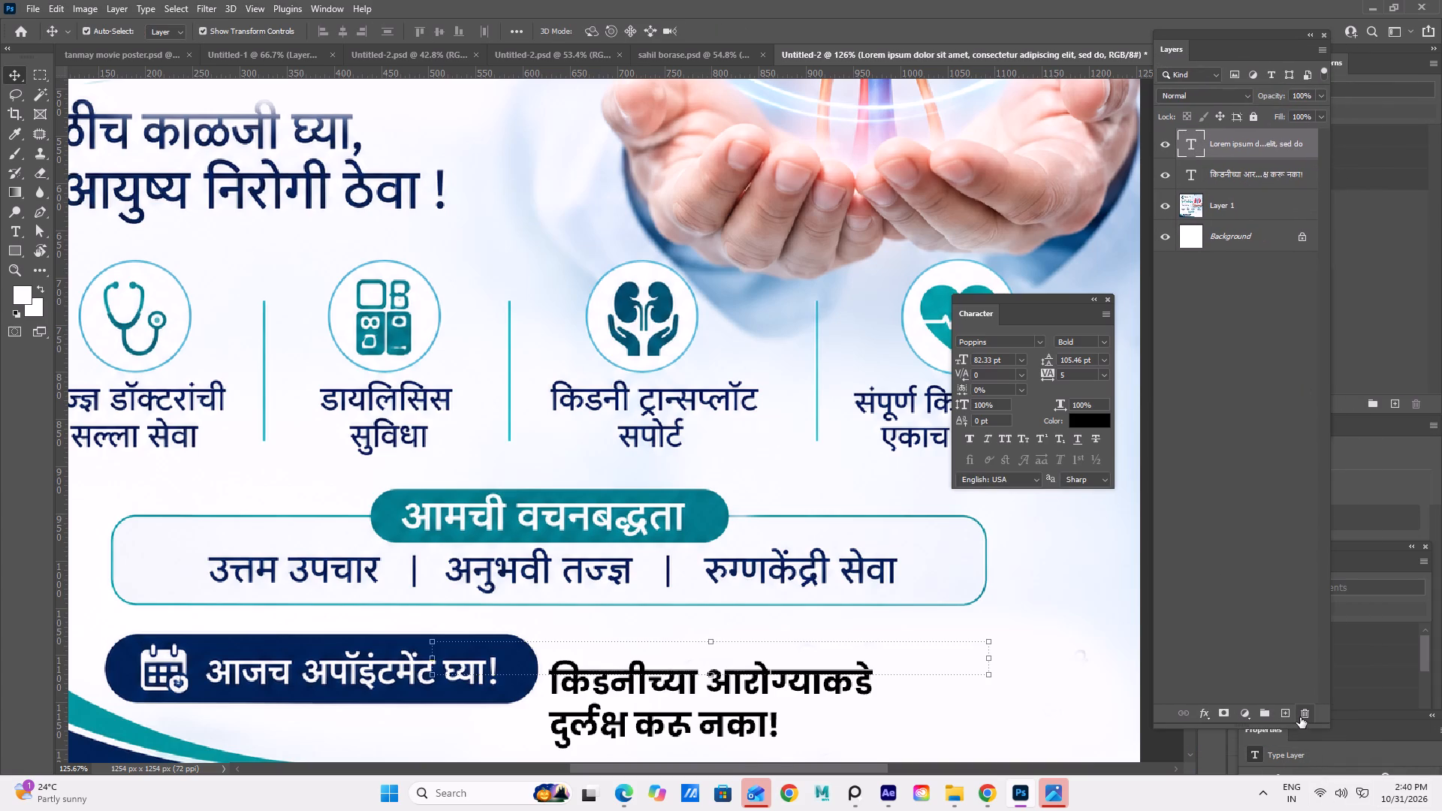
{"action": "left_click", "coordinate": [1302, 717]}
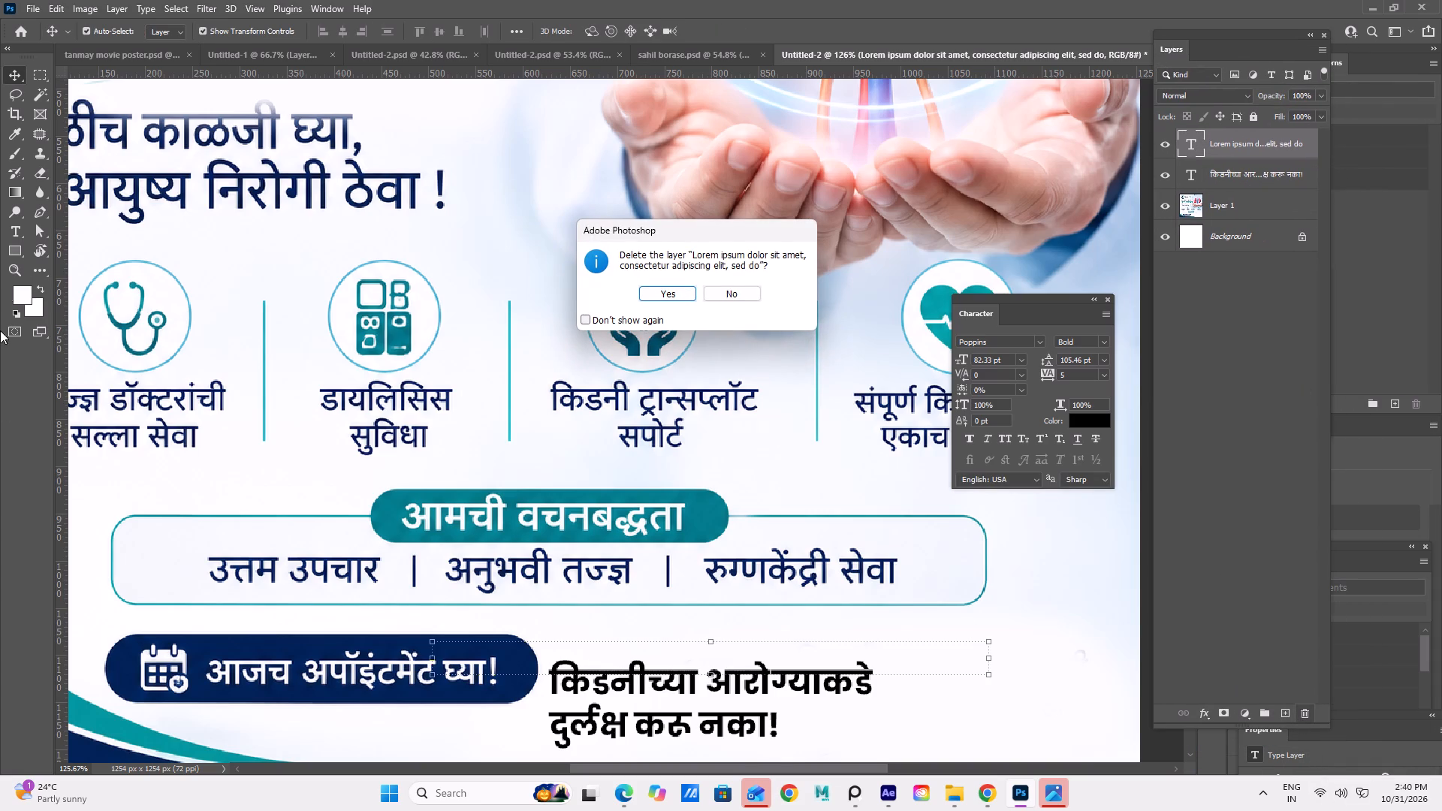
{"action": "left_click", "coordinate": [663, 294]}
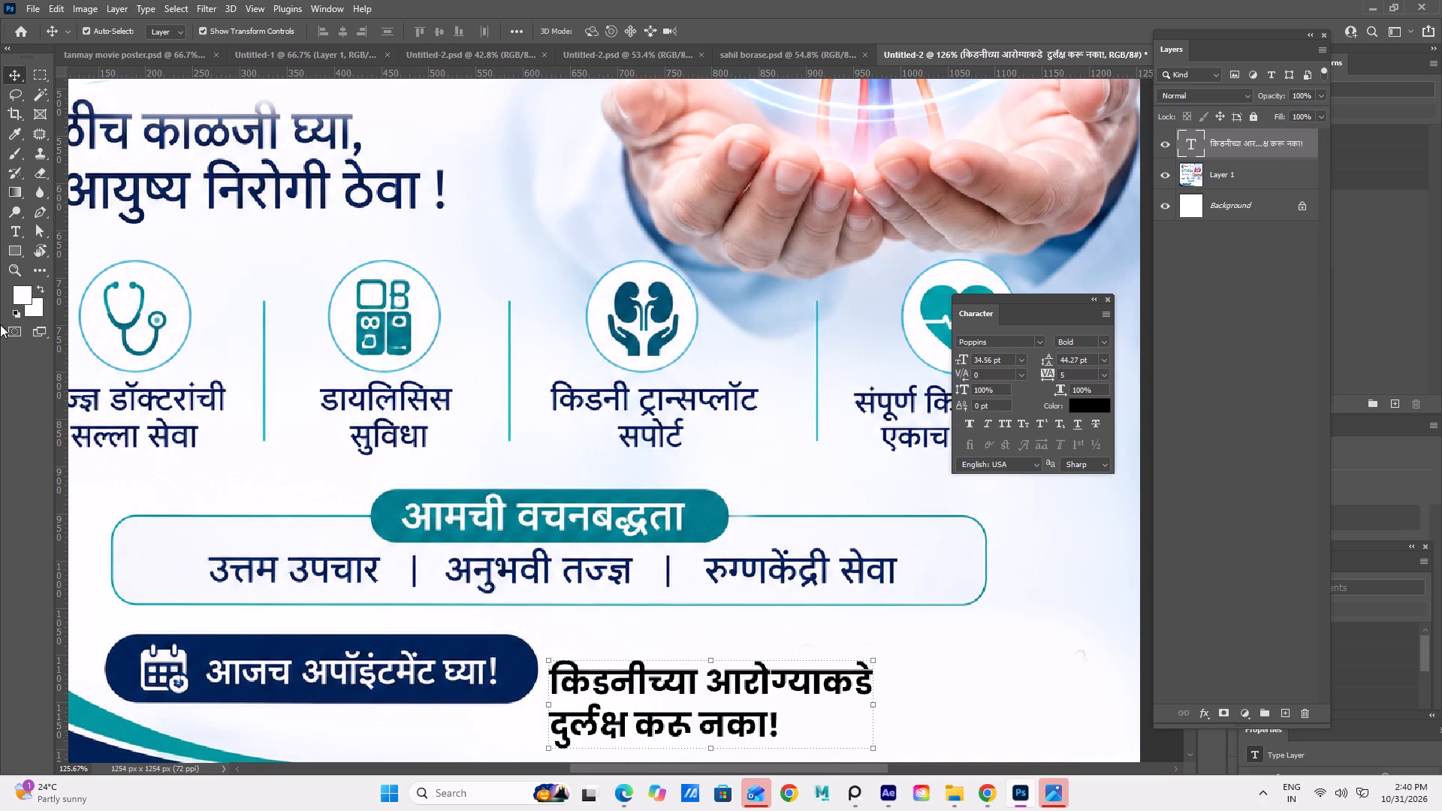
Sample the dark blue of the kidney transplant icon as the foreground colour for the Marathi text.
{"action": "left_click", "coordinate": [23, 227]}
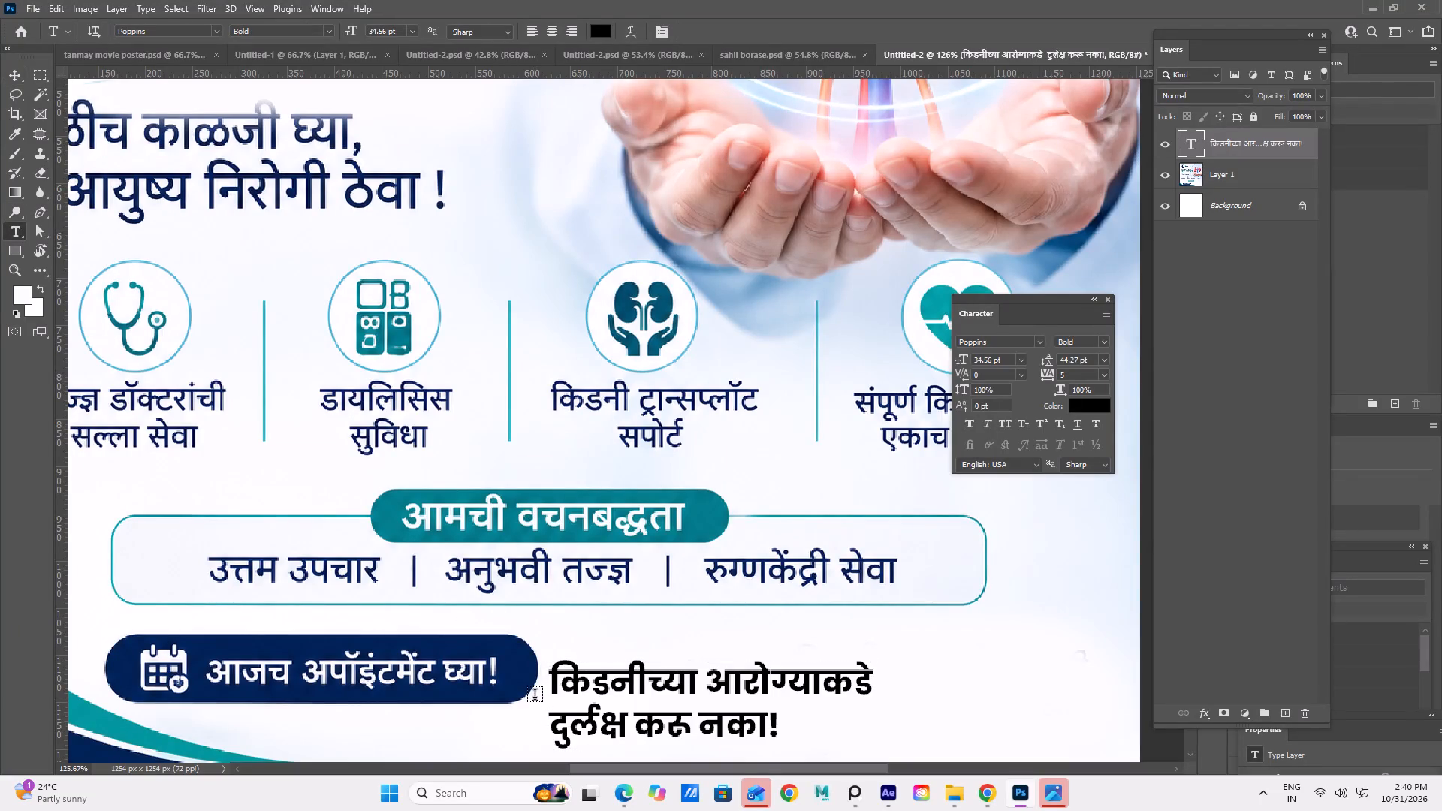
{"action": "left_click_drag", "start_coordinate": [552, 685], "coordinate": [891, 619]}
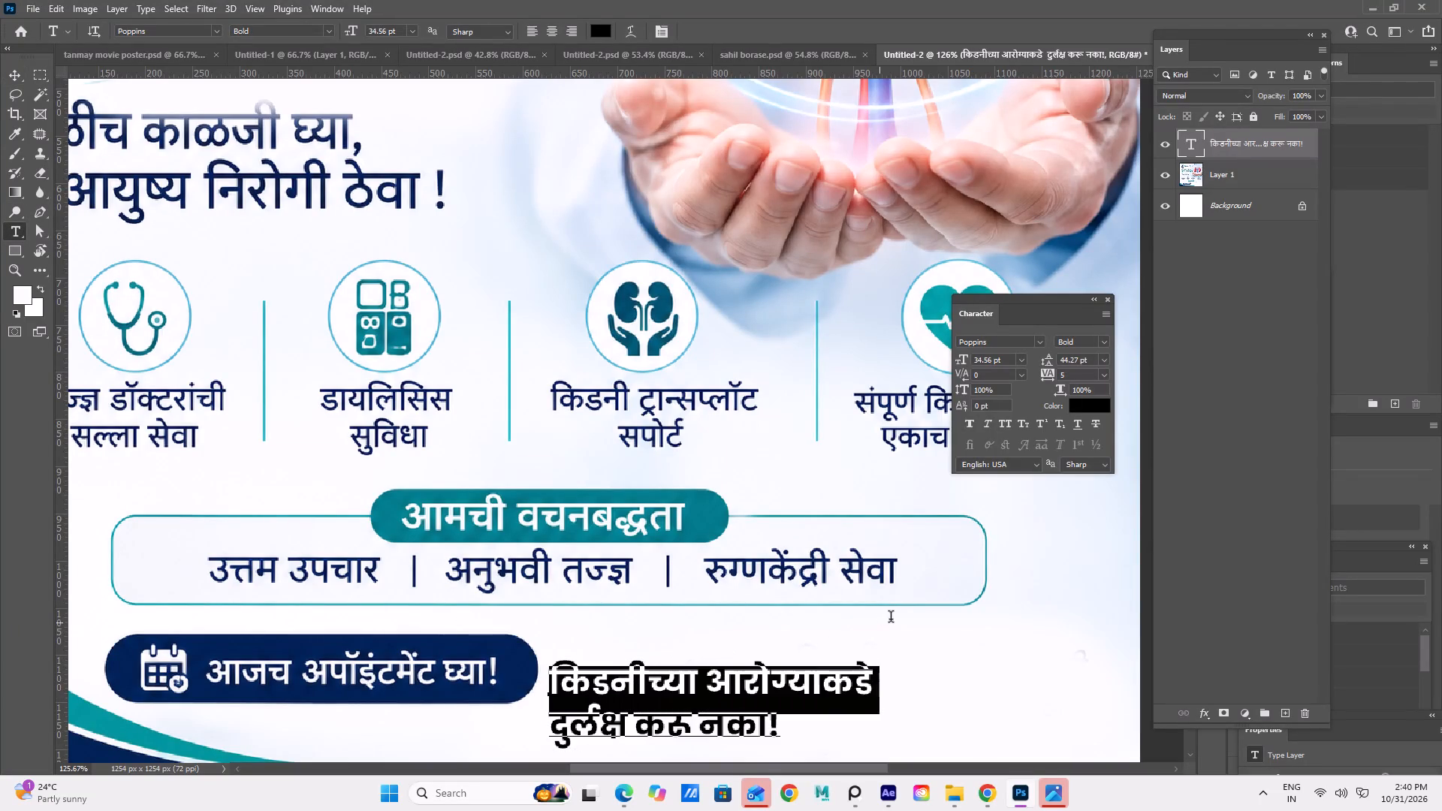
{"action": "left_click_drag", "start_coordinate": [891, 619], "coordinate": [897, 619]}
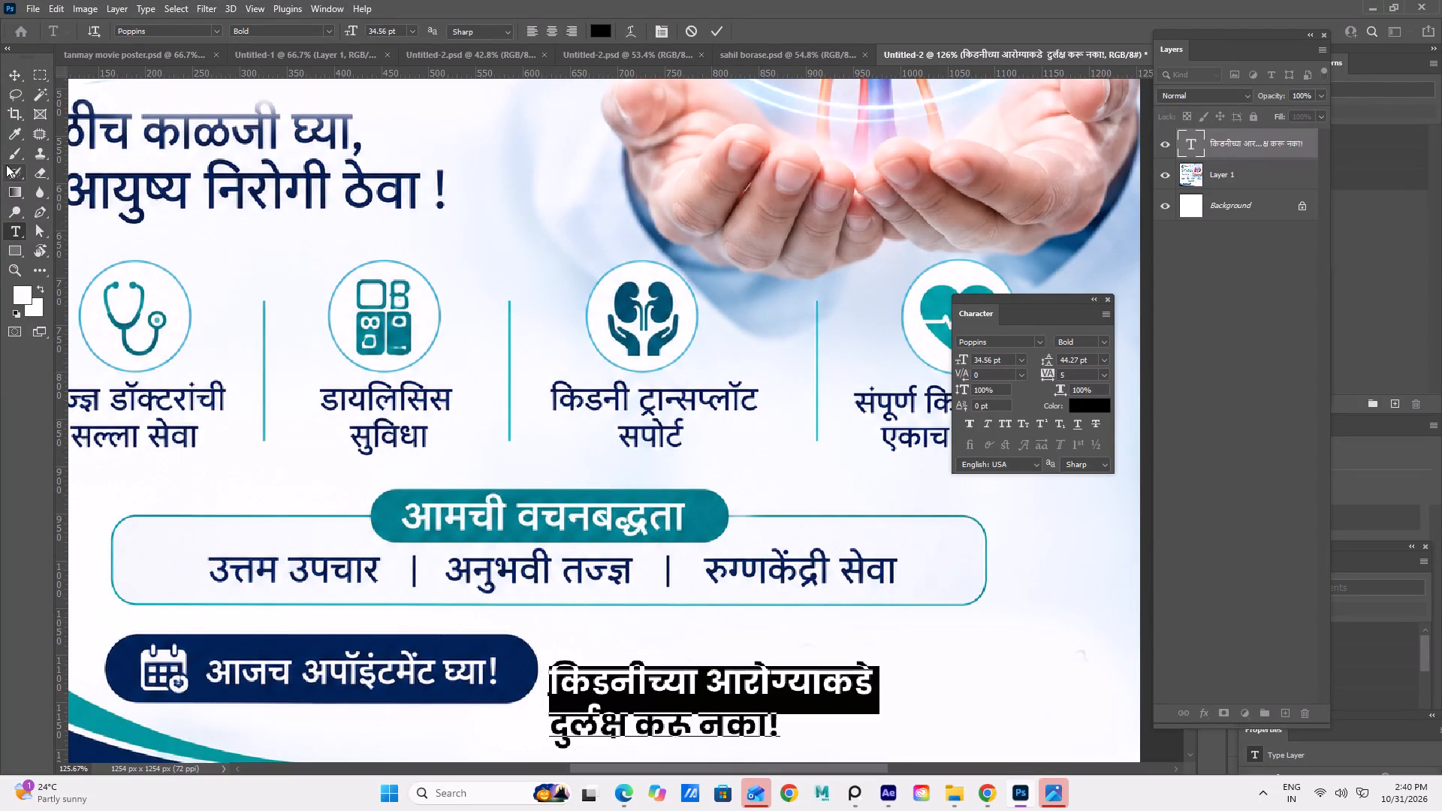
{"action": "left_click", "coordinate": [6, 133]}
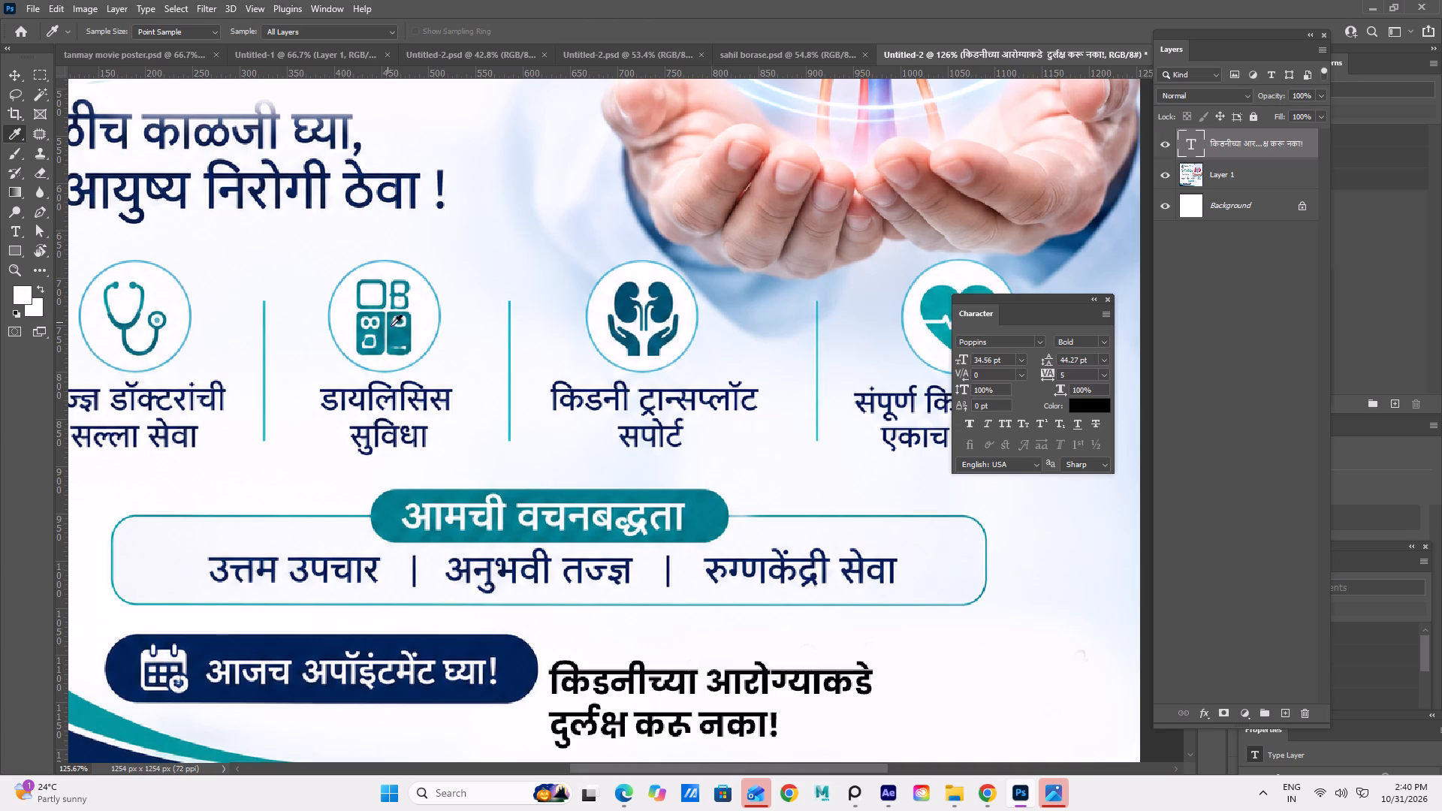
{"action": "left_click", "coordinate": [626, 300]}
Select the first row, "किडनीच्या आरोग्याकडे", and fill it with the sampled dark blue foreground colour.
{"action": "left_click", "coordinate": [14, 74]}
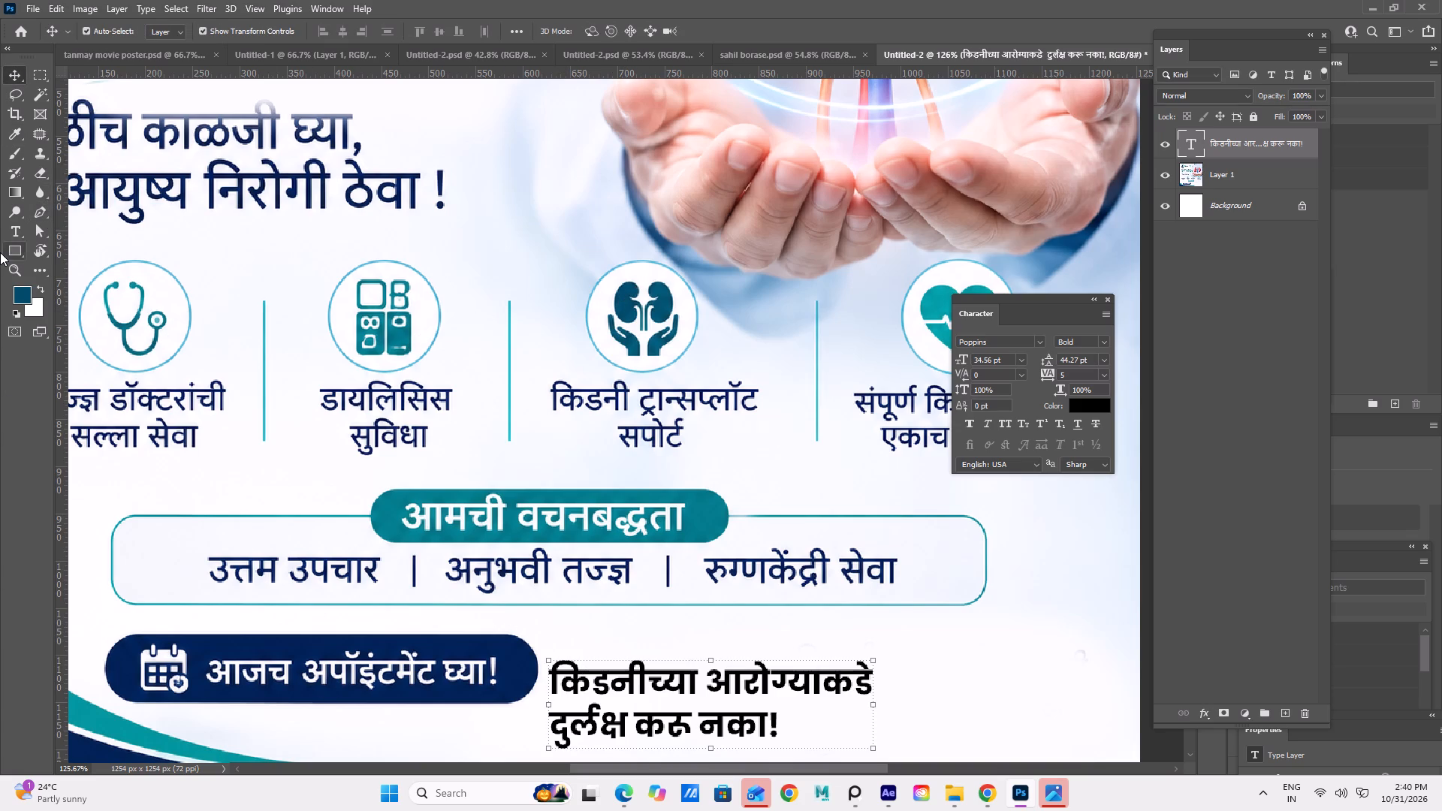
{"action": "left_click", "coordinate": [11, 228]}
{"action": "left_click_drag", "start_coordinate": [548, 685], "coordinate": [566, 682]}
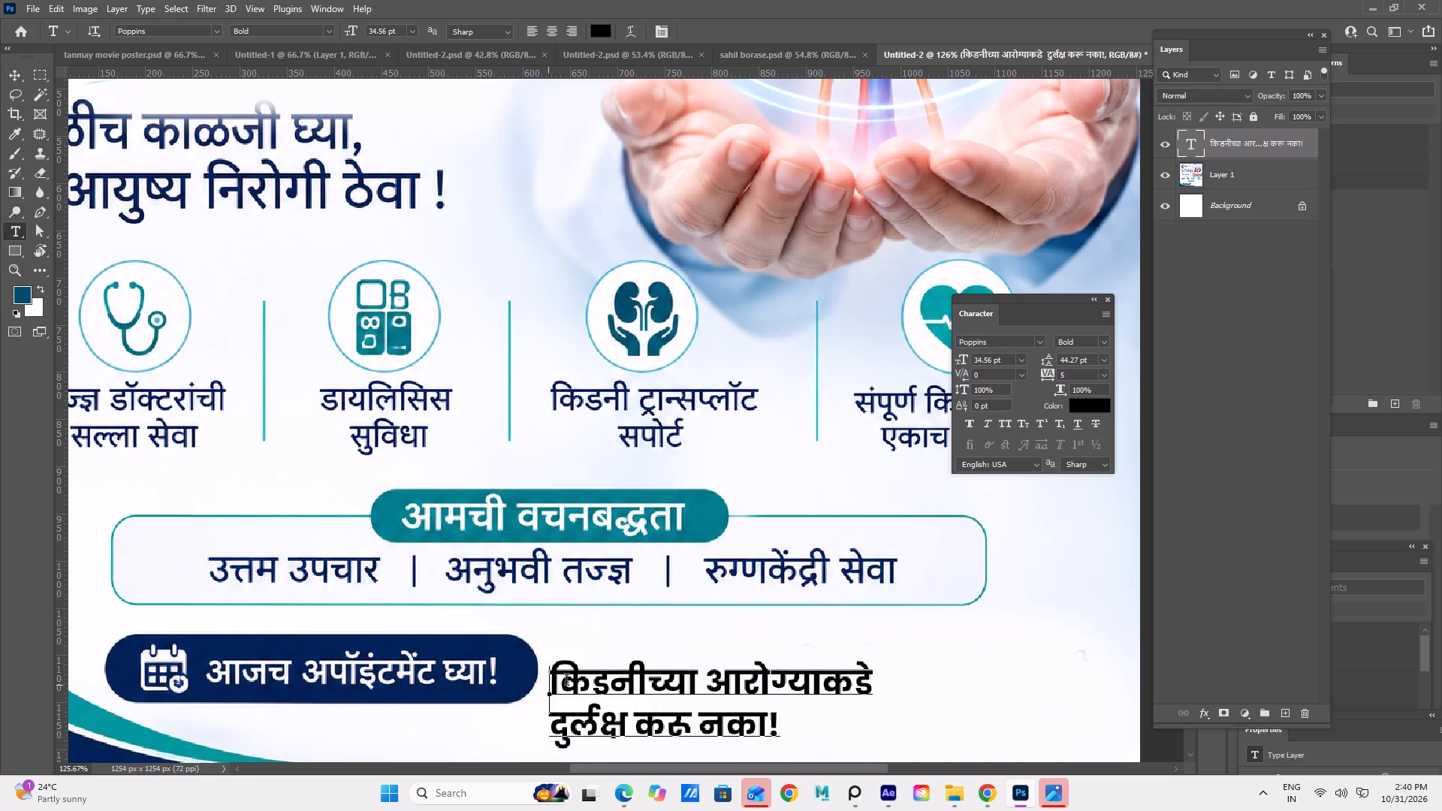
{"action": "left_click_drag", "start_coordinate": [566, 682], "coordinate": [936, 598]}
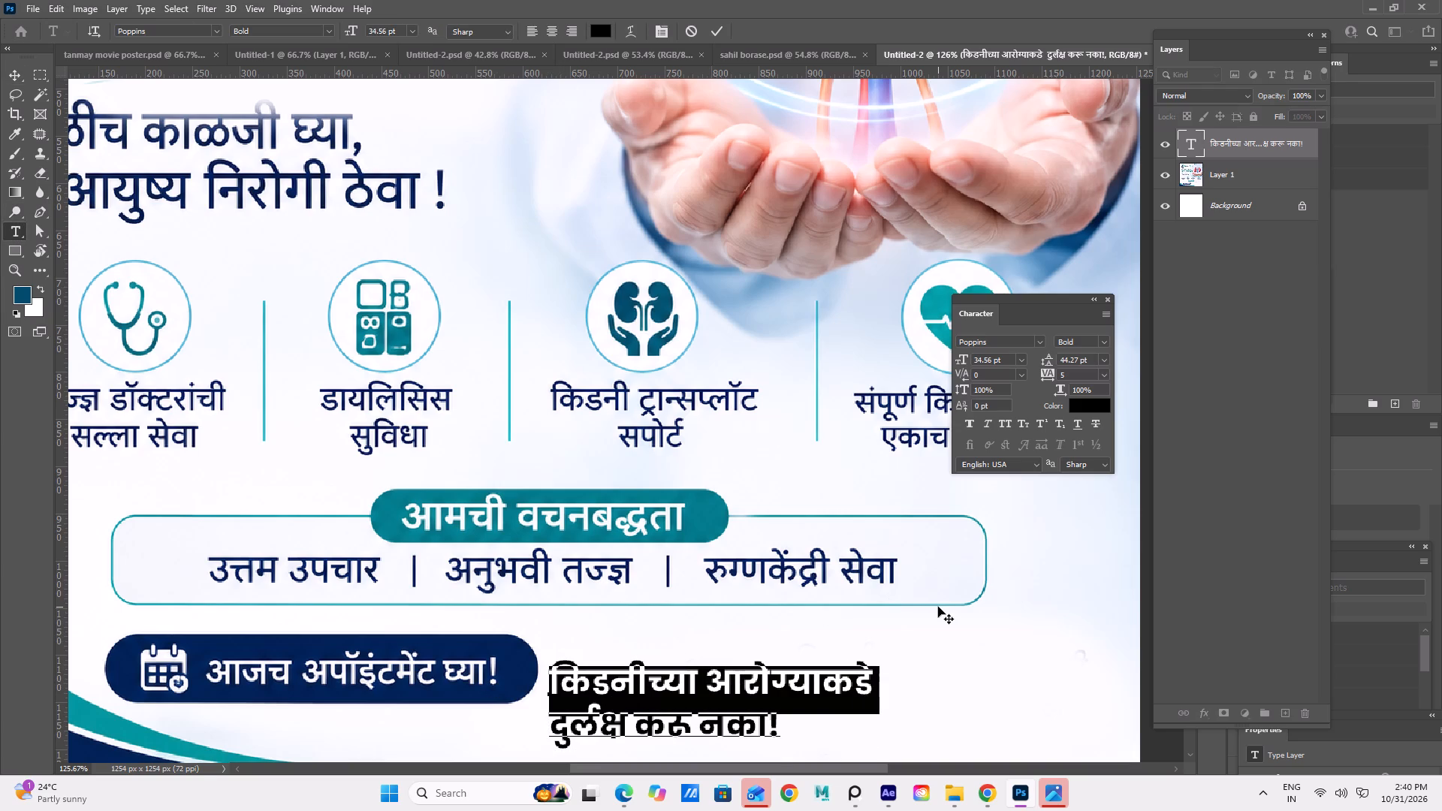
{"action": "key", "text": "alt+Delete"}
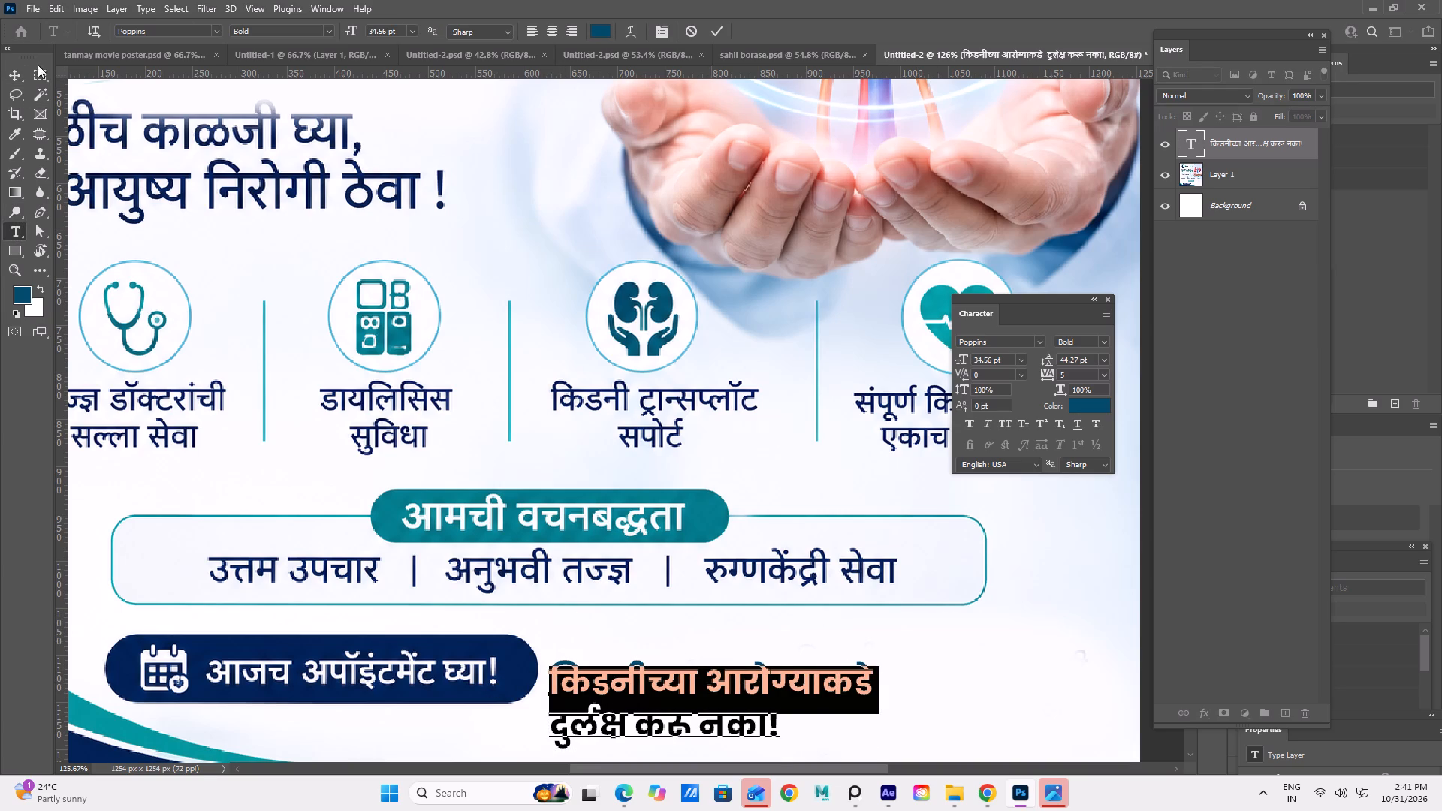
Commit the first row's colour change and examine the Marathi text against the rest of the post.
{"action": "left_click", "coordinate": [8, 66]}
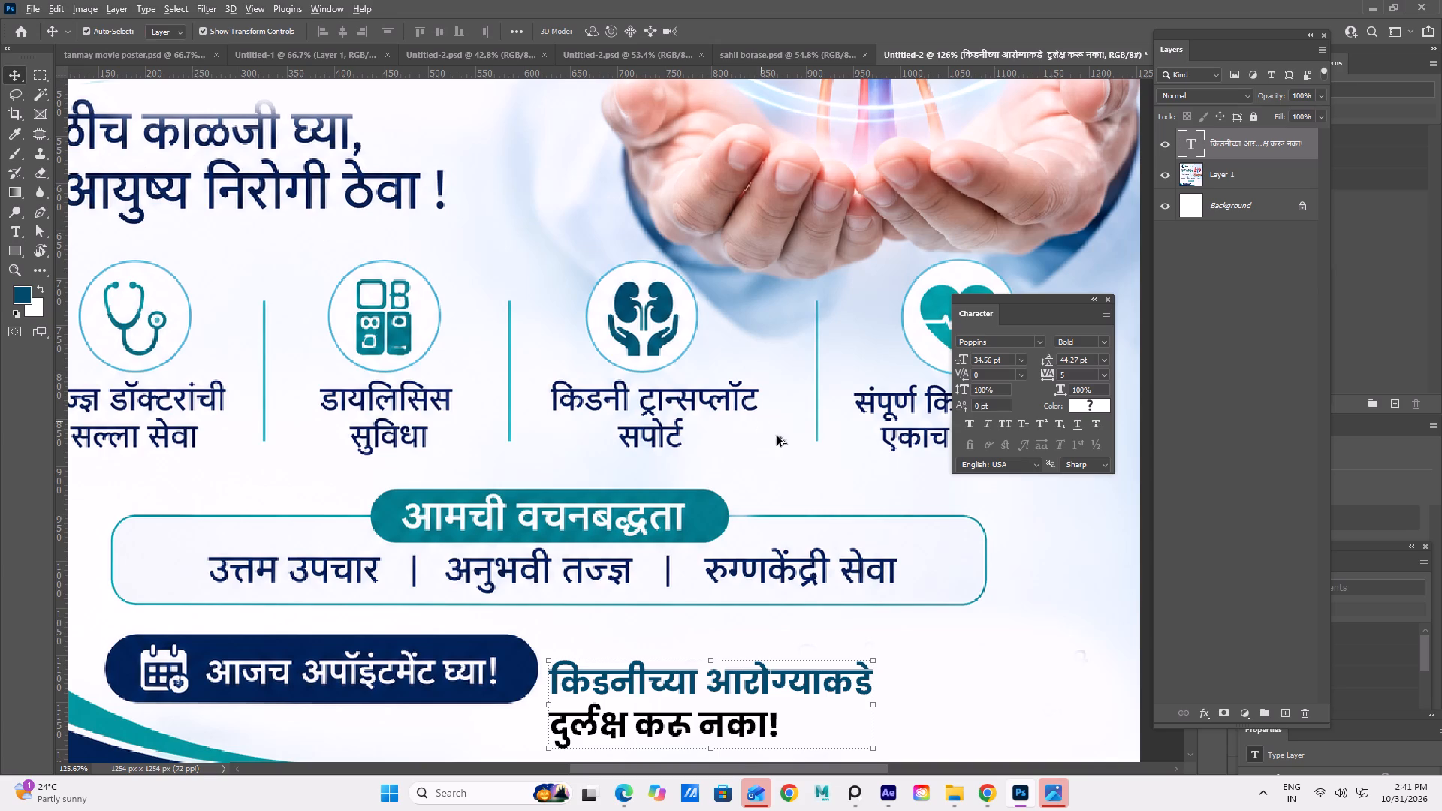
{"action": "scroll", "coordinate": [780, 616], "scroll_direction": "up", "scroll_amount": 2, "text": "alt"}
{"action": "scroll", "coordinate": [781, 617], "scroll_direction": "down", "scroll_amount": 5, "text": "alt"}
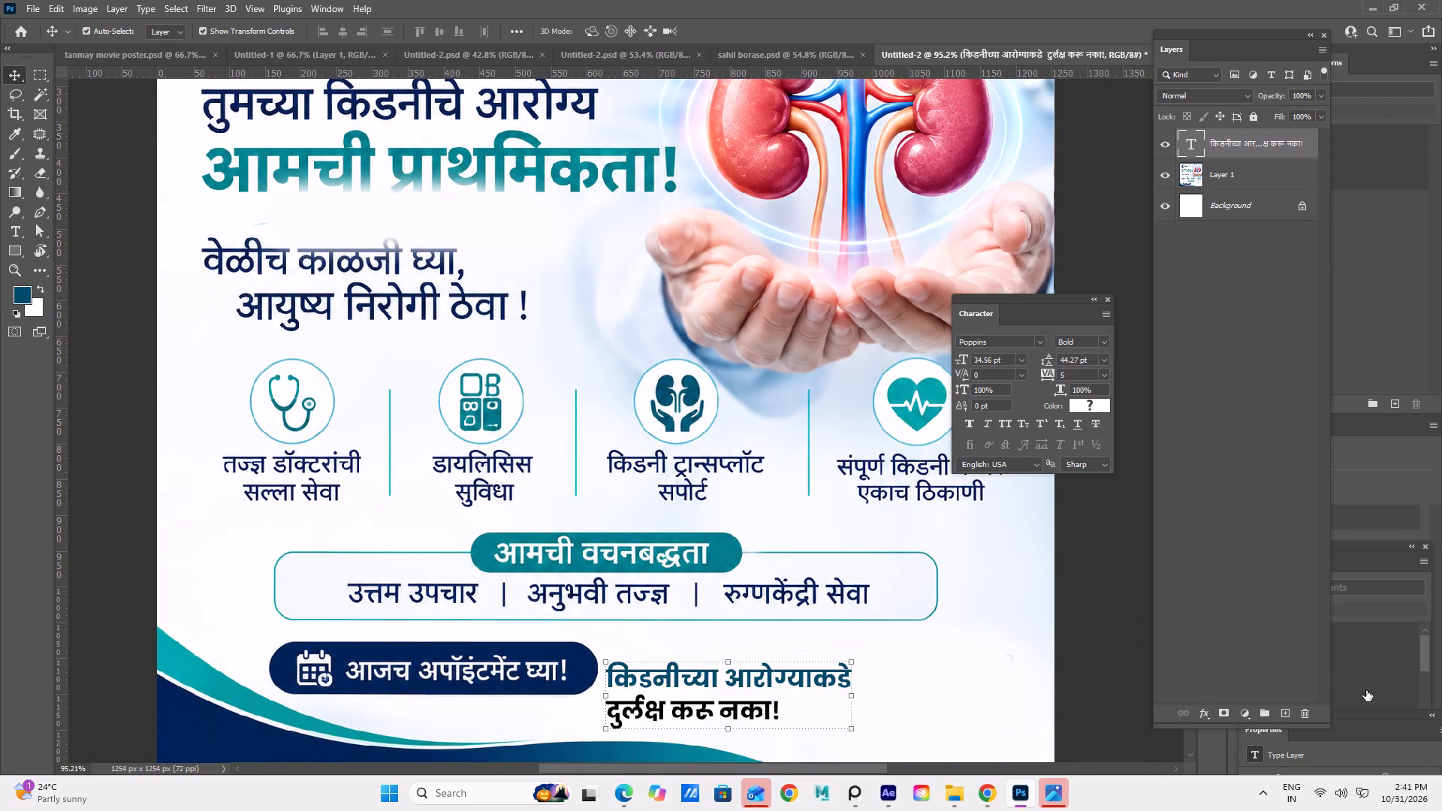
{"action": "left_click", "coordinate": [923, 671]}
{"action": "scroll", "coordinate": [385, 747], "scroll_direction": "up", "scroll_amount": 2}
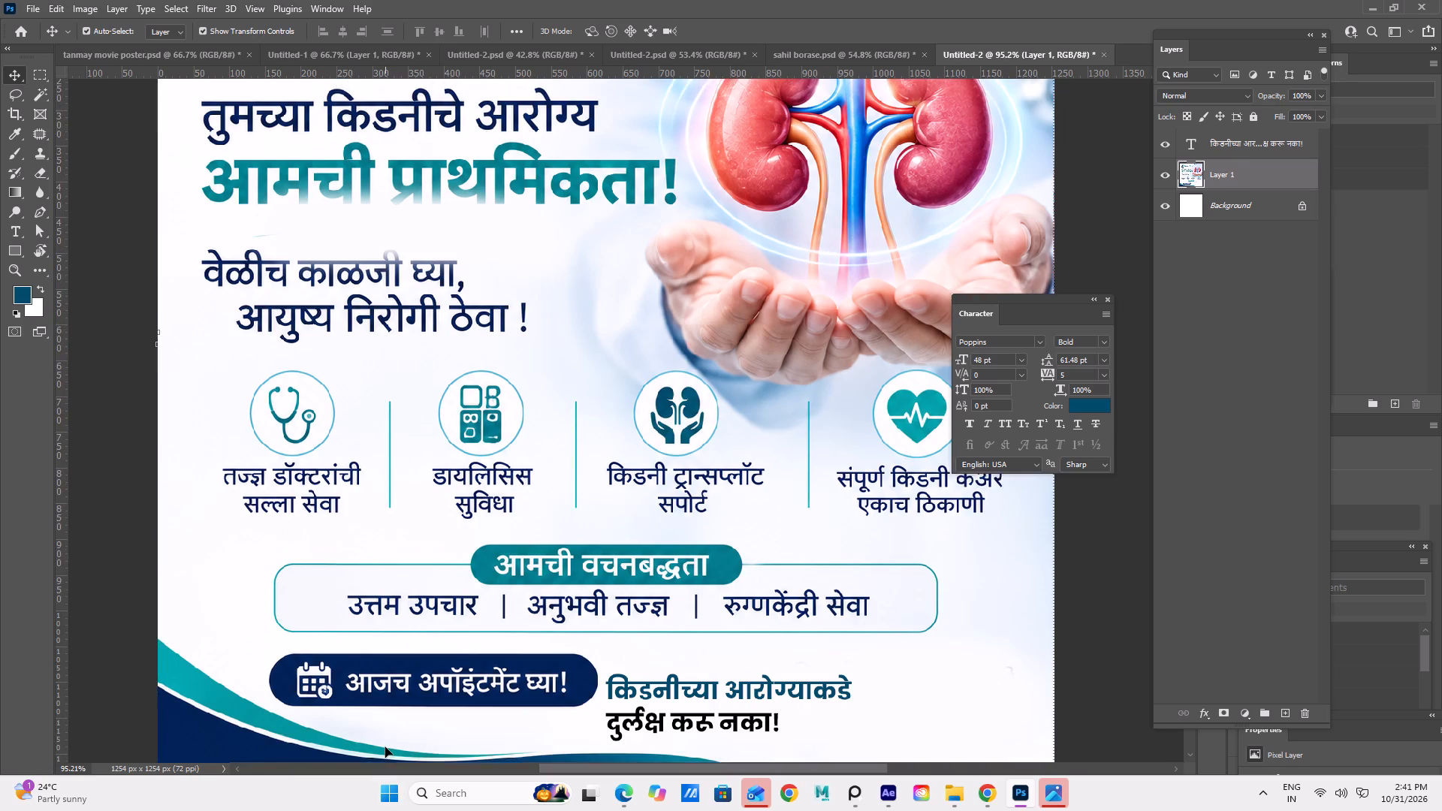
{"action": "scroll", "coordinate": [409, 711], "scroll_direction": "down", "scroll_amount": 2}
{"action": "scroll", "coordinate": [749, 699], "scroll_direction": "up", "scroll_amount": 3}
{"action": "scroll", "coordinate": [800, 698], "scroll_direction": "down", "scroll_amount": 2}
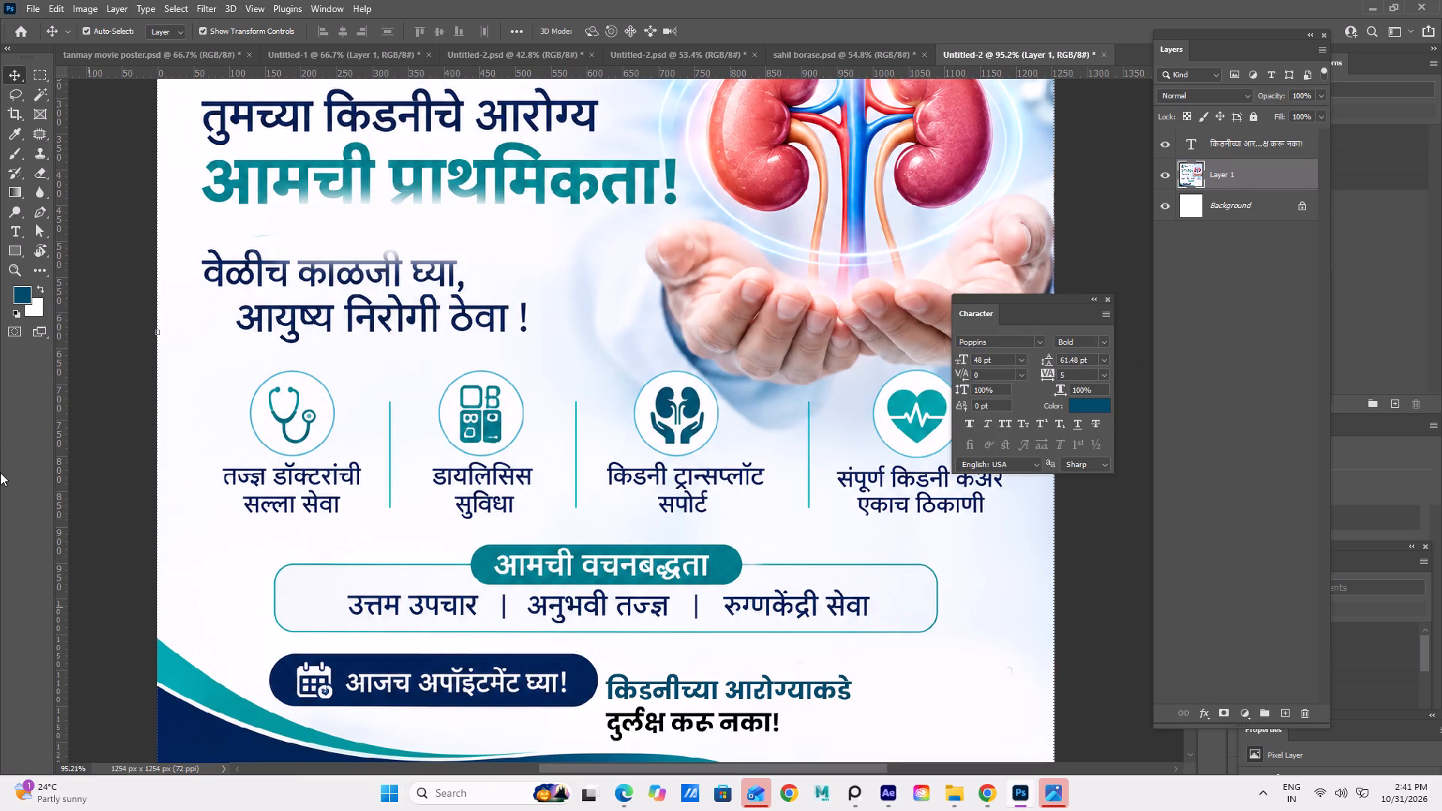
Sample the navy of the heading "तुमच्या किडनीचे आरोग्य" and fill the second row, "दुर्लक्ष करू नका!", with it.
{"action": "left_click", "coordinate": [14, 229]}
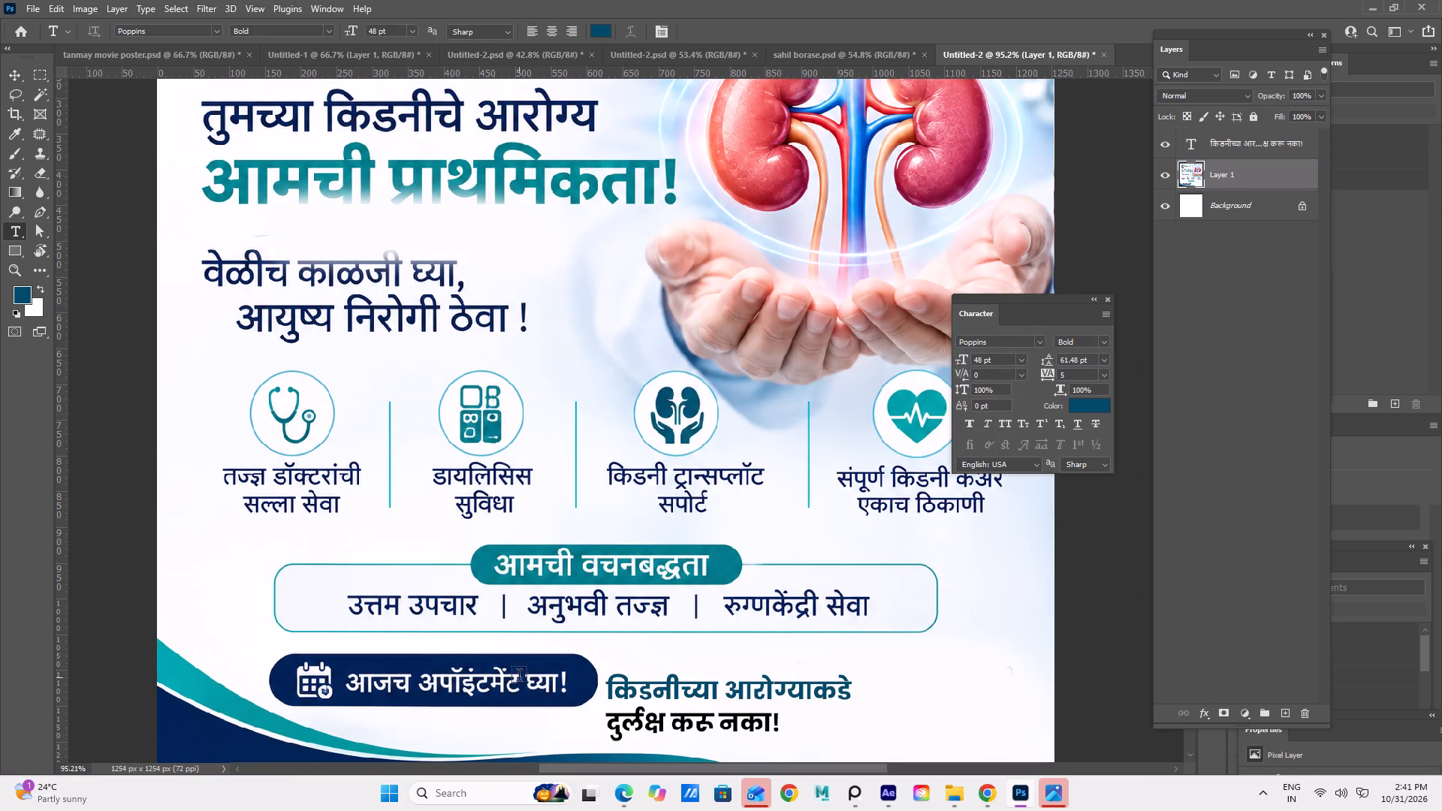
{"action": "left_click", "coordinate": [11, 128]}
{"action": "left_click", "coordinate": [218, 112]}
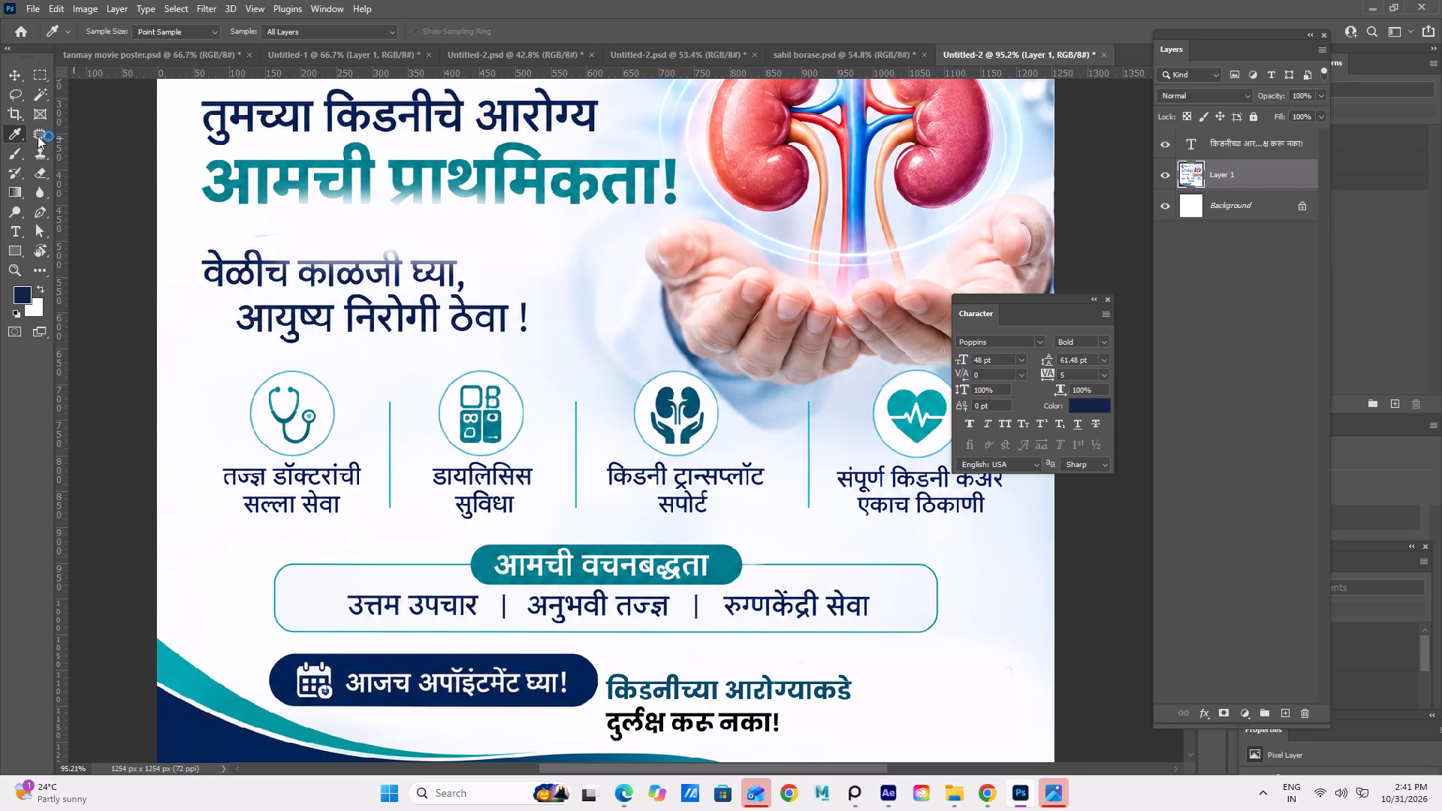
{"action": "left_click", "coordinate": [16, 62]}
{"action": "left_click", "coordinate": [38, 246]}
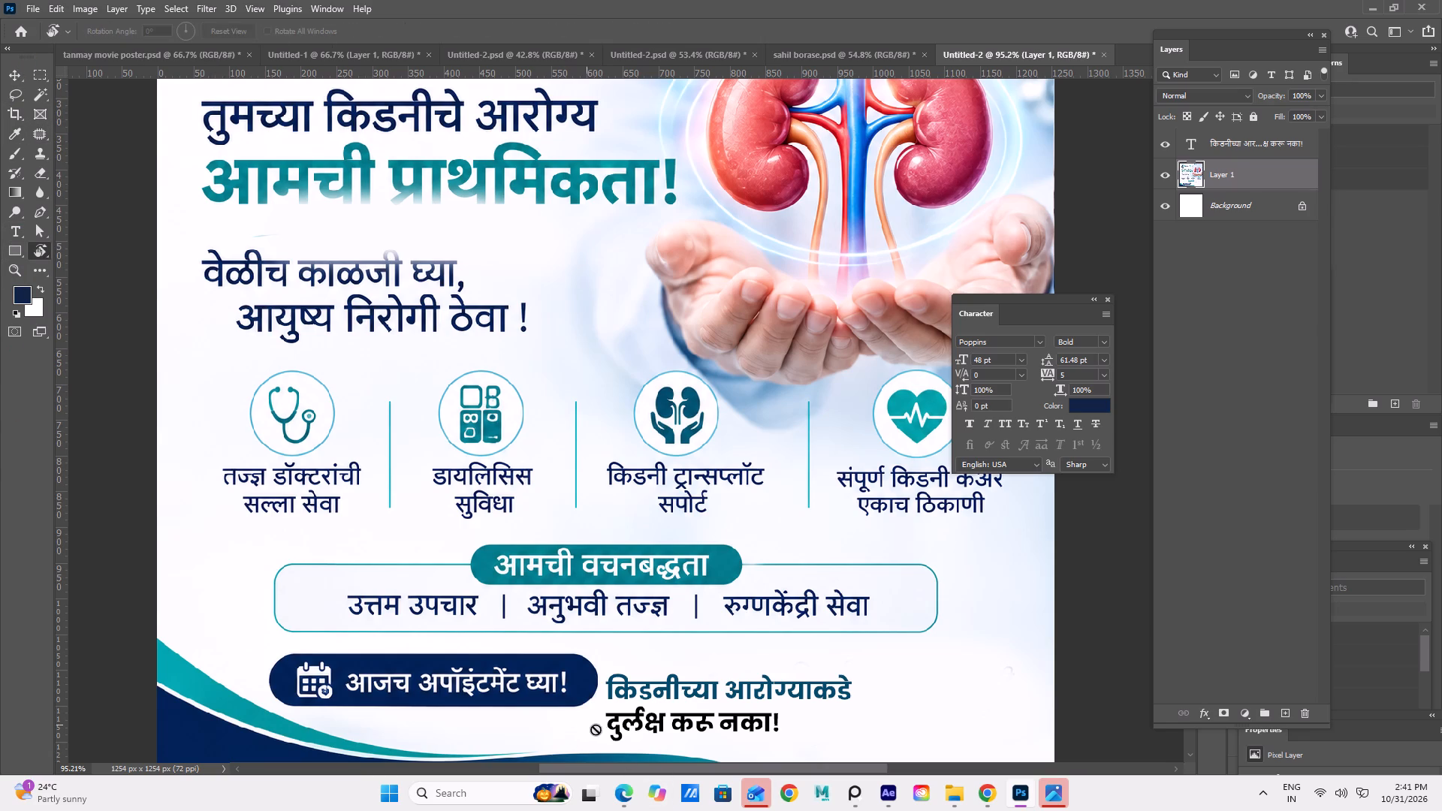
{"action": "left_click", "coordinate": [20, 231]}
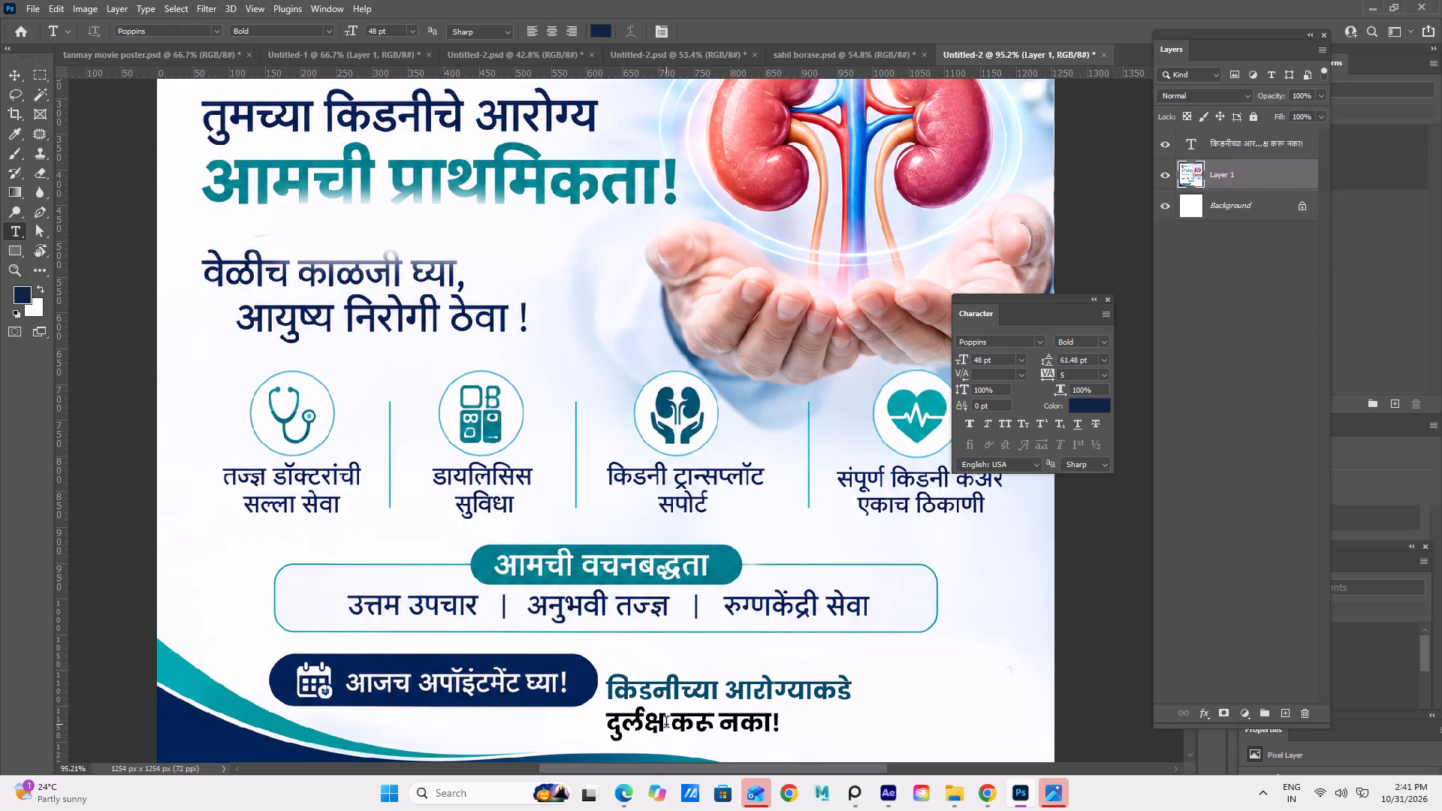
{"action": "left_click_drag", "start_coordinate": [609, 736], "coordinate": [809, 716]}
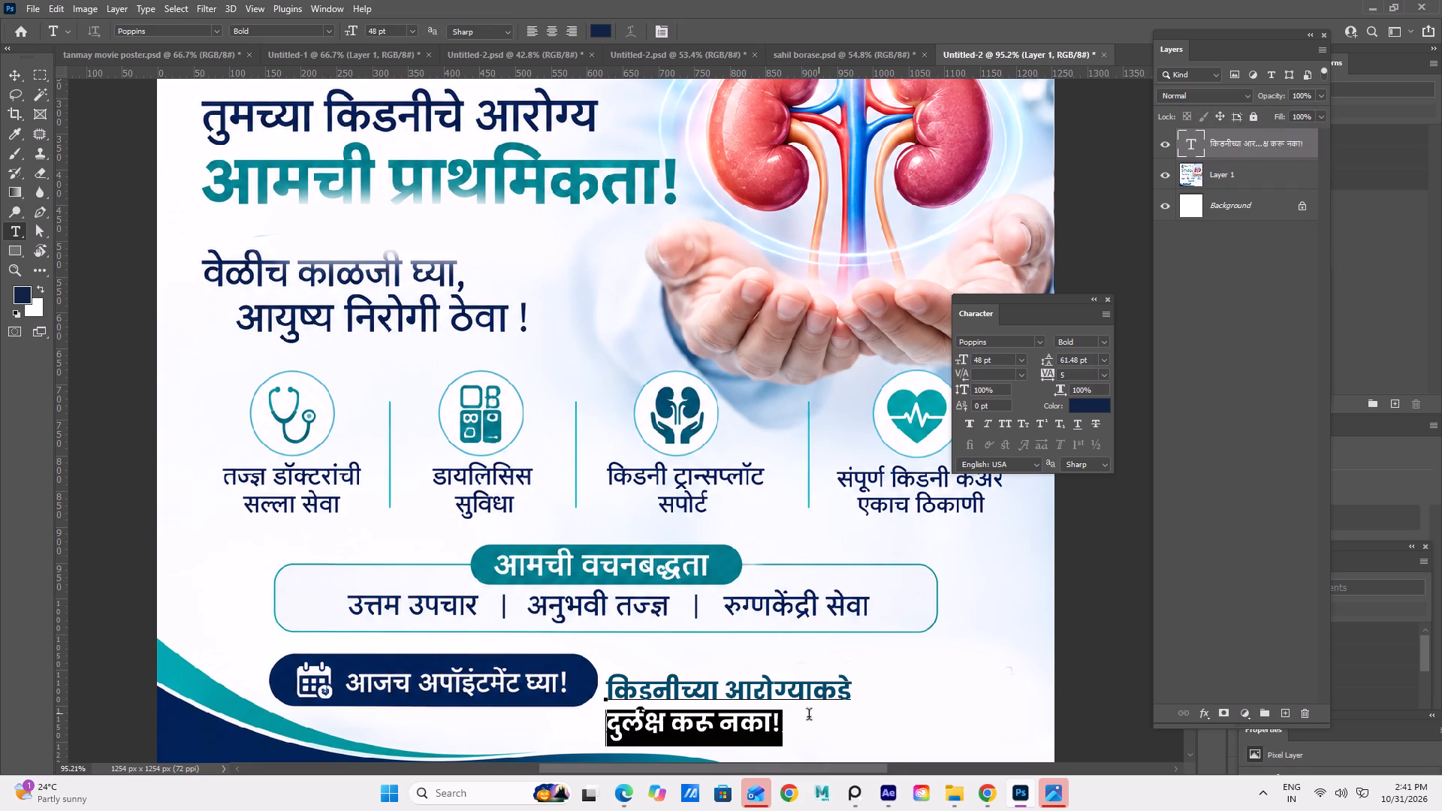
{"action": "left_click_drag", "start_coordinate": [809, 716], "coordinate": [780, 733]}
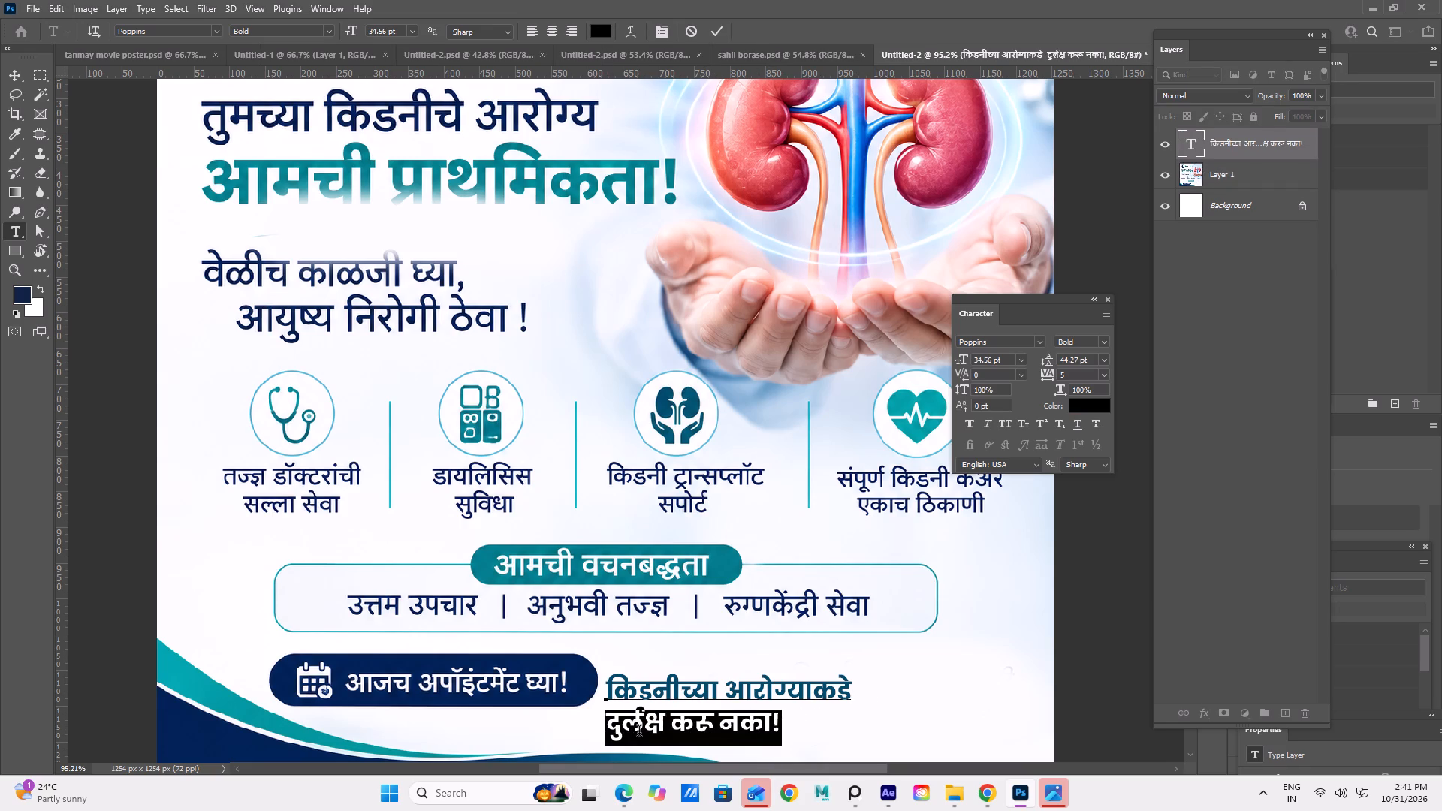
{"action": "key", "text": "alt+Delete"}
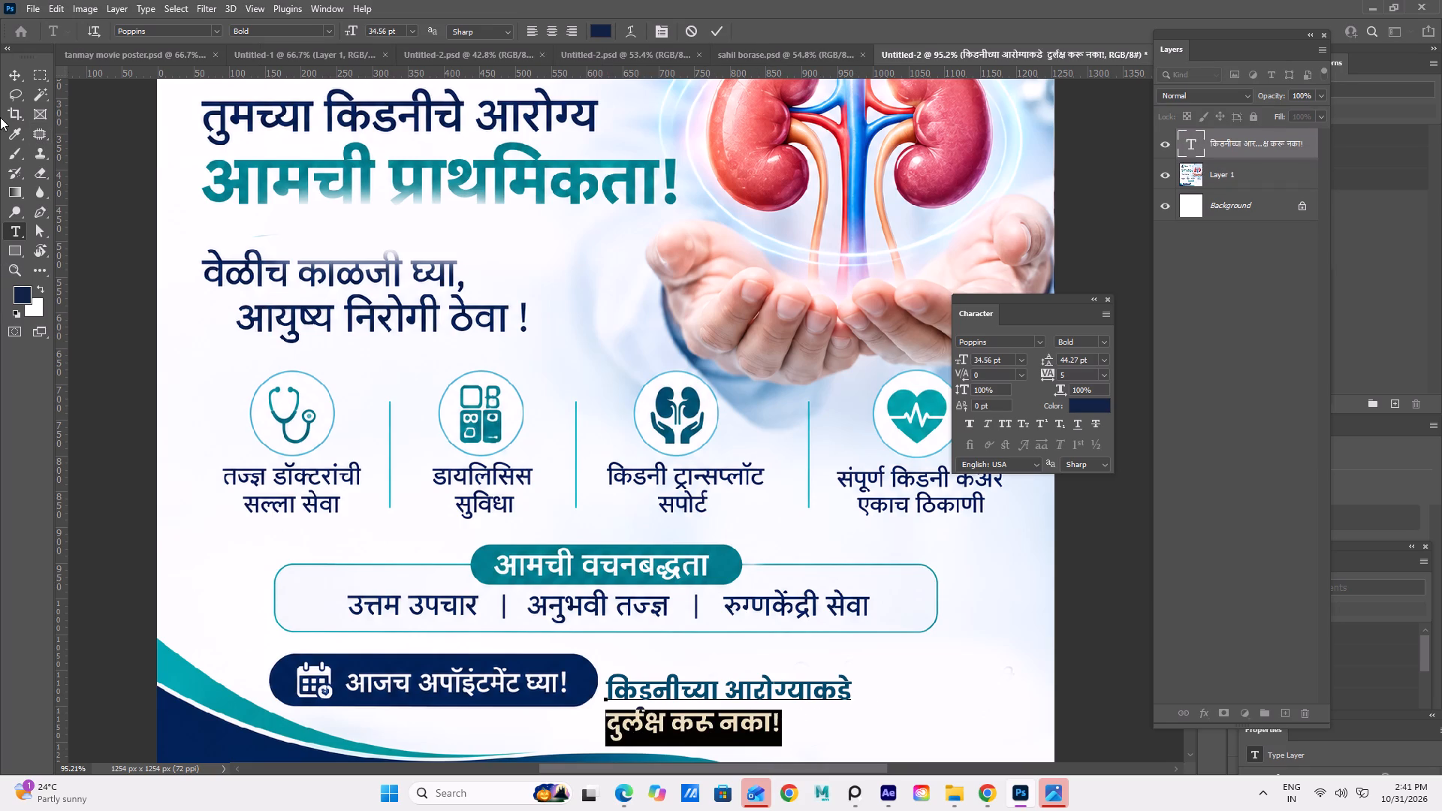
{"action": "left_click", "coordinate": [10, 81]}
Move the two-row Marathi text horizontally away from the appointment button, close to the post's right edge.
{"action": "scroll", "coordinate": [1139, 572], "scroll_direction": "down", "scroll_amount": 2, "text": "alt"}
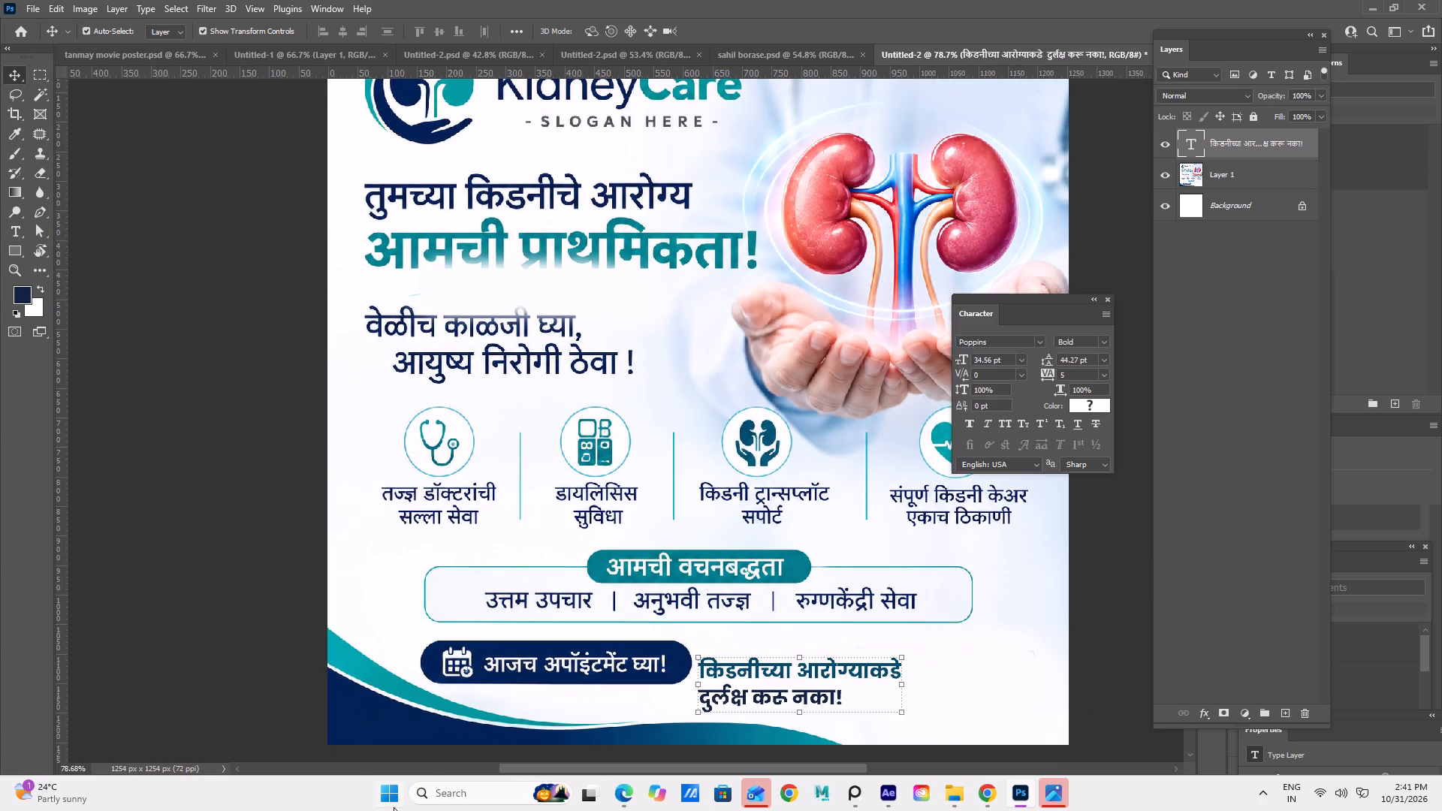
{"action": "left_click_drag", "start_coordinate": [756, 689], "coordinate": [903, 687]}
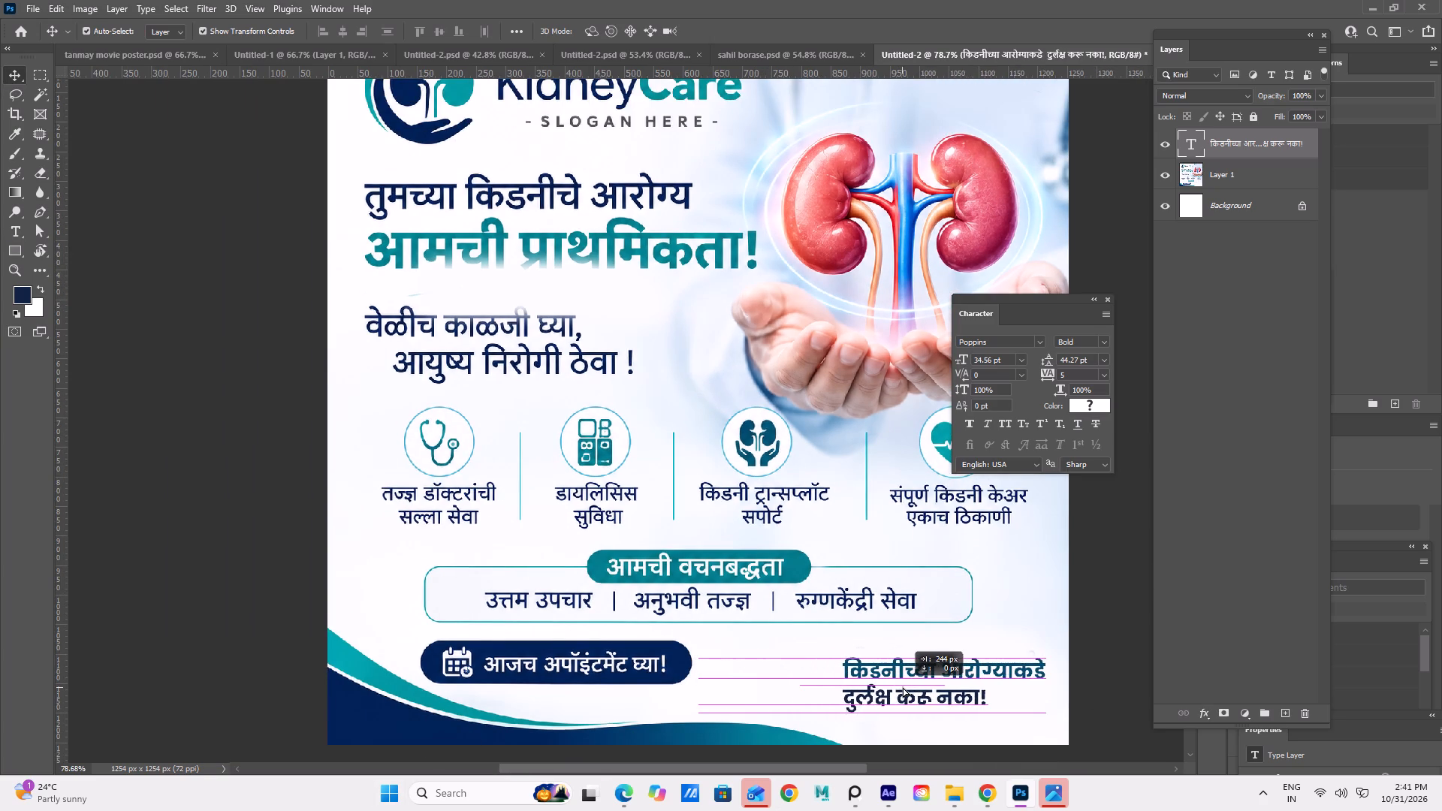
{"action": "left_click_drag", "start_coordinate": [903, 687], "coordinate": [910, 687]}
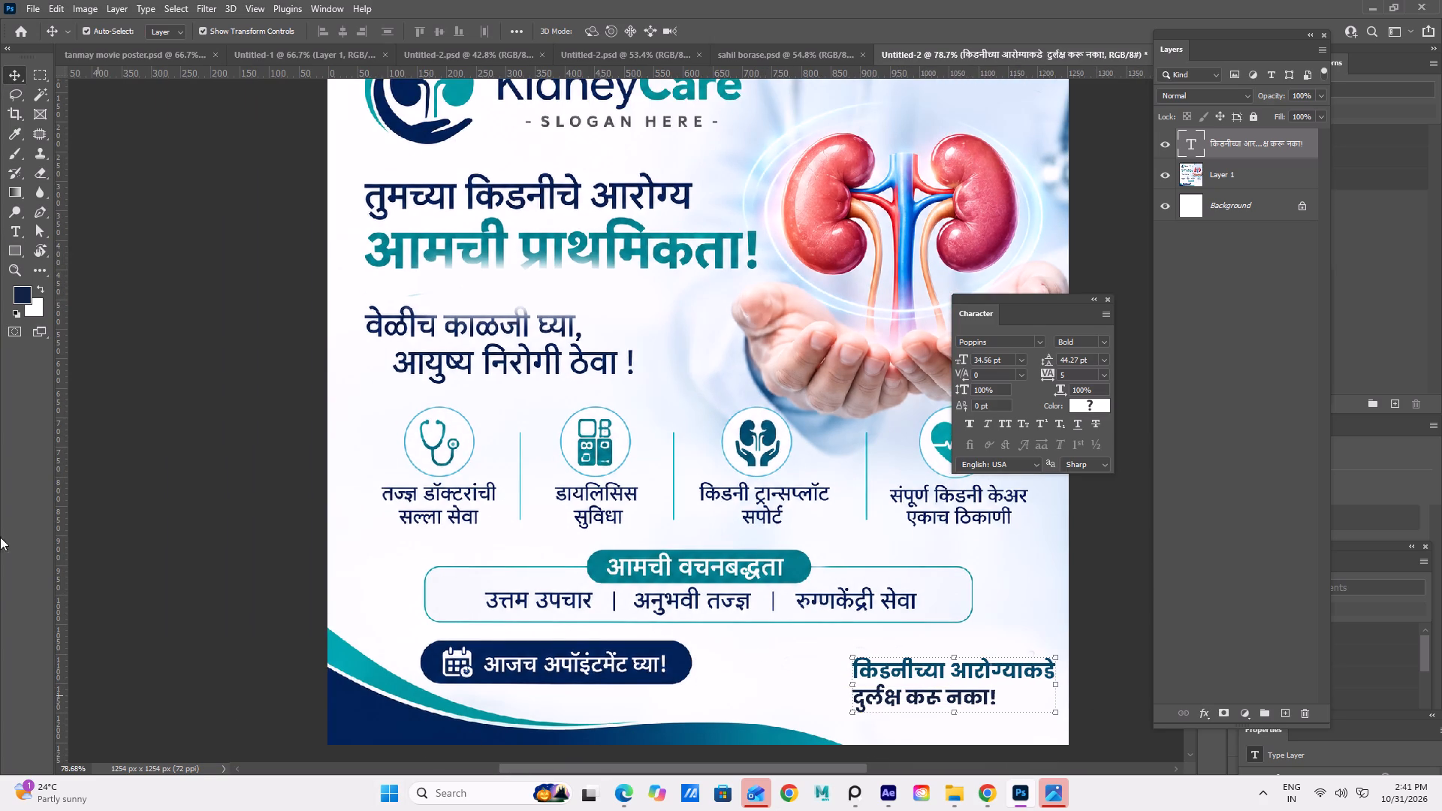
Place a horizontal guide at about 1101 px, along the top line of the appointment button's text.
{"action": "left_click", "coordinate": [14, 74]}
{"action": "left_click", "coordinate": [59, 302]}
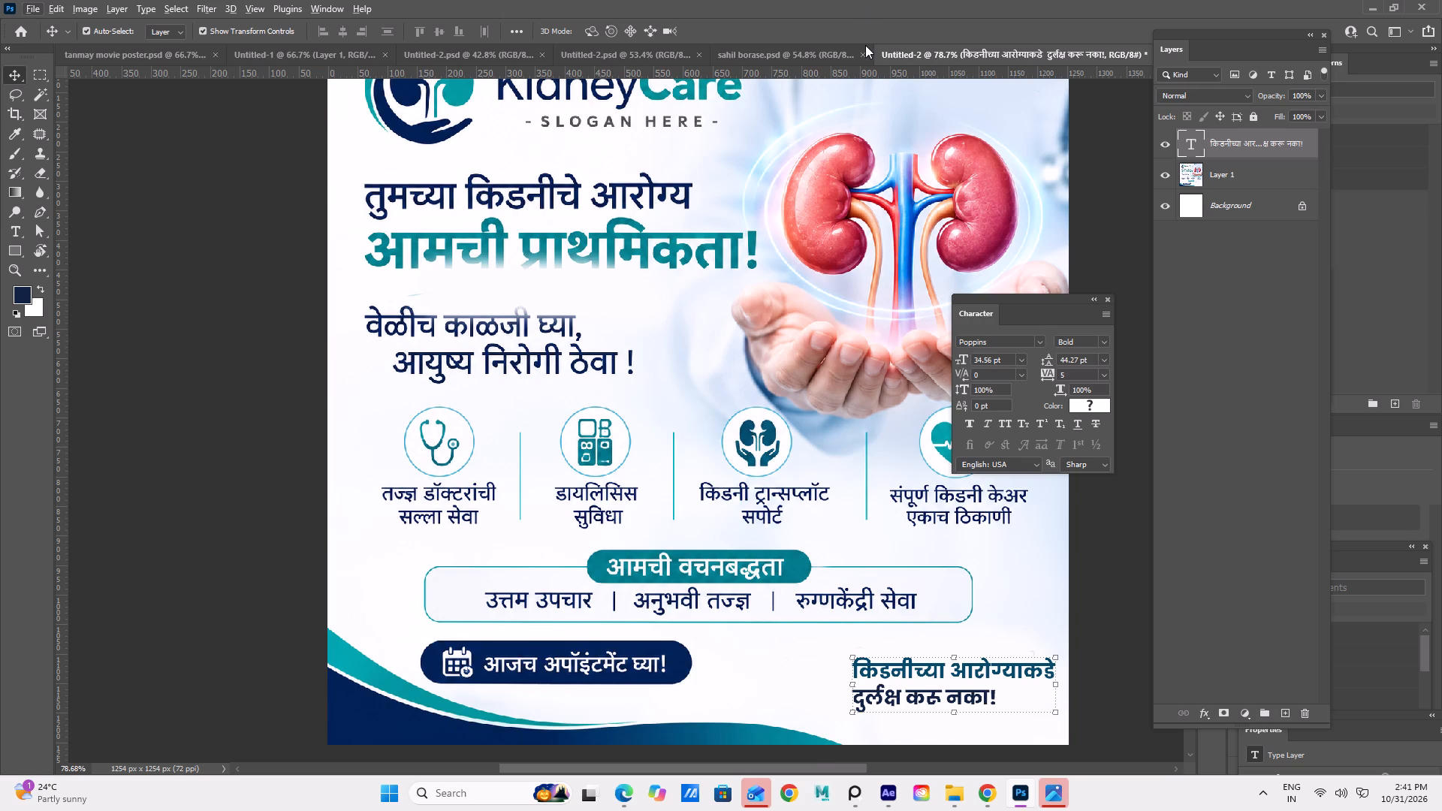
{"action": "left_click_drag", "start_coordinate": [876, 75], "coordinate": [878, 83]}
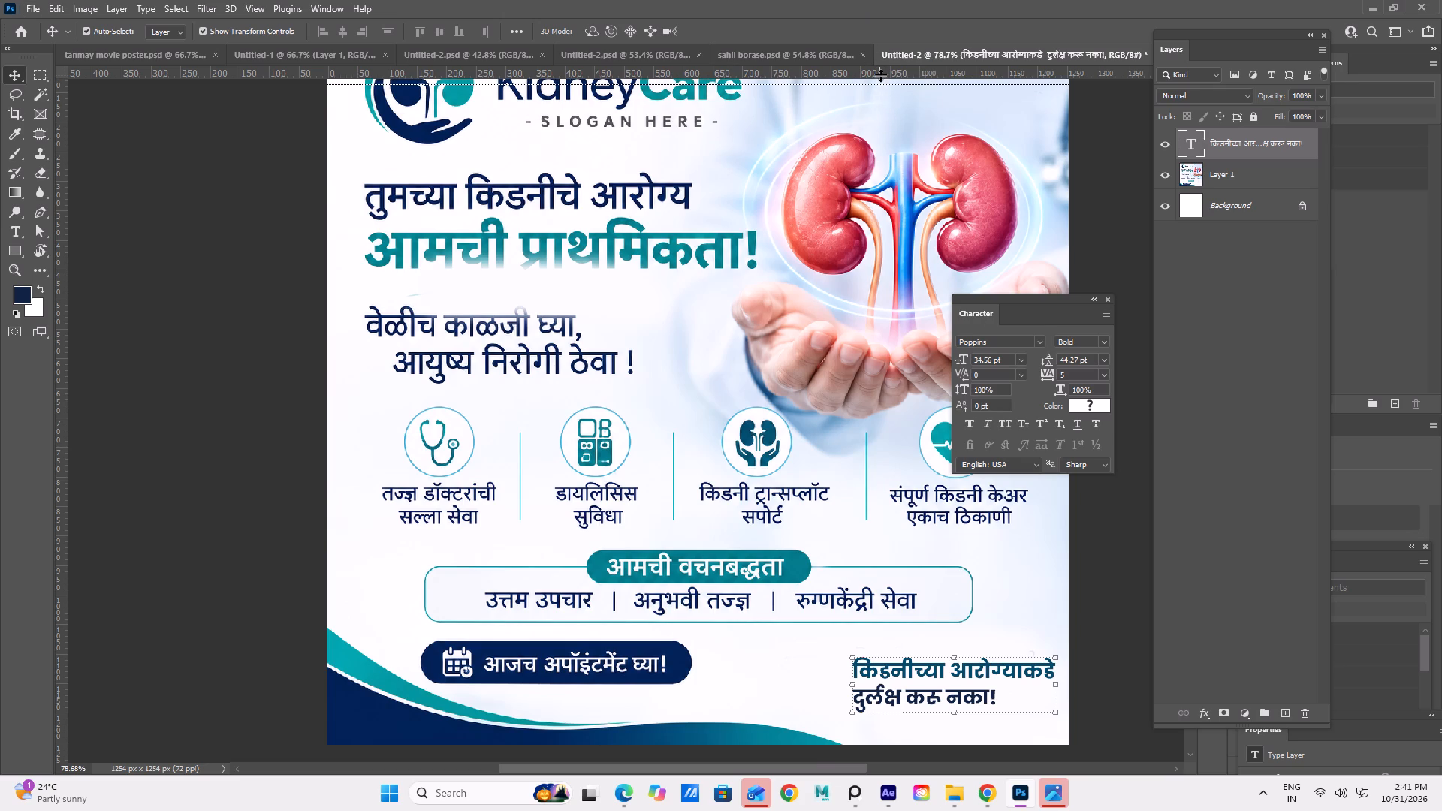
{"action": "left_click", "coordinate": [880, 73]}
{"action": "left_click_drag", "start_coordinate": [886, 84], "coordinate": [887, 197]}
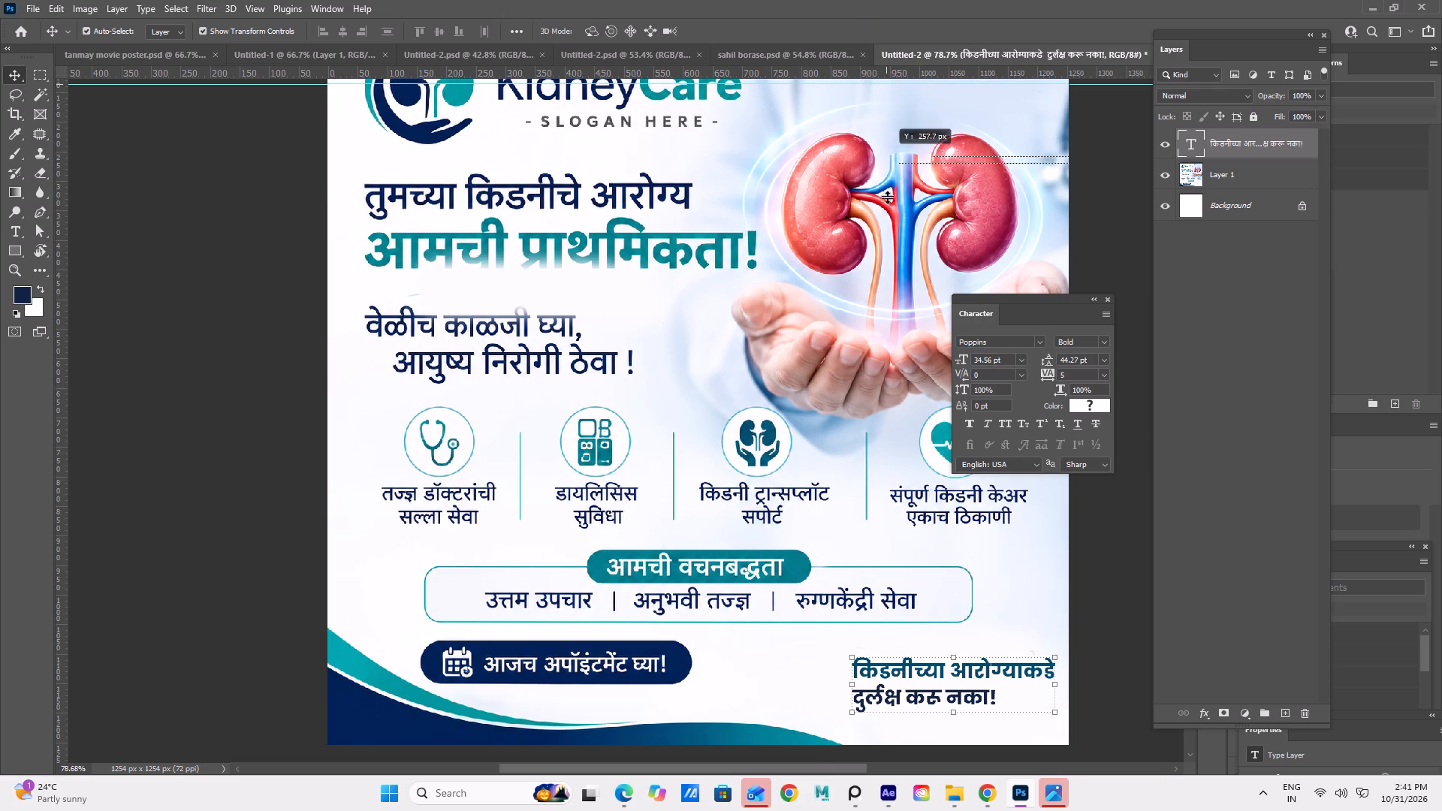
{"action": "left_click_drag", "start_coordinate": [887, 197], "coordinate": [898, 658]}
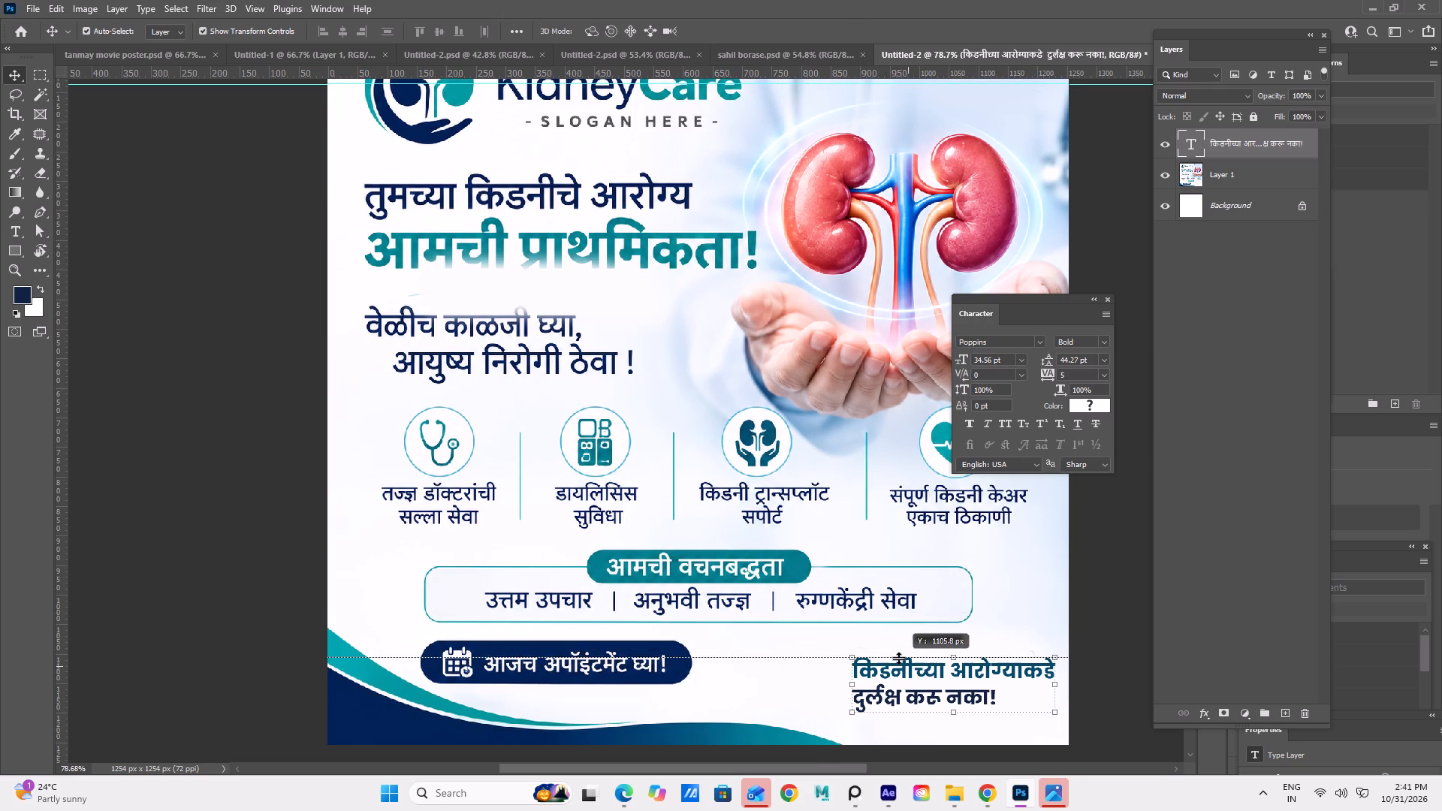
{"action": "left_click_drag", "start_coordinate": [898, 658], "coordinate": [837, 656]}
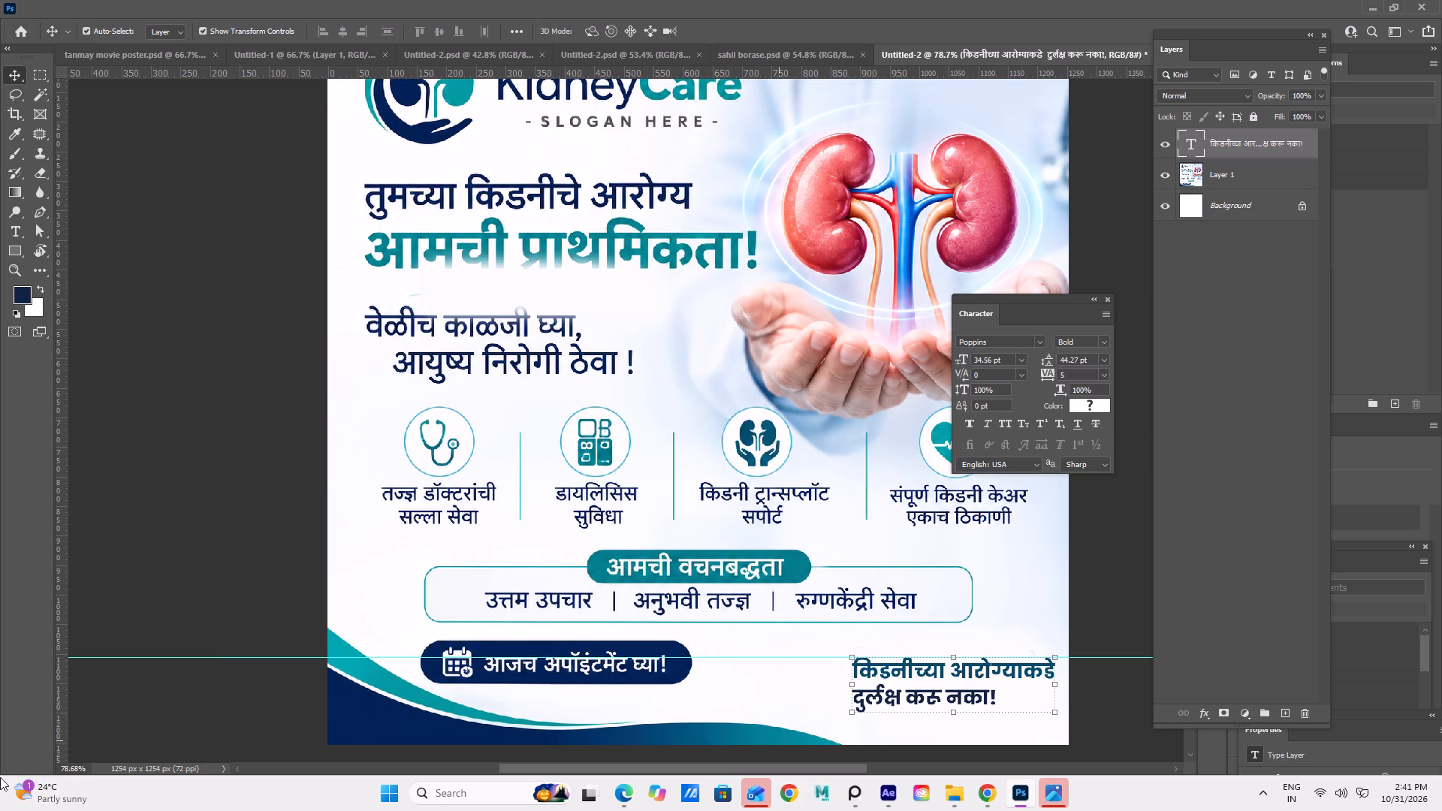
{"action": "scroll", "coordinate": [697, 684], "scroll_direction": "up", "scroll_amount": 6, "text": "alt"}
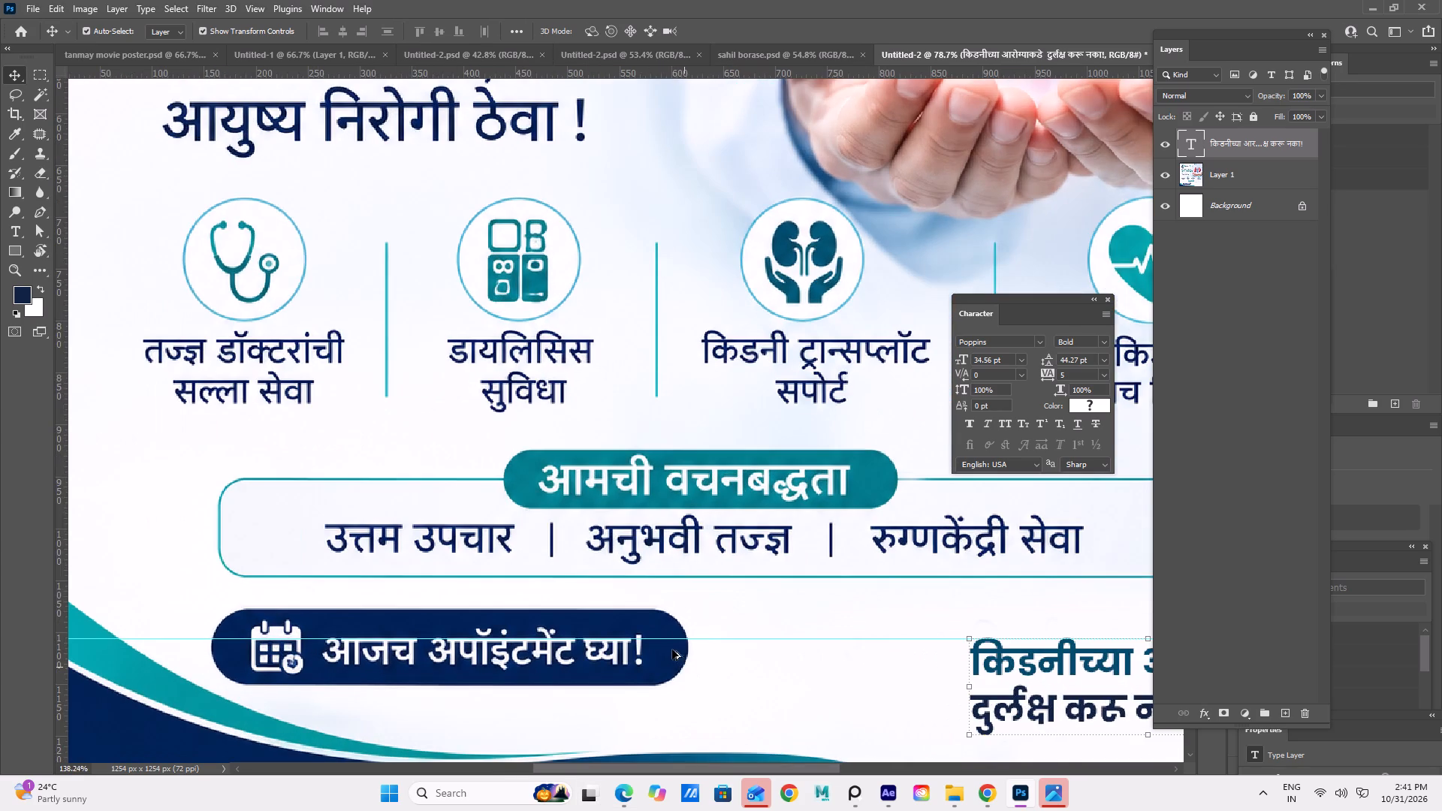
{"action": "left_click_drag", "start_coordinate": [668, 640], "coordinate": [656, 632]}
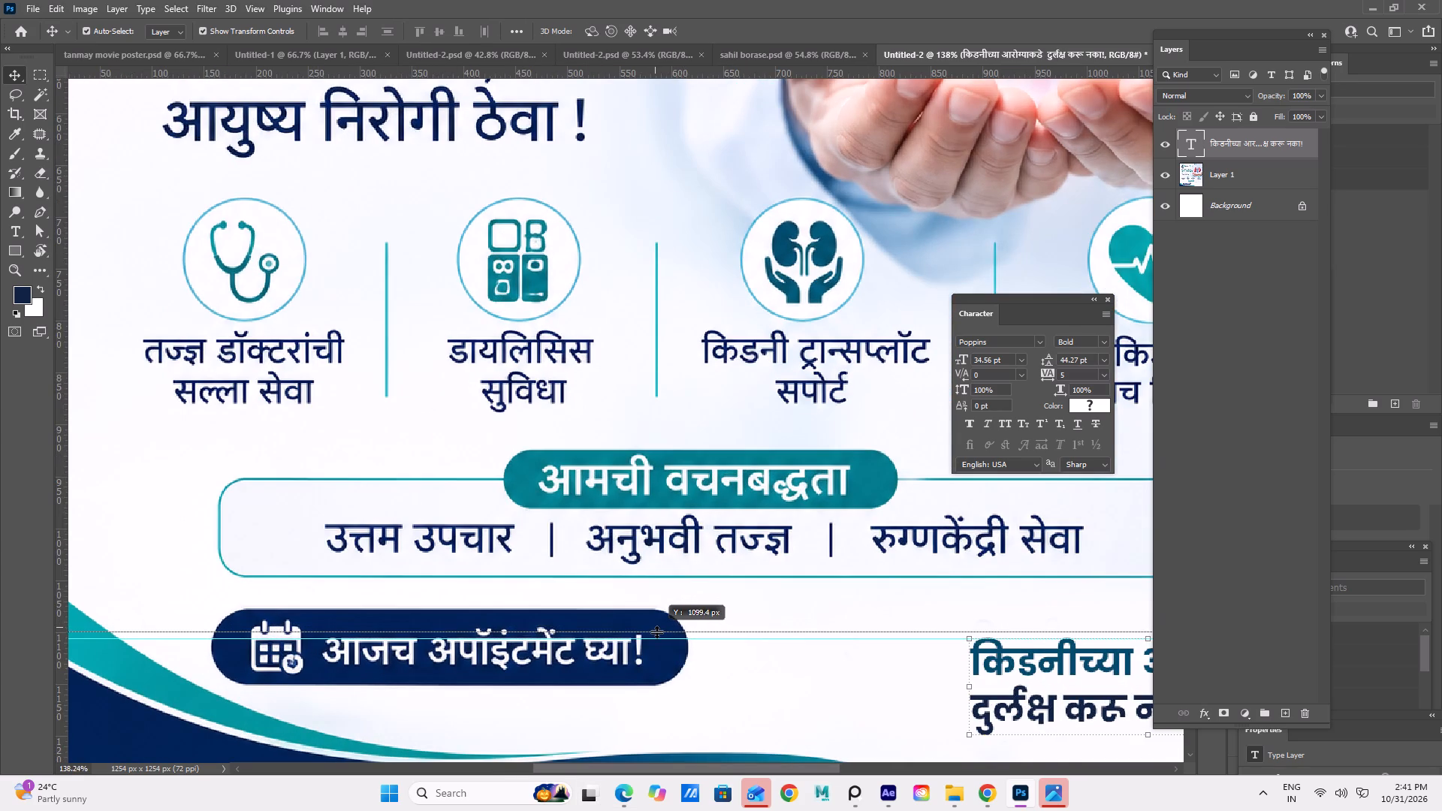
{"action": "left_click_drag", "start_coordinate": [656, 632], "coordinate": [649, 632]}
{"action": "scroll", "coordinate": [675, 686], "scroll_direction": "up", "scroll_amount": 6, "text": "alt"}
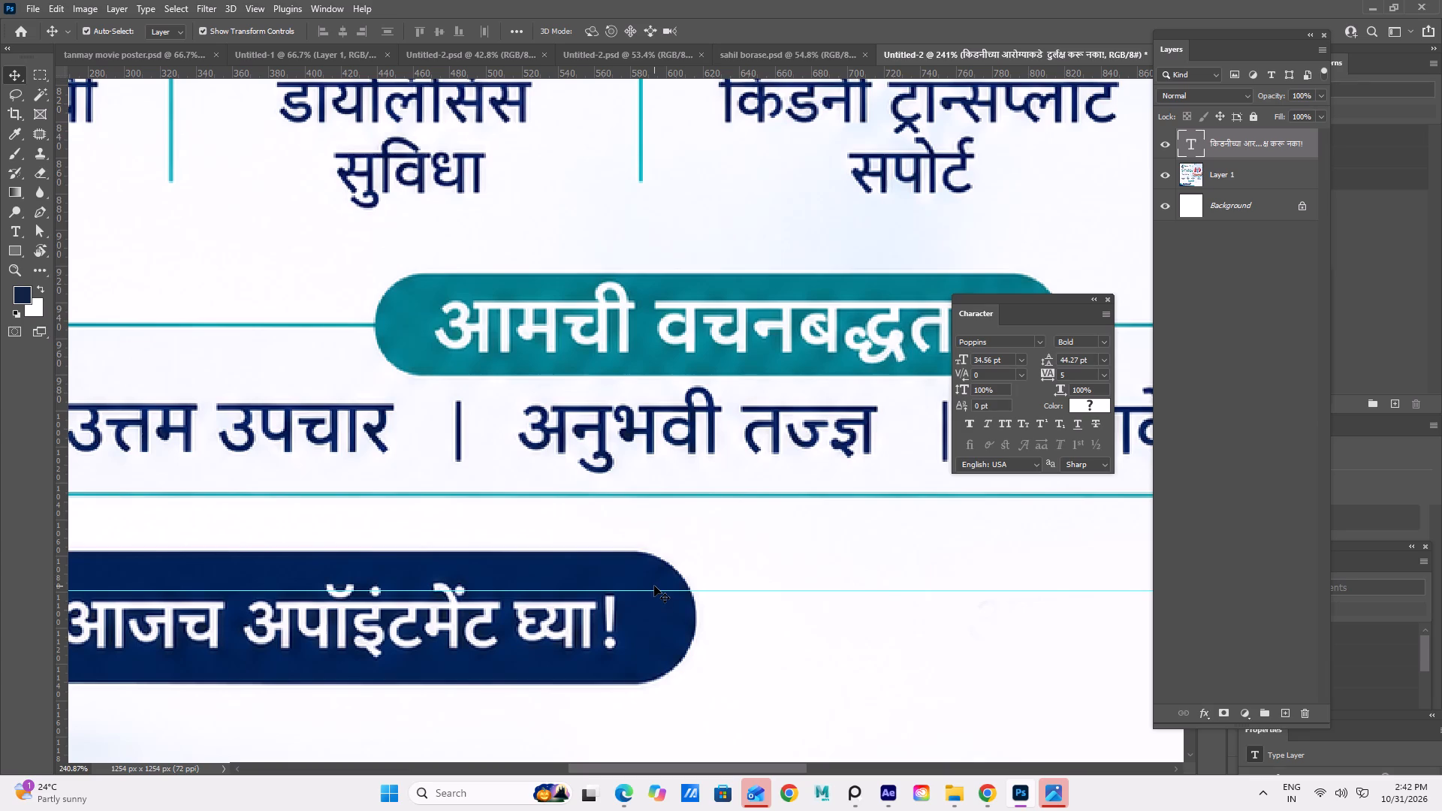
{"action": "left_click_drag", "start_coordinate": [655, 592], "coordinate": [644, 592]}
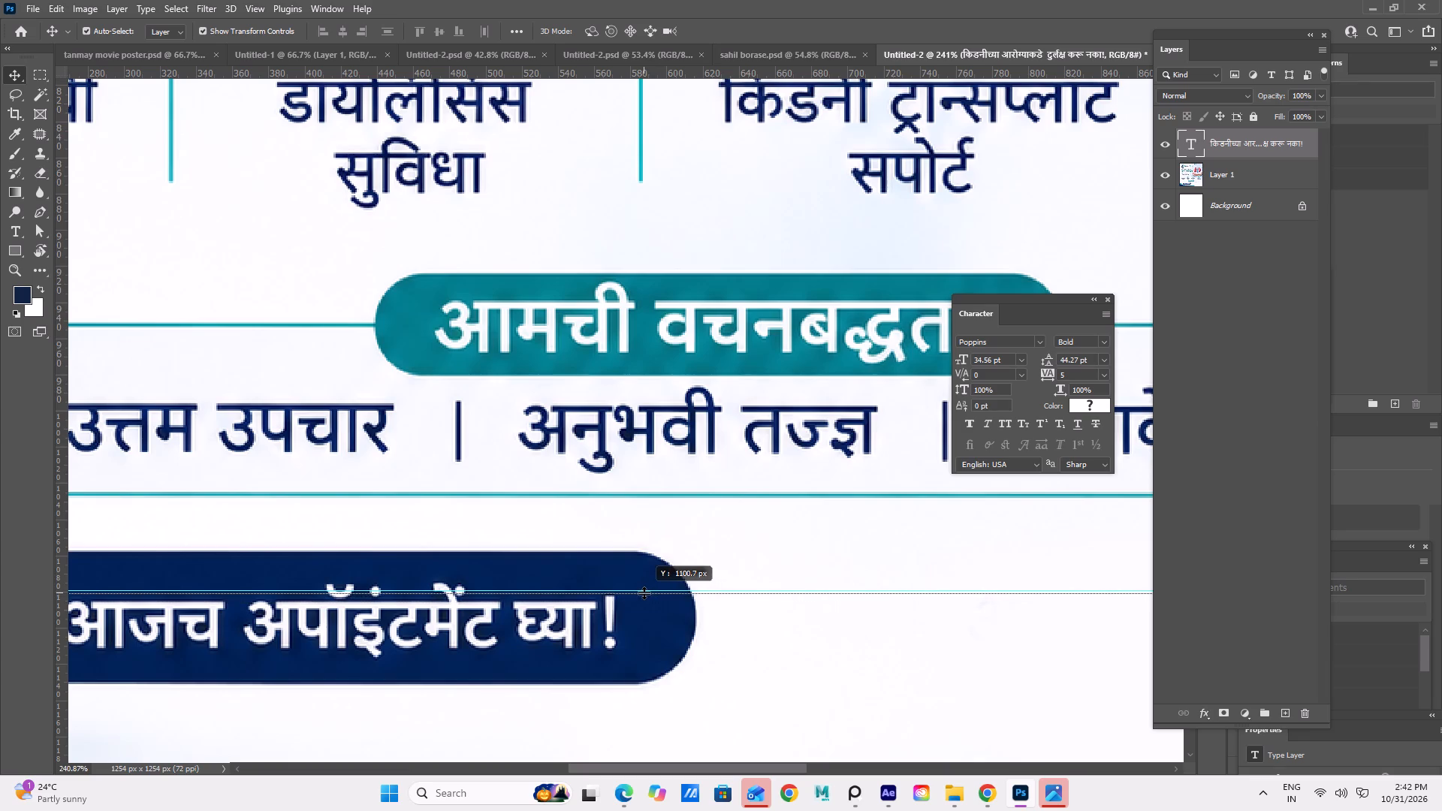
{"action": "left_click_drag", "start_coordinate": [644, 592], "coordinate": [617, 595]}
Nudge the two-row Marathi text up until the top line of its first row meets the guide, and deselect it.
{"action": "scroll", "coordinate": [773, 627], "scroll_direction": "down", "scroll_amount": 5}
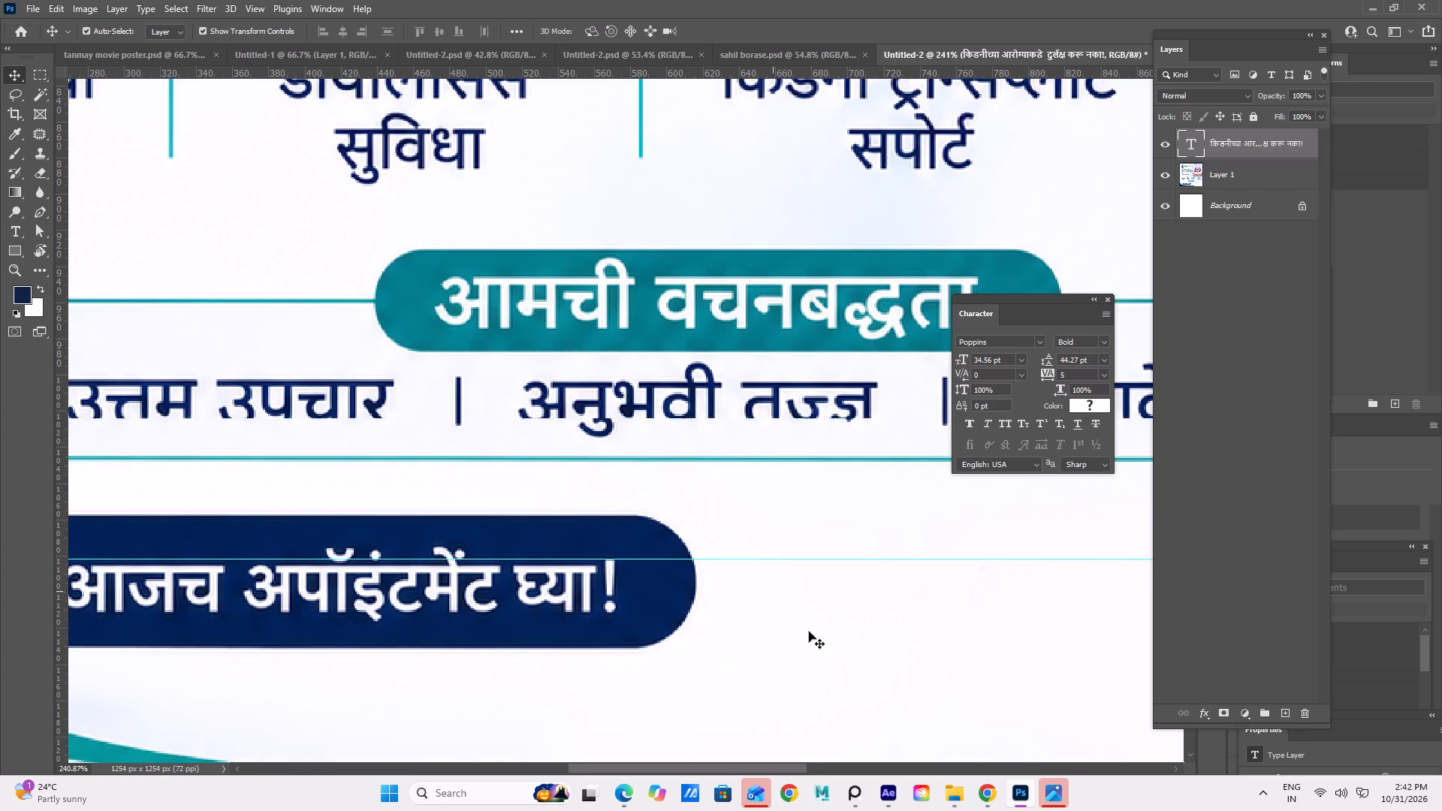
{"action": "scroll", "coordinate": [809, 632], "scroll_direction": "down", "scroll_amount": 6}
{"action": "scroll", "coordinate": [928, 651], "scroll_direction": "down", "scroll_amount": 5, "text": "alt"}
{"action": "scroll", "coordinate": [1025, 601], "scroll_direction": "down", "scroll_amount": 3, "text": "alt"}
{"action": "scroll", "coordinate": [1097, 569], "scroll_direction": "down", "scroll_amount": 3, "text": "alt"}
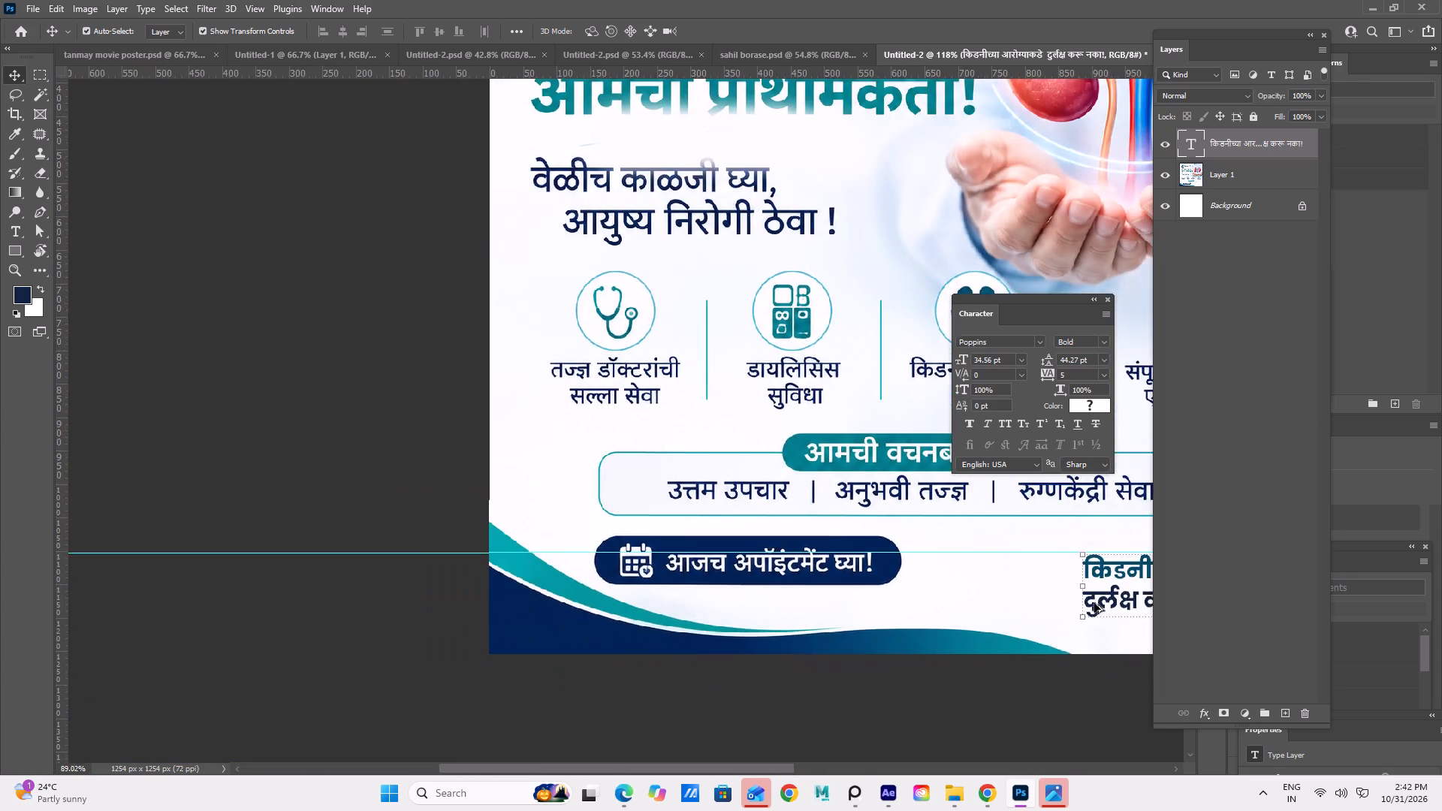
{"action": "scroll", "coordinate": [1093, 590], "scroll_direction": "down", "scroll_amount": 4, "text": "alt"}
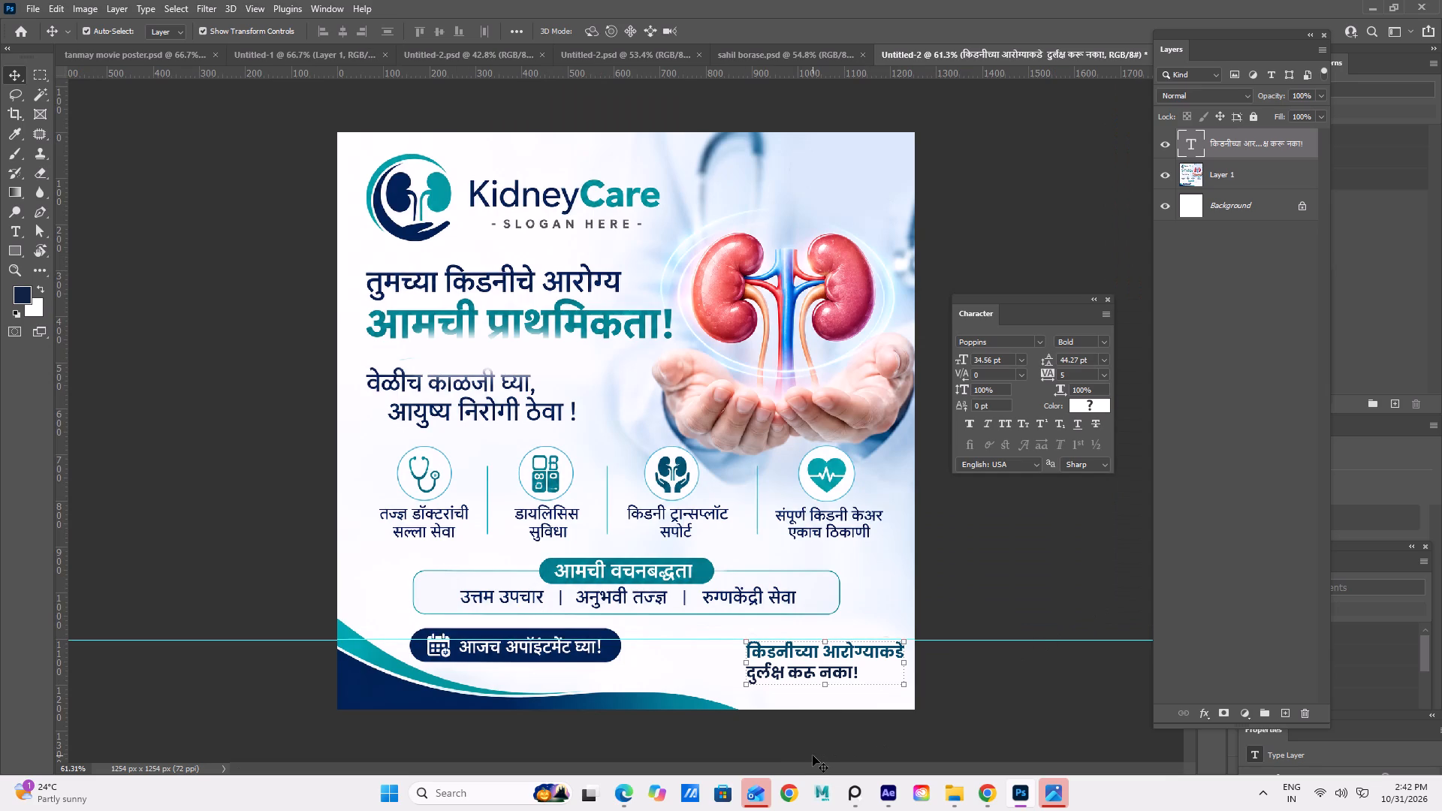
{"action": "key", "text": "Up"}
{"action": "key", "text": "Up"}
{"action": "key", "text": "Up"}
{"action": "key", "text": "Up"}
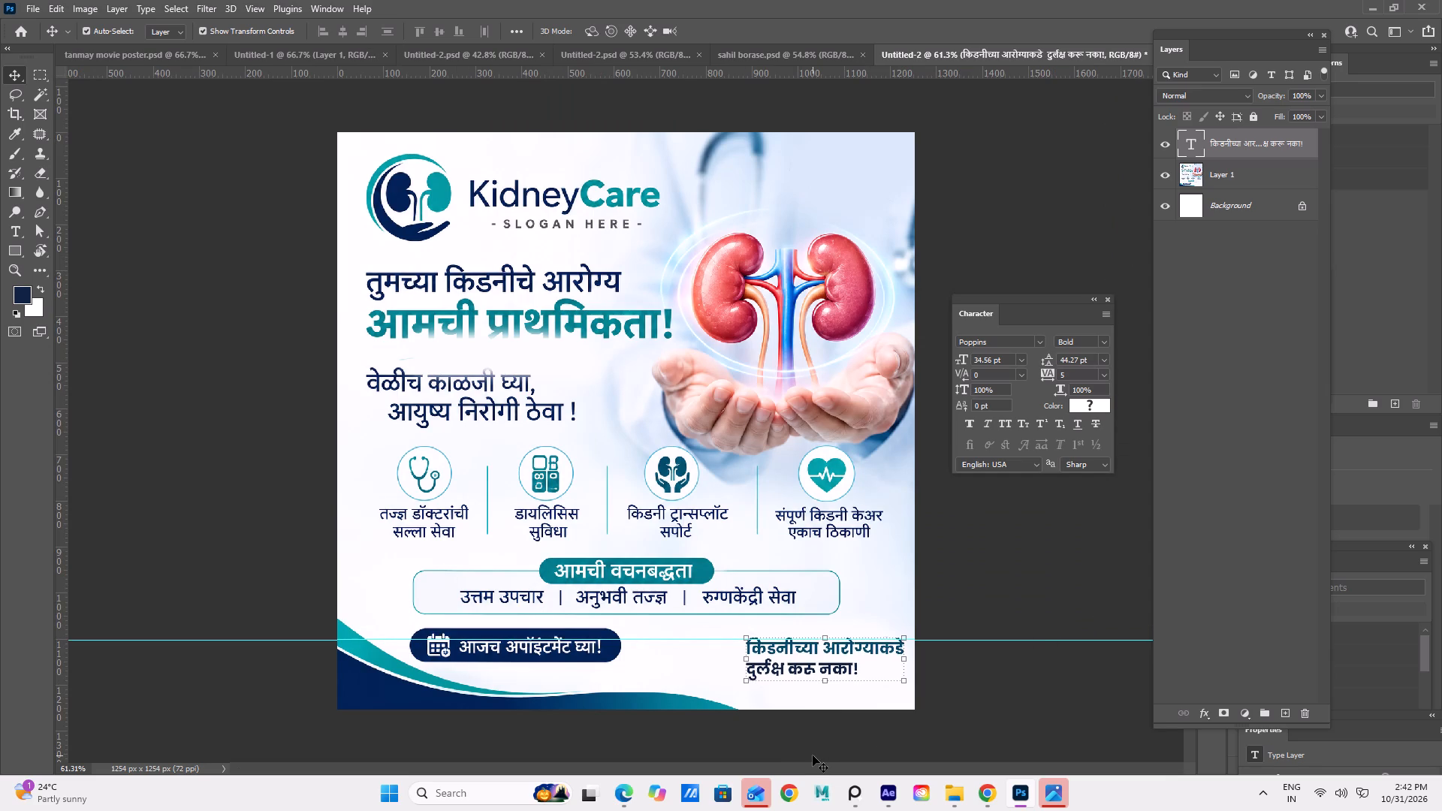
{"action": "key", "text": "Up"}
{"action": "key", "text": "Up"}
{"action": "key", "text": "Up"}
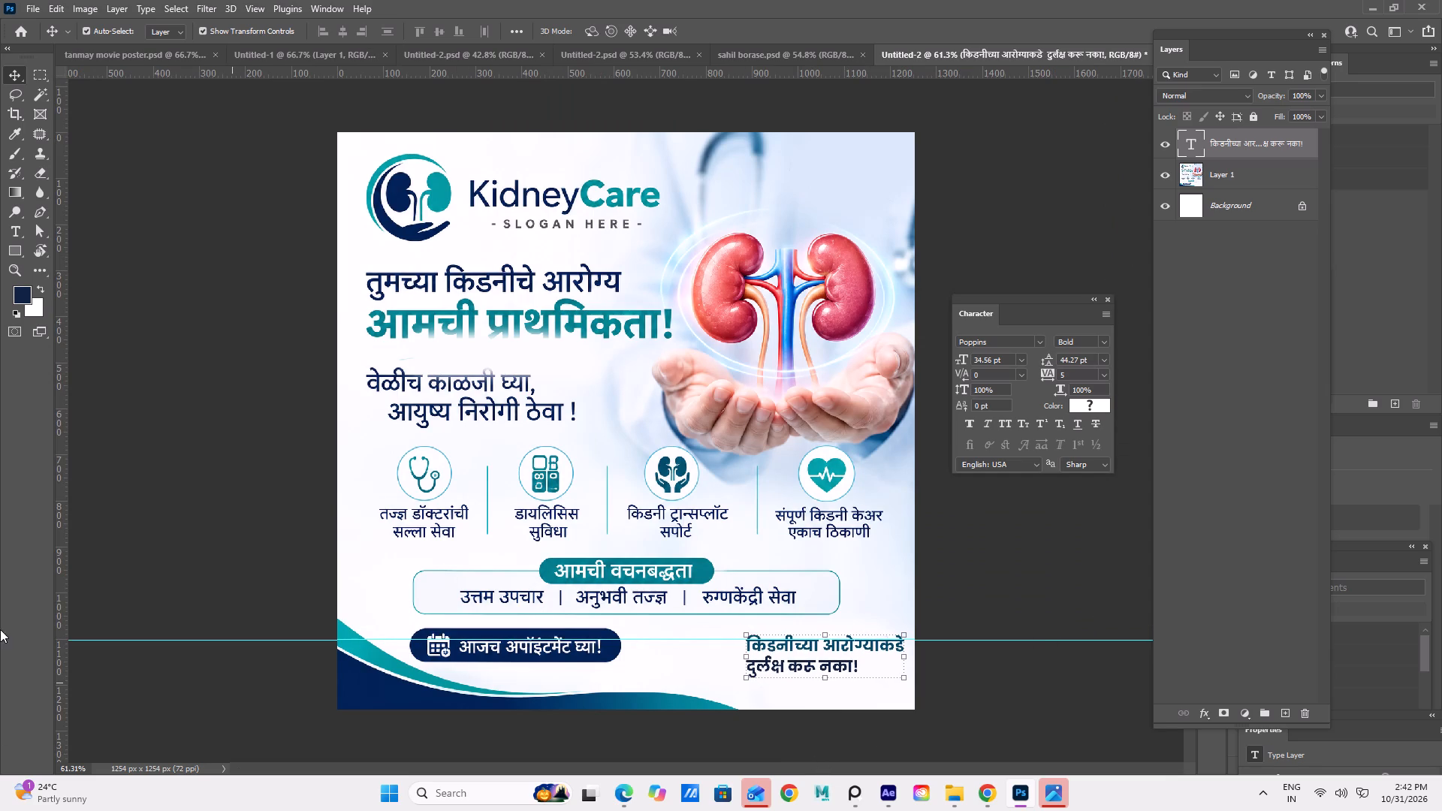
{"action": "left_click", "coordinate": [17, 70]}
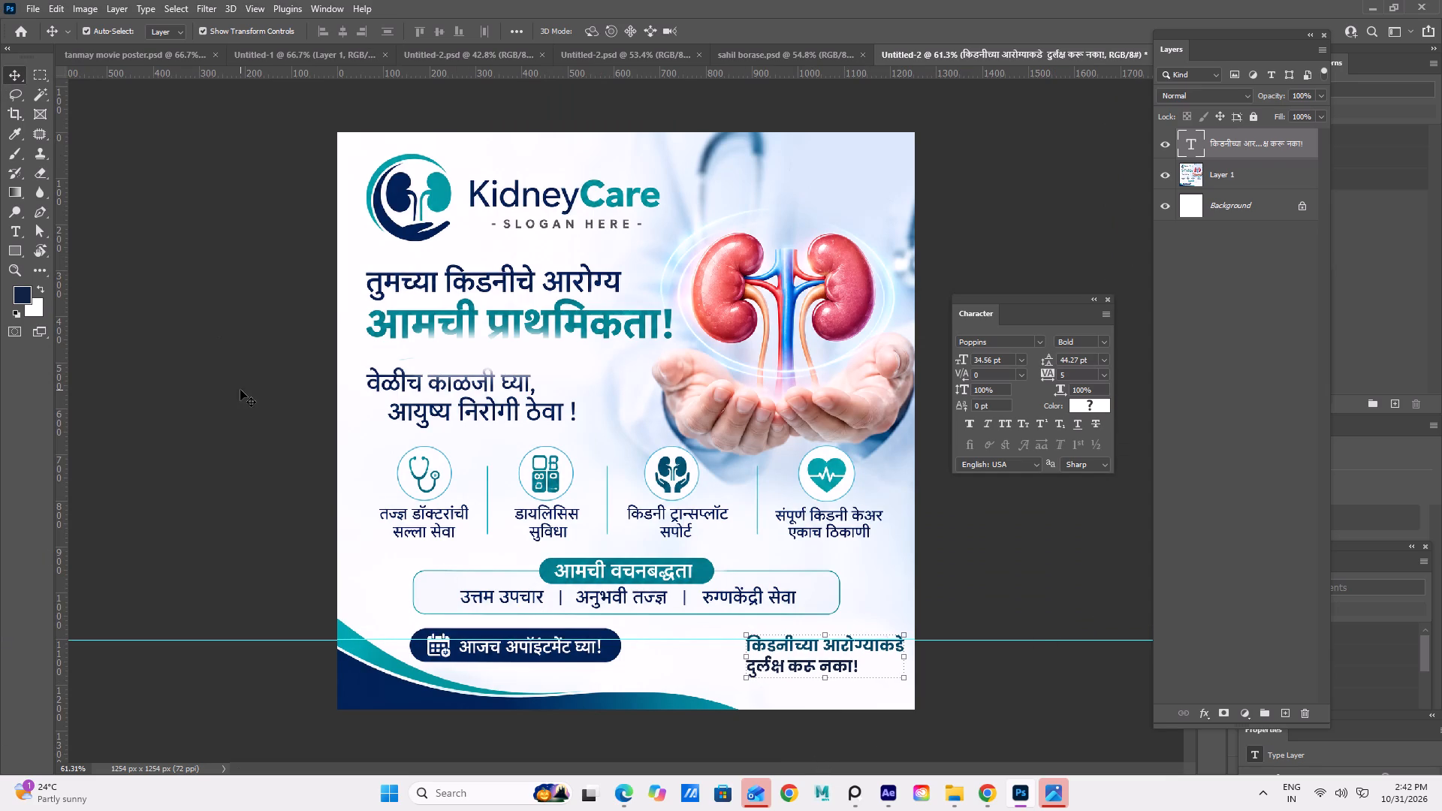
{"action": "left_click", "coordinate": [240, 390]}
Move the horizontal guide off the artwork, above the post's top edge.
{"action": "left_click", "coordinate": [1199, 719]}
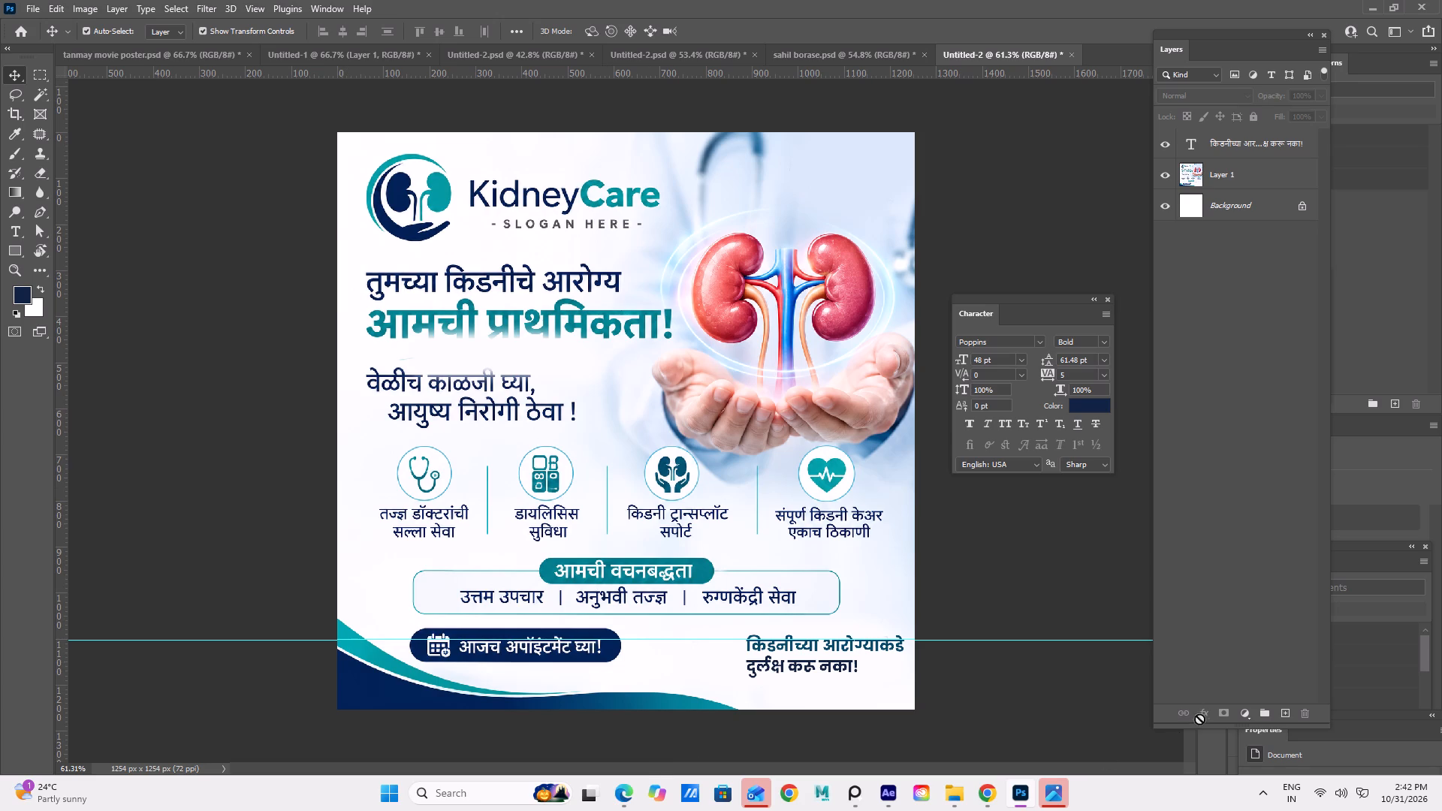
{"action": "left_click", "coordinate": [975, 716]}
{"action": "left_click_drag", "start_coordinate": [958, 639], "coordinate": [870, 87]}
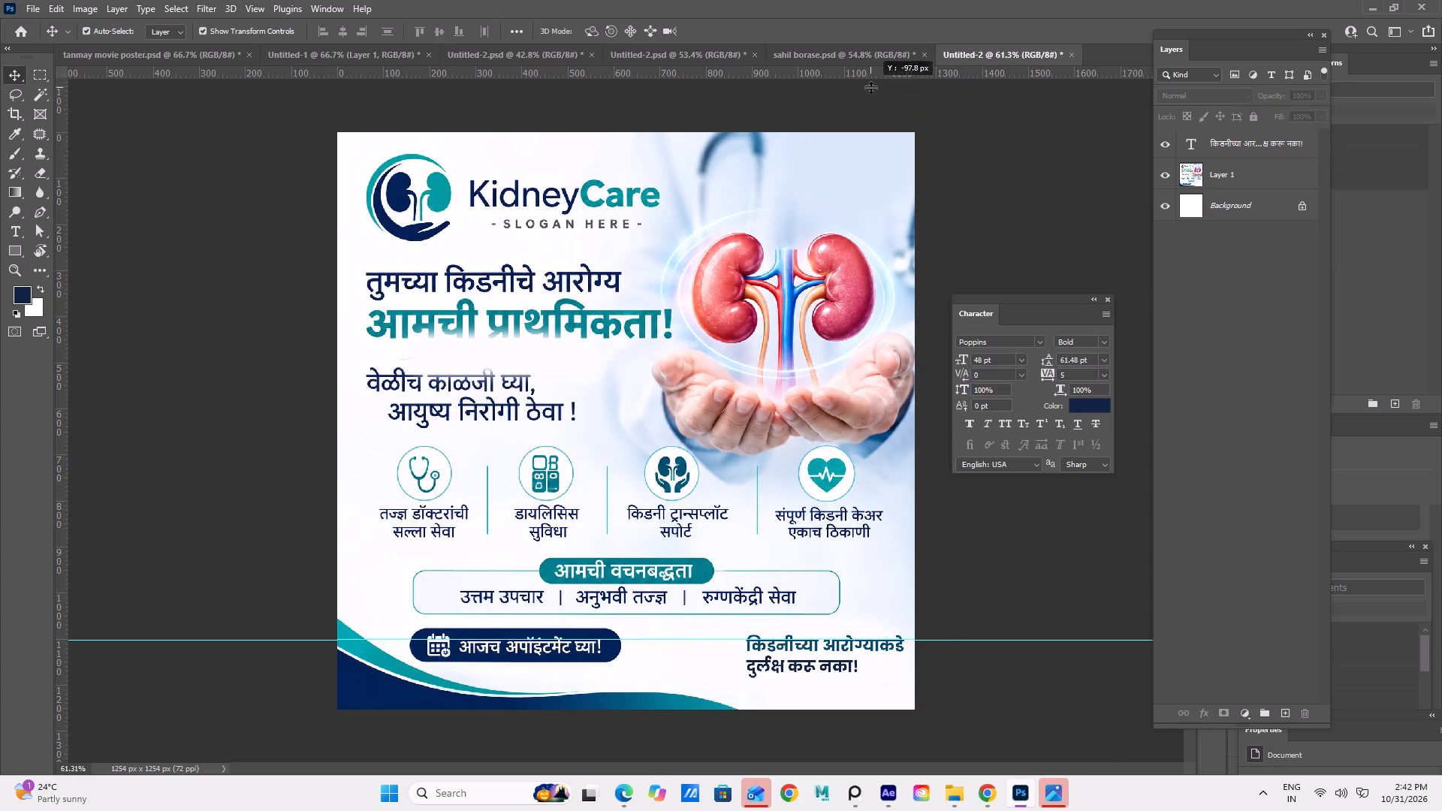
{"action": "left_click_drag", "start_coordinate": [870, 87], "coordinate": [865, 81]}
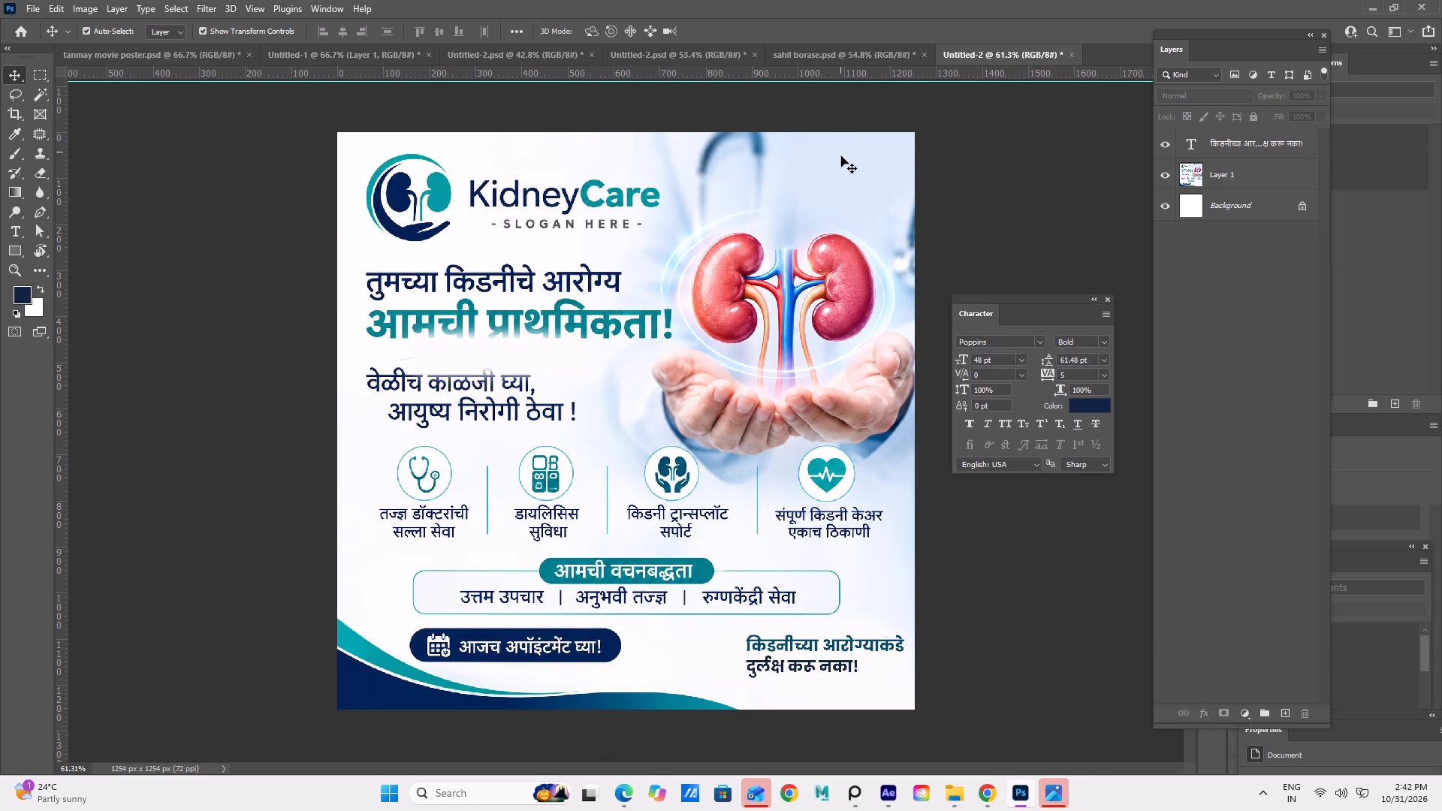
{"action": "scroll", "coordinate": [840, 216], "scroll_direction": "up", "scroll_amount": 4, "text": "alt"}
{"action": "scroll", "coordinate": [839, 216], "scroll_direction": "down", "scroll_amount": 4, "text": "alt"}
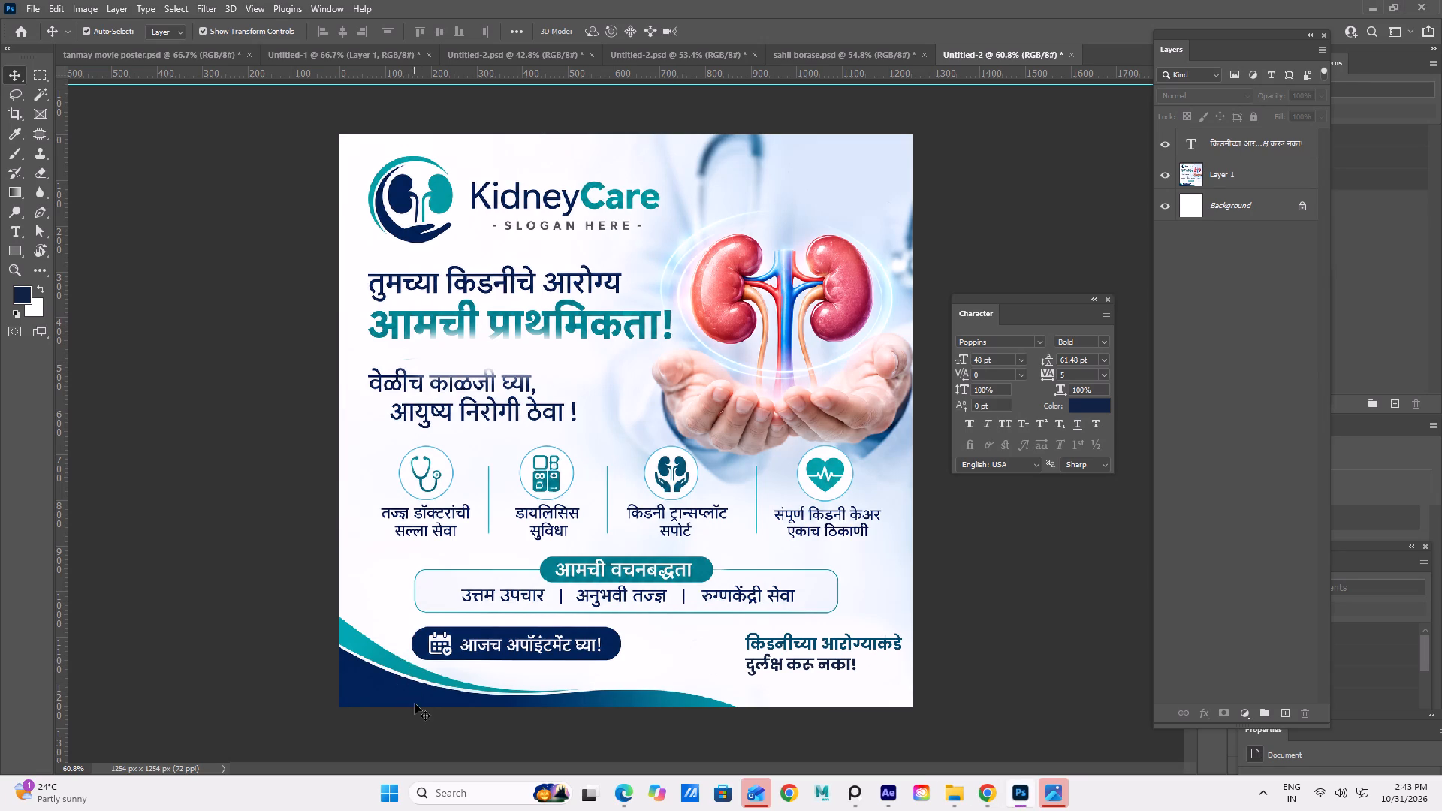
{"action": "left_click", "coordinate": [620, 697]}
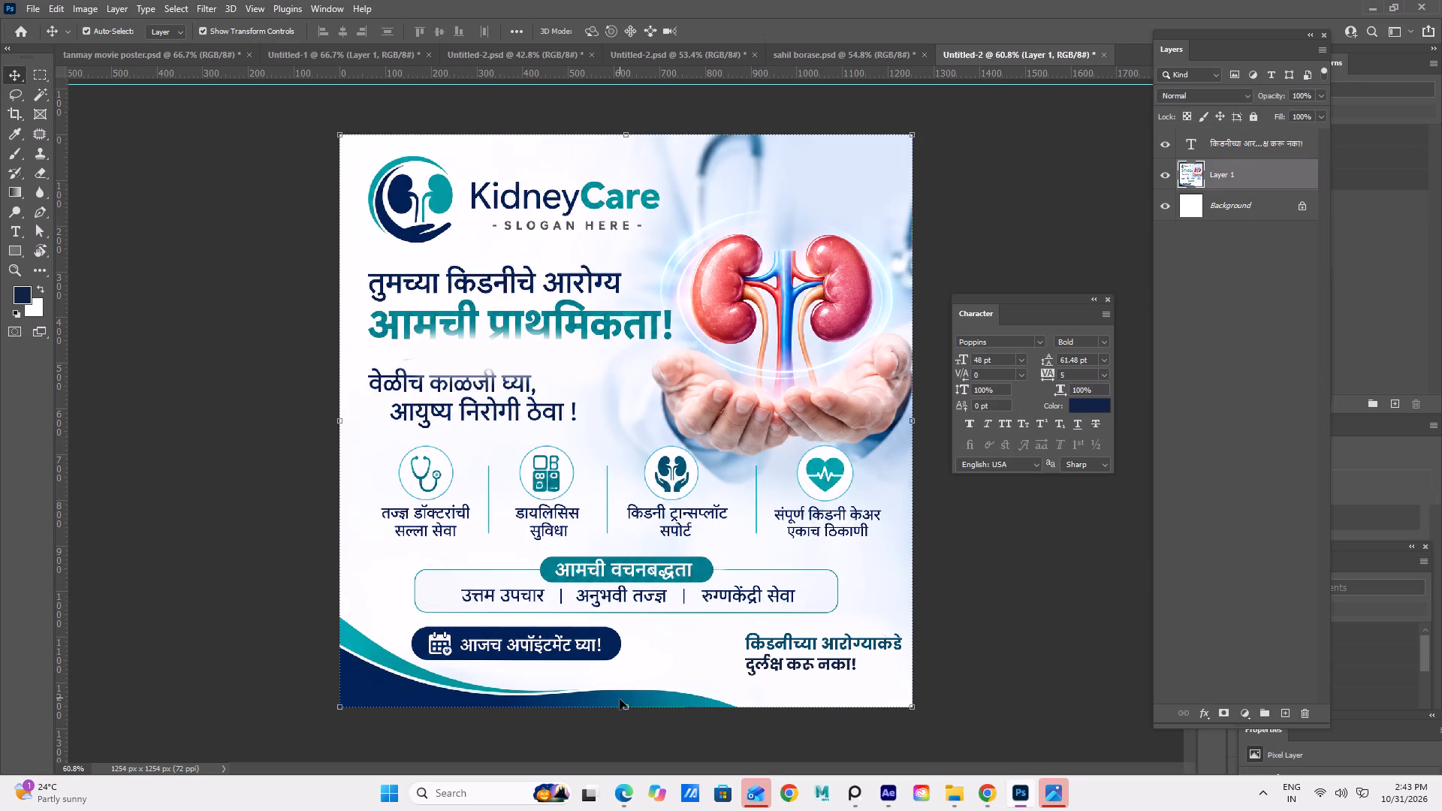
{"action": "left_click", "coordinate": [620, 761]}
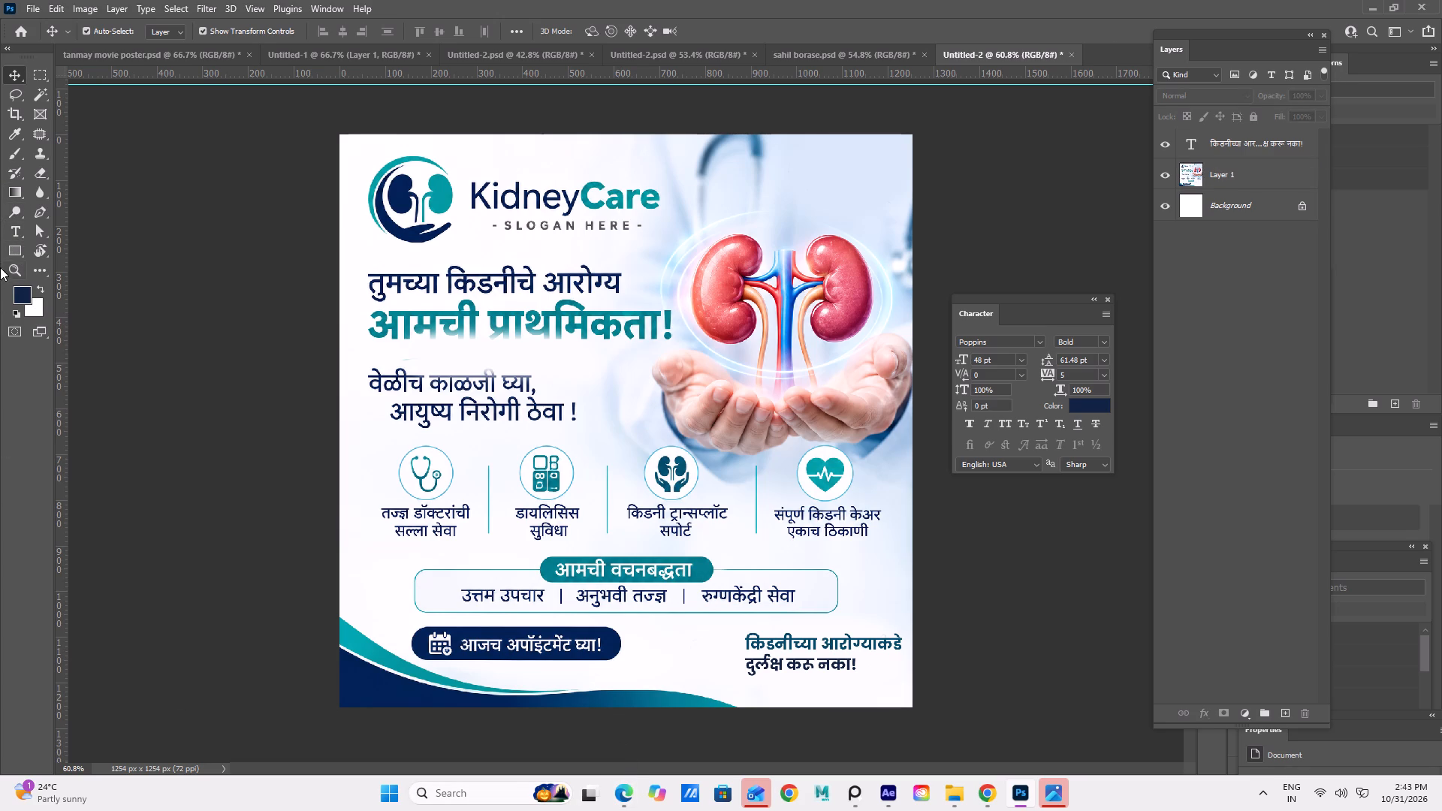
{"action": "left_click", "coordinate": [13, 150]}
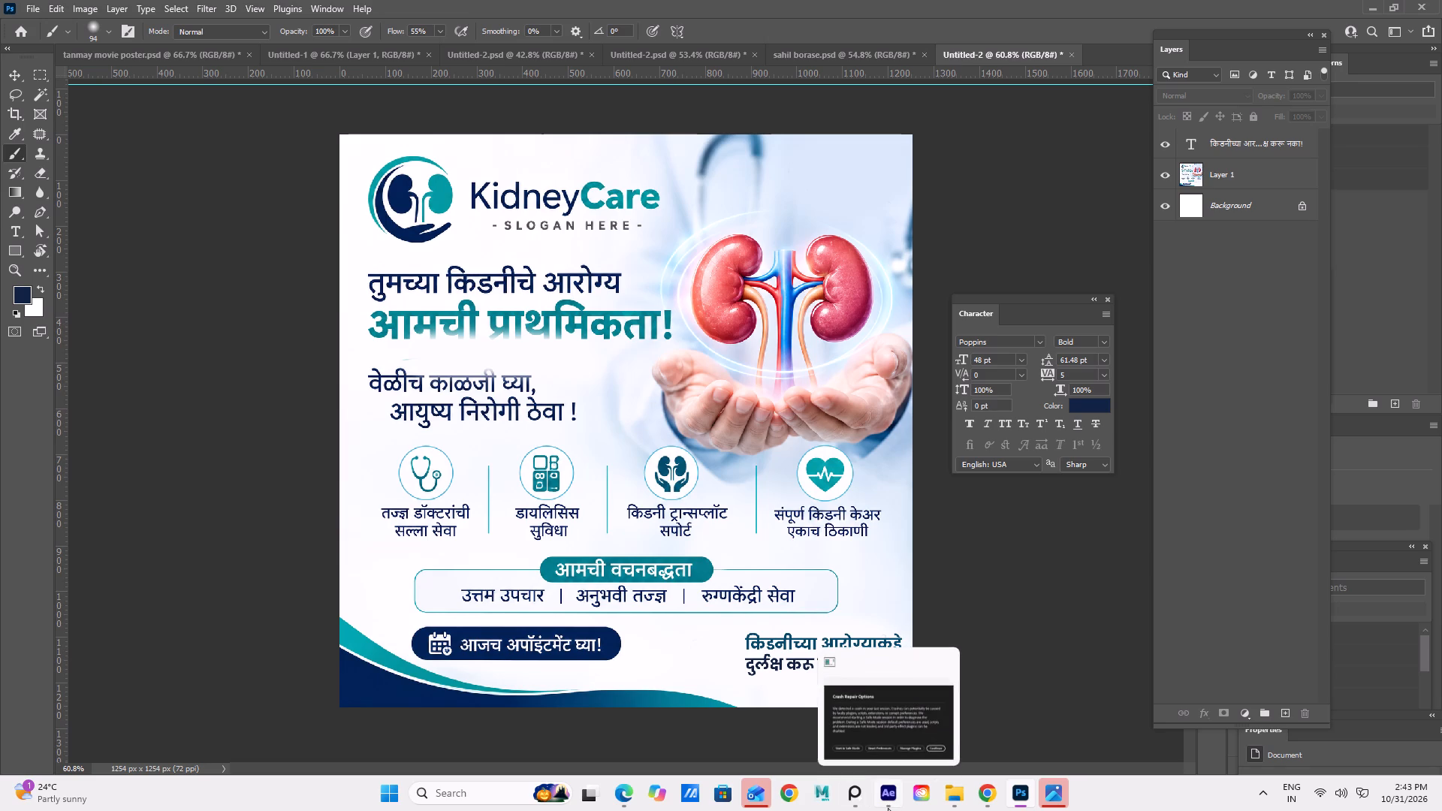
{"action": "left_click", "coordinate": [1236, 184], "text": "alt"}
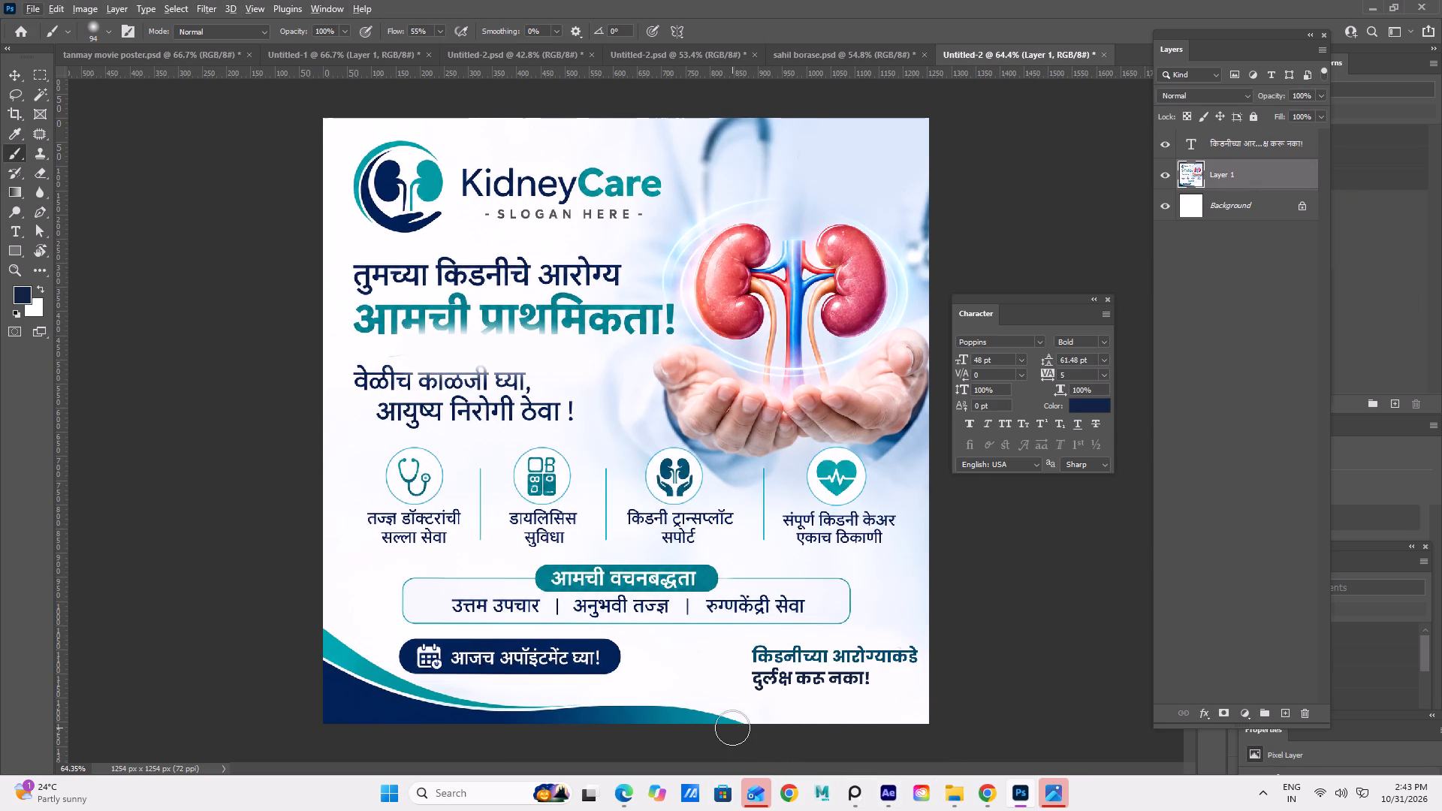
{"action": "left_click_drag", "start_coordinate": [732, 728], "coordinate": [689, 717]}
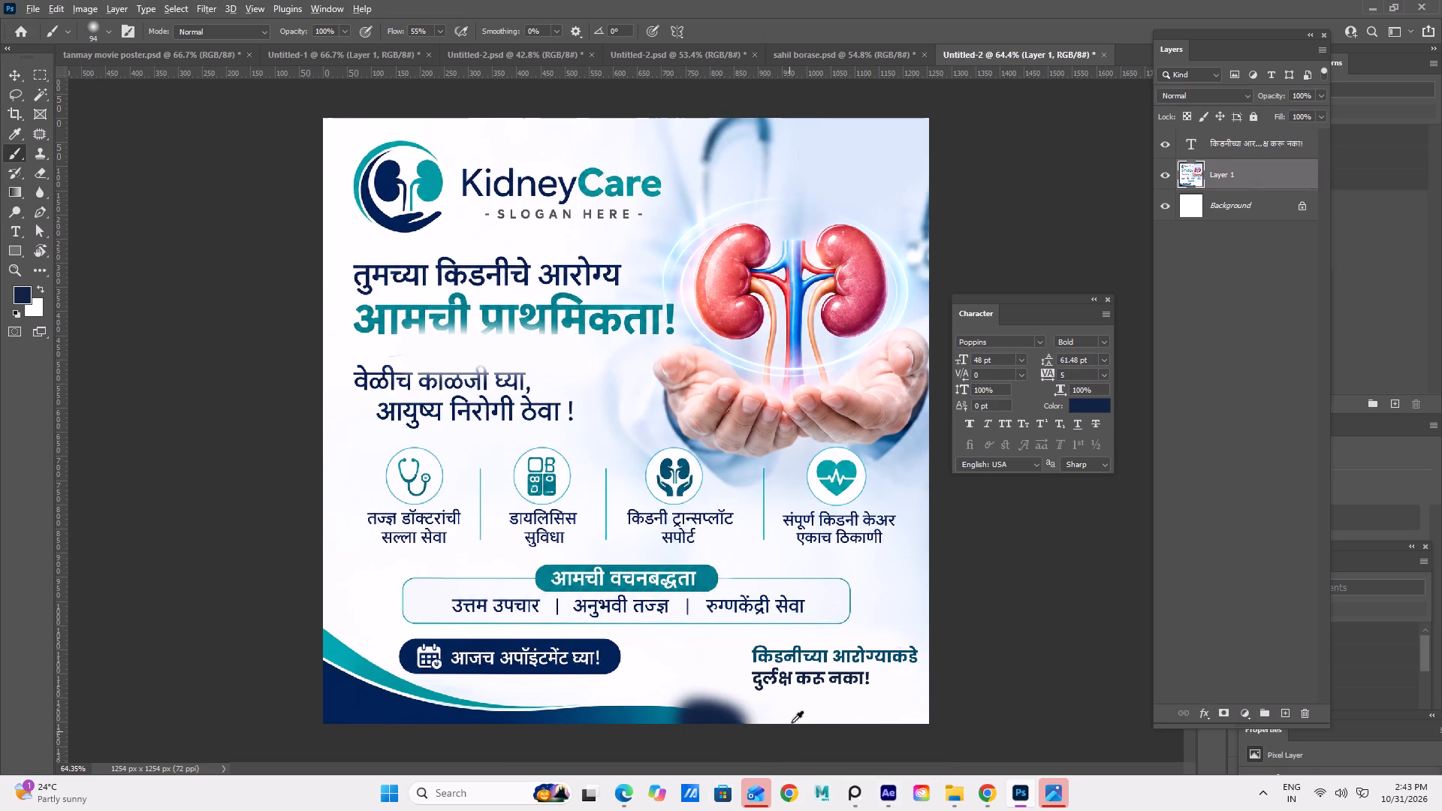
{"action": "left_click", "coordinate": [797, 716], "text": "alt"}
{"action": "left_click_drag", "start_coordinate": [750, 722], "coordinate": [678, 715]}
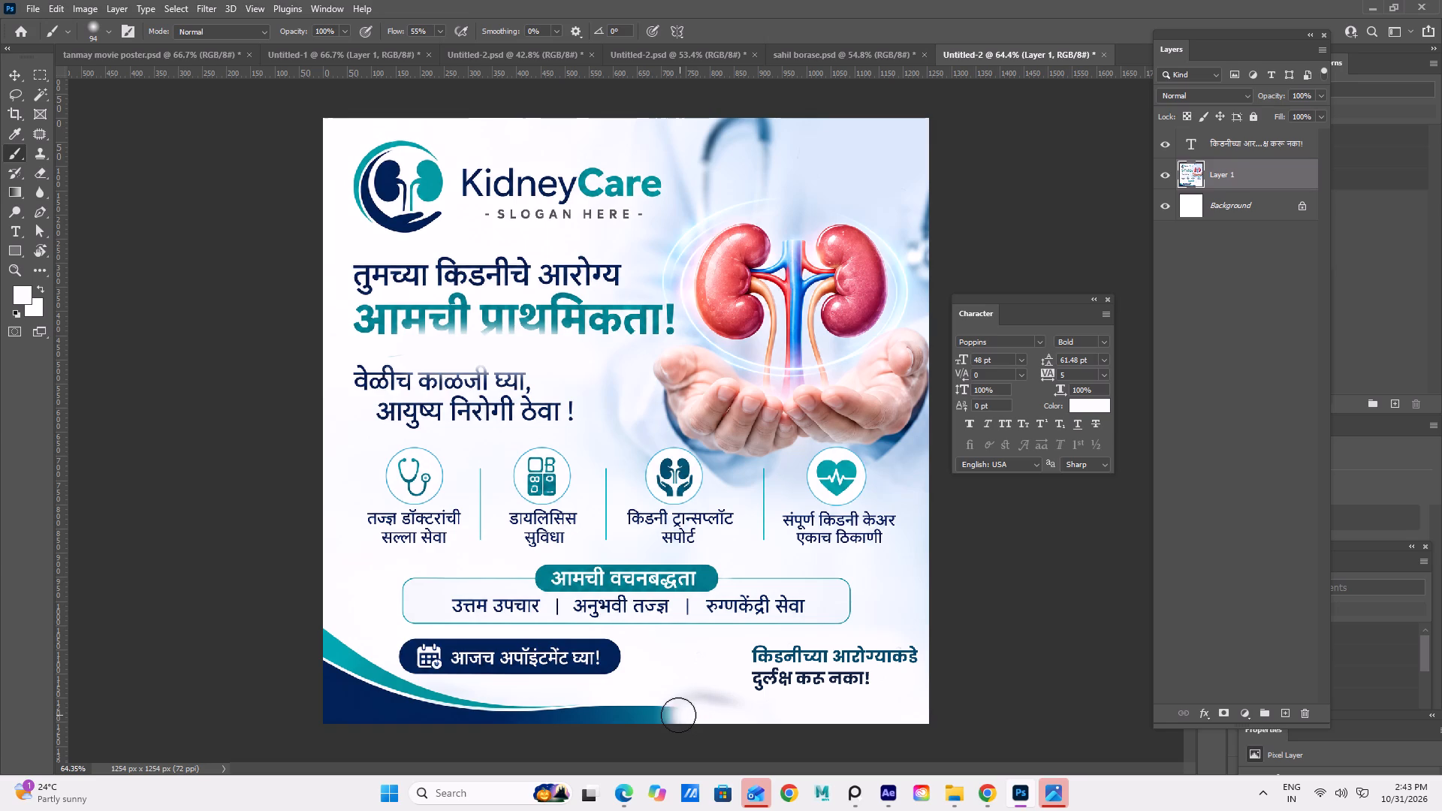
{"action": "left_click_drag", "start_coordinate": [678, 715], "coordinate": [676, 715]}
{"action": "left_click_drag", "start_coordinate": [695, 690], "coordinate": [734, 716]}
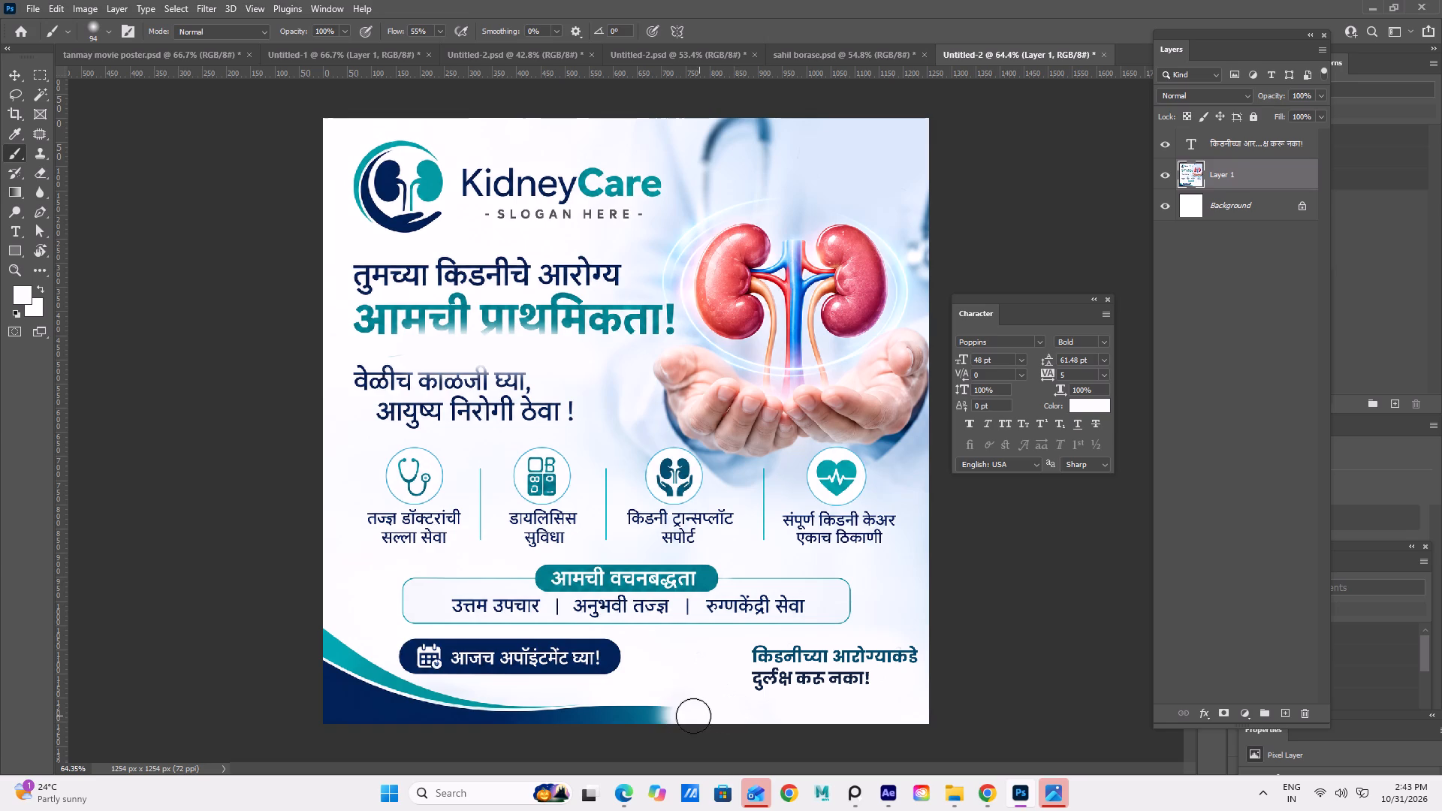
{"action": "left_click_drag", "start_coordinate": [664, 716], "coordinate": [650, 713]}
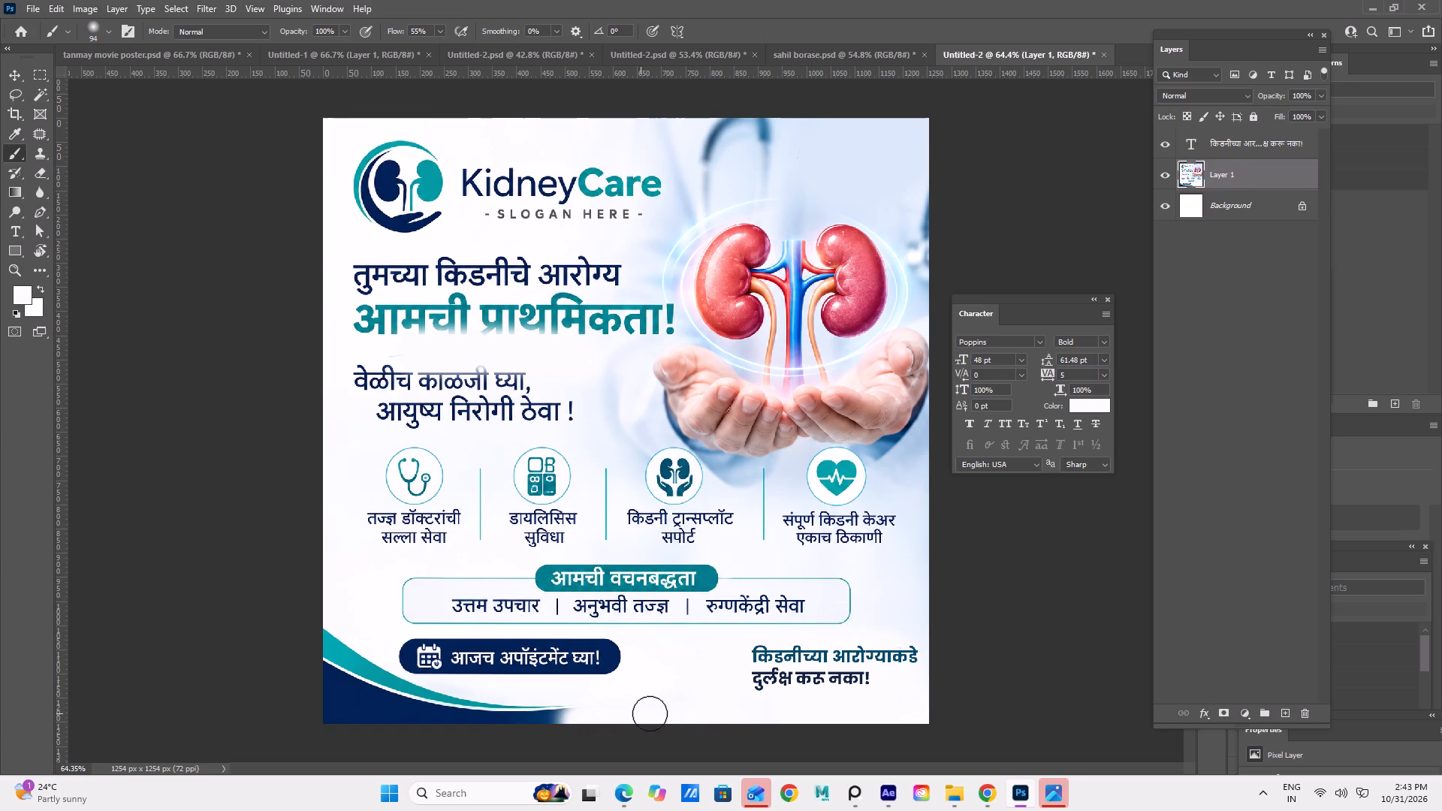
{"action": "left_click_drag", "start_coordinate": [650, 713], "coordinate": [425, 707]}
{"action": "right_click_drag", "start_coordinate": [472, 713], "coordinate": [425, 707]}
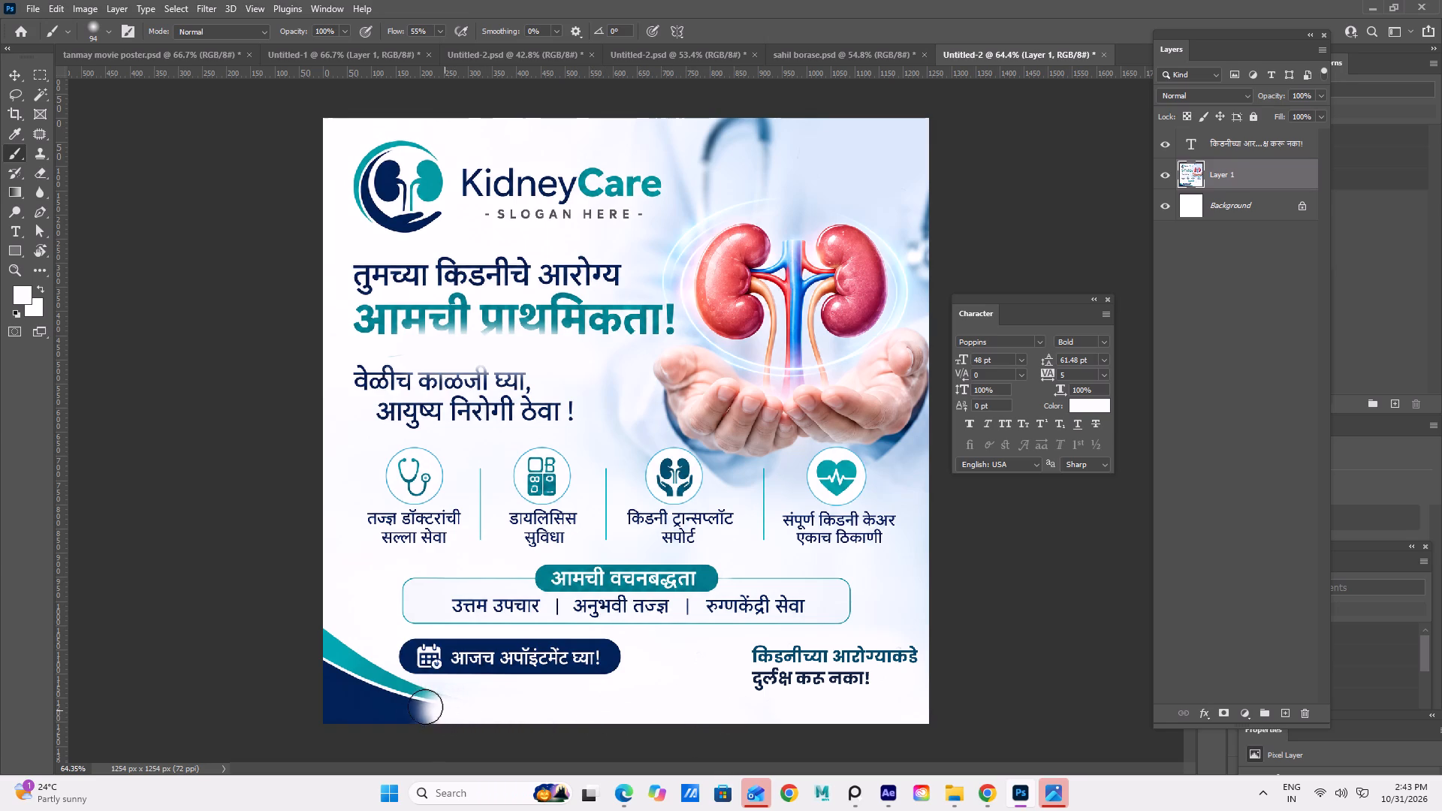
Paint over the navy part of the wave in the post's bottom-left corner with the same near-white.
{"action": "left_click_drag", "start_coordinate": [425, 707], "coordinate": [327, 674]}
{"action": "right_click_drag", "start_coordinate": [425, 707], "coordinate": [327, 674]}
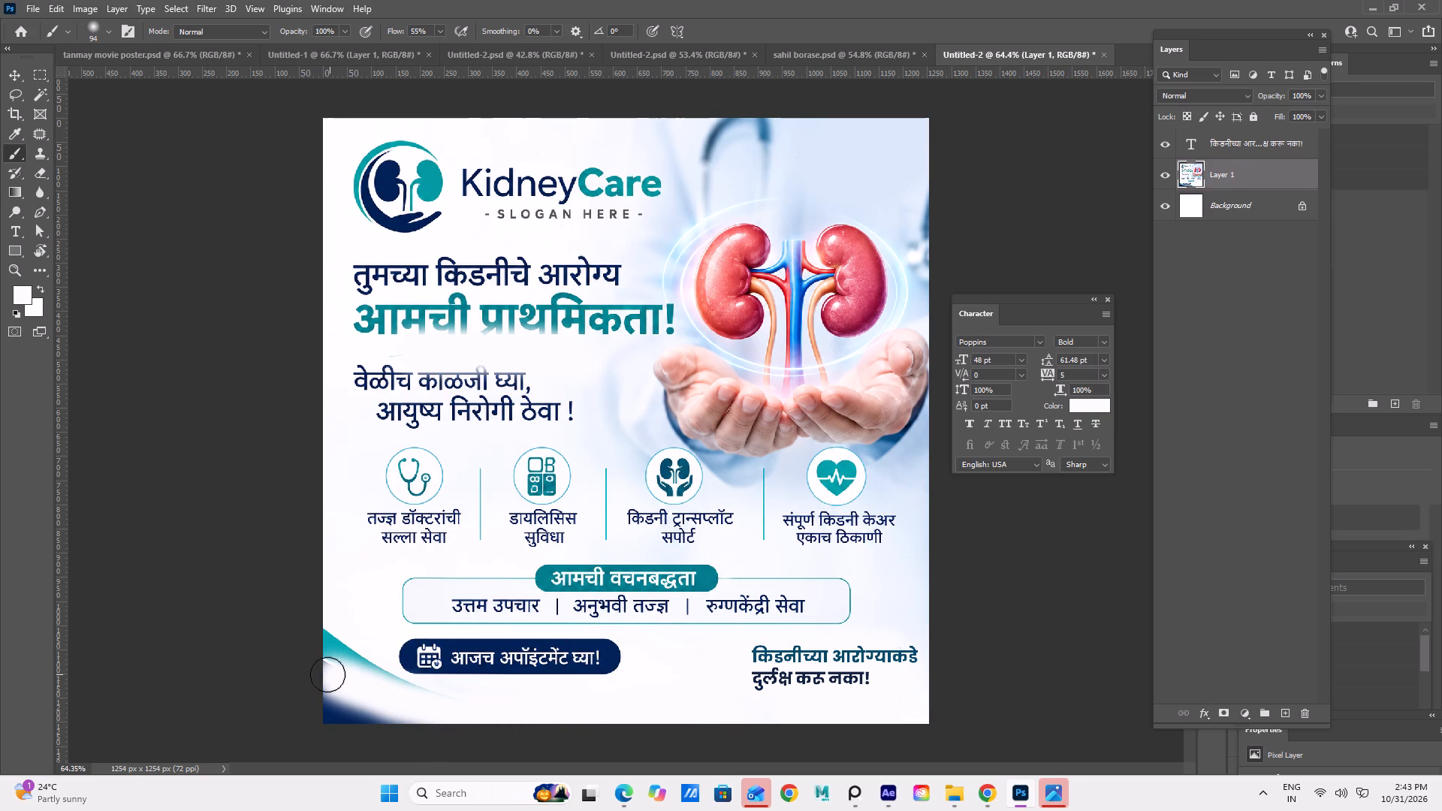
{"action": "left_click_drag", "start_coordinate": [327, 674], "coordinate": [356, 719]}
{"action": "right_click_drag", "start_coordinate": [327, 674], "coordinate": [356, 719]}
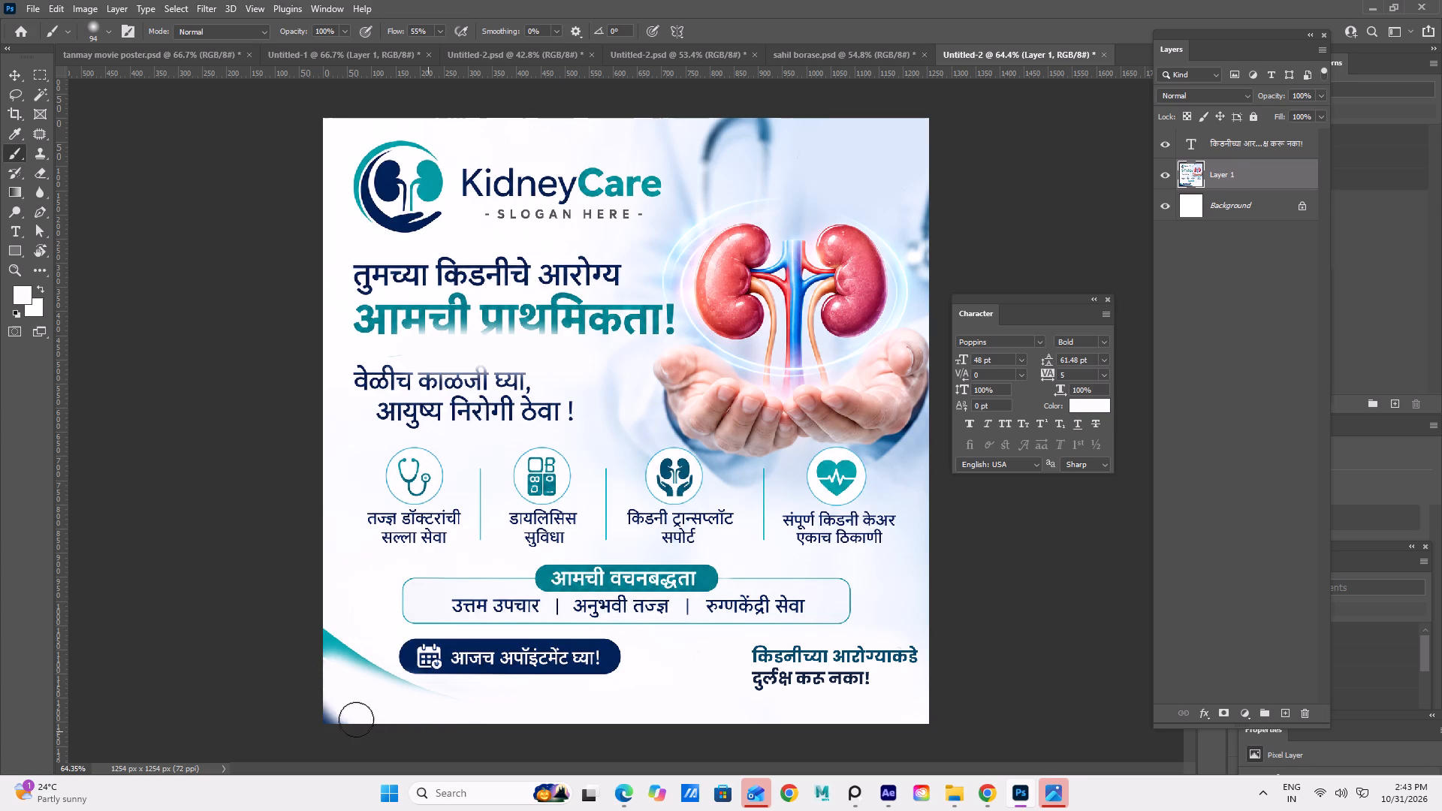
{"action": "left_click_drag", "start_coordinate": [356, 719], "coordinate": [319, 712]}
{"action": "right_click_drag", "start_coordinate": [356, 719], "coordinate": [319, 712]}
{"action": "left_click_drag", "start_coordinate": [436, 696], "coordinate": [447, 700]}
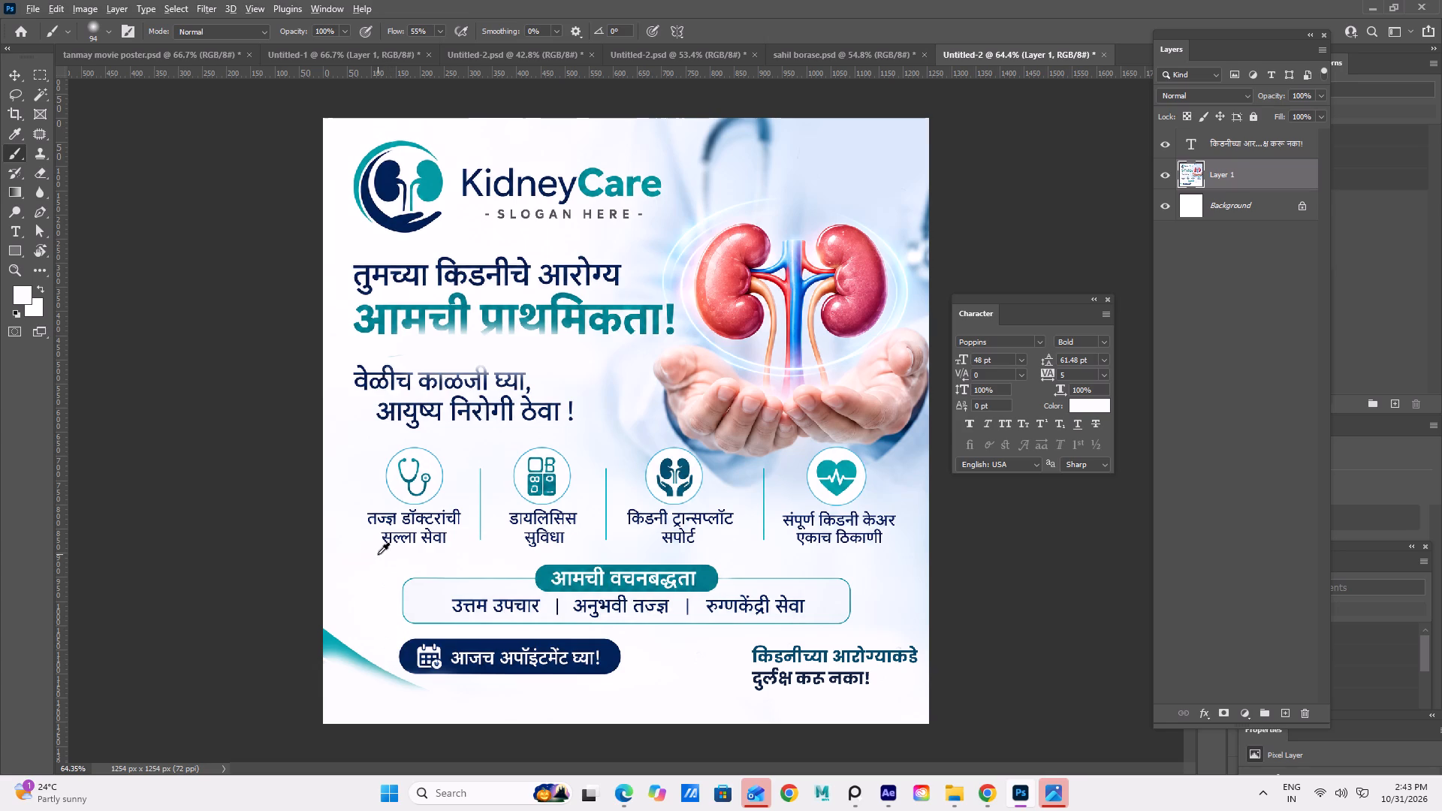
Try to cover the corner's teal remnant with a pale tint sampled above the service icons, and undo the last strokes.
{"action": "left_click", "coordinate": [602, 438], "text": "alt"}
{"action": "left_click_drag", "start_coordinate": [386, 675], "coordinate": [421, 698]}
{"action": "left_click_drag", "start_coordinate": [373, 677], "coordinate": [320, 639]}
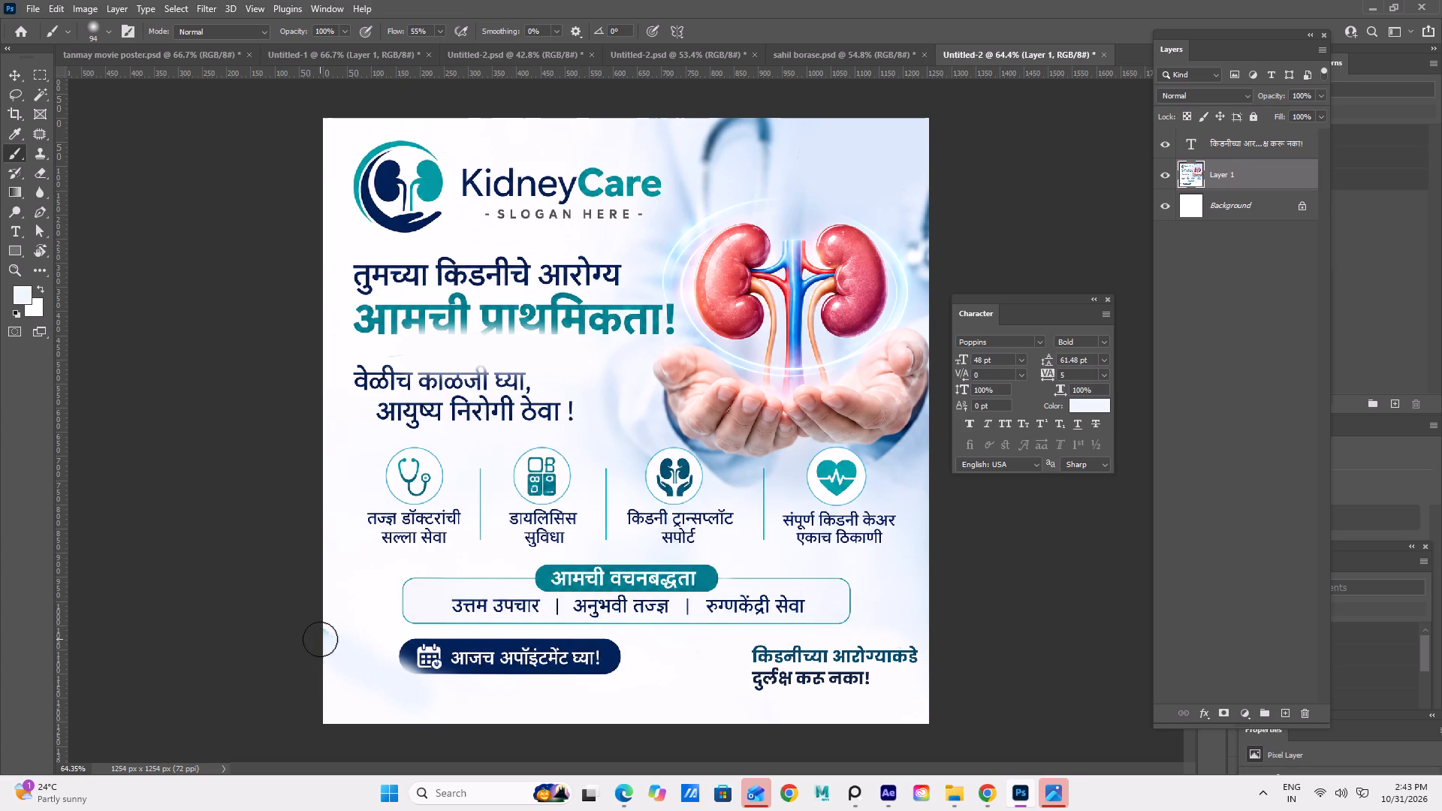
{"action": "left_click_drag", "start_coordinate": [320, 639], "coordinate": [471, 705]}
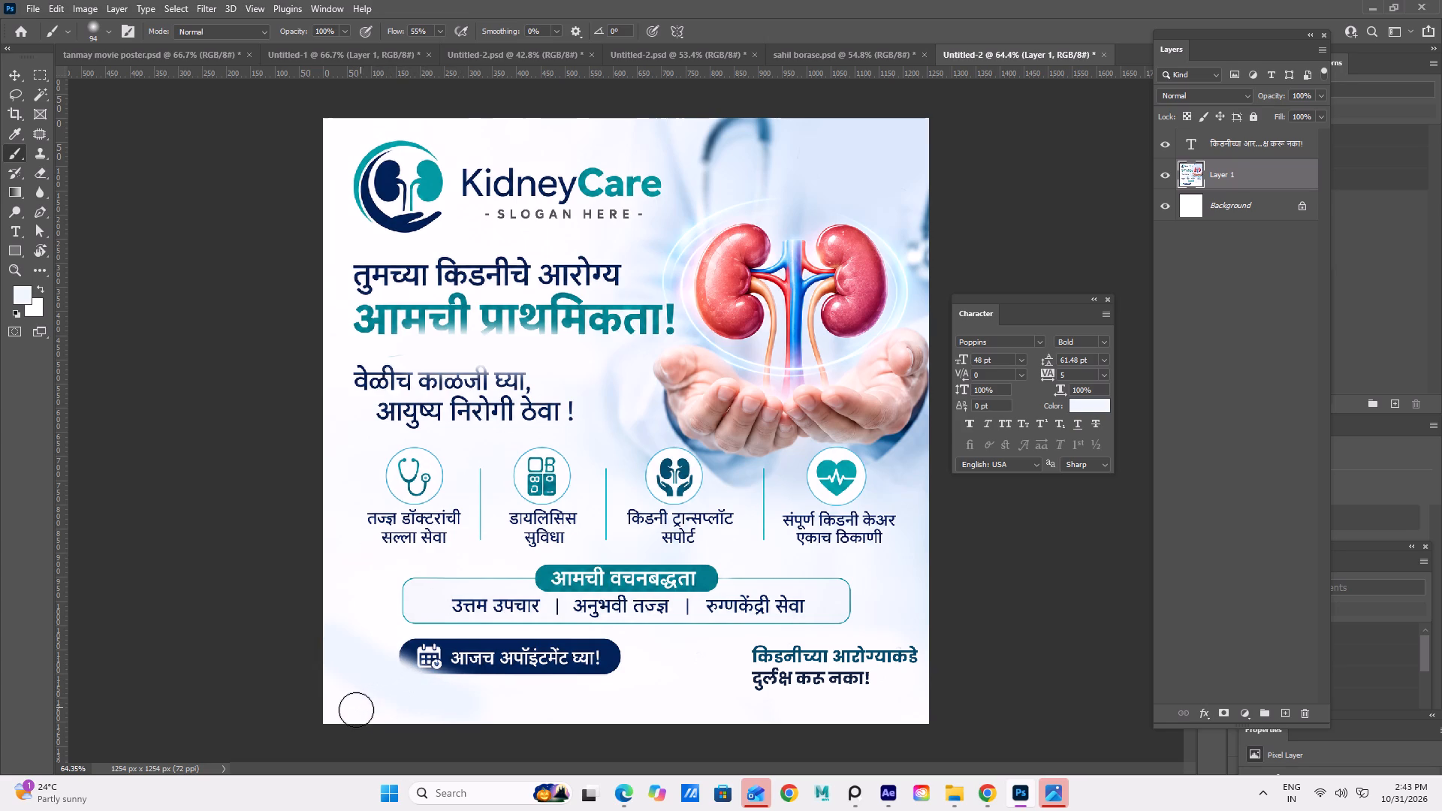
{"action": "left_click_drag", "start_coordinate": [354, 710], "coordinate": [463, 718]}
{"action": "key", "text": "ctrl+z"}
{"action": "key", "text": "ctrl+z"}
Paint over the teal tail beside the appointment button, resampling near-white from the empty area below the button.
{"action": "left_click_drag", "start_coordinate": [358, 679], "coordinate": [367, 681]}
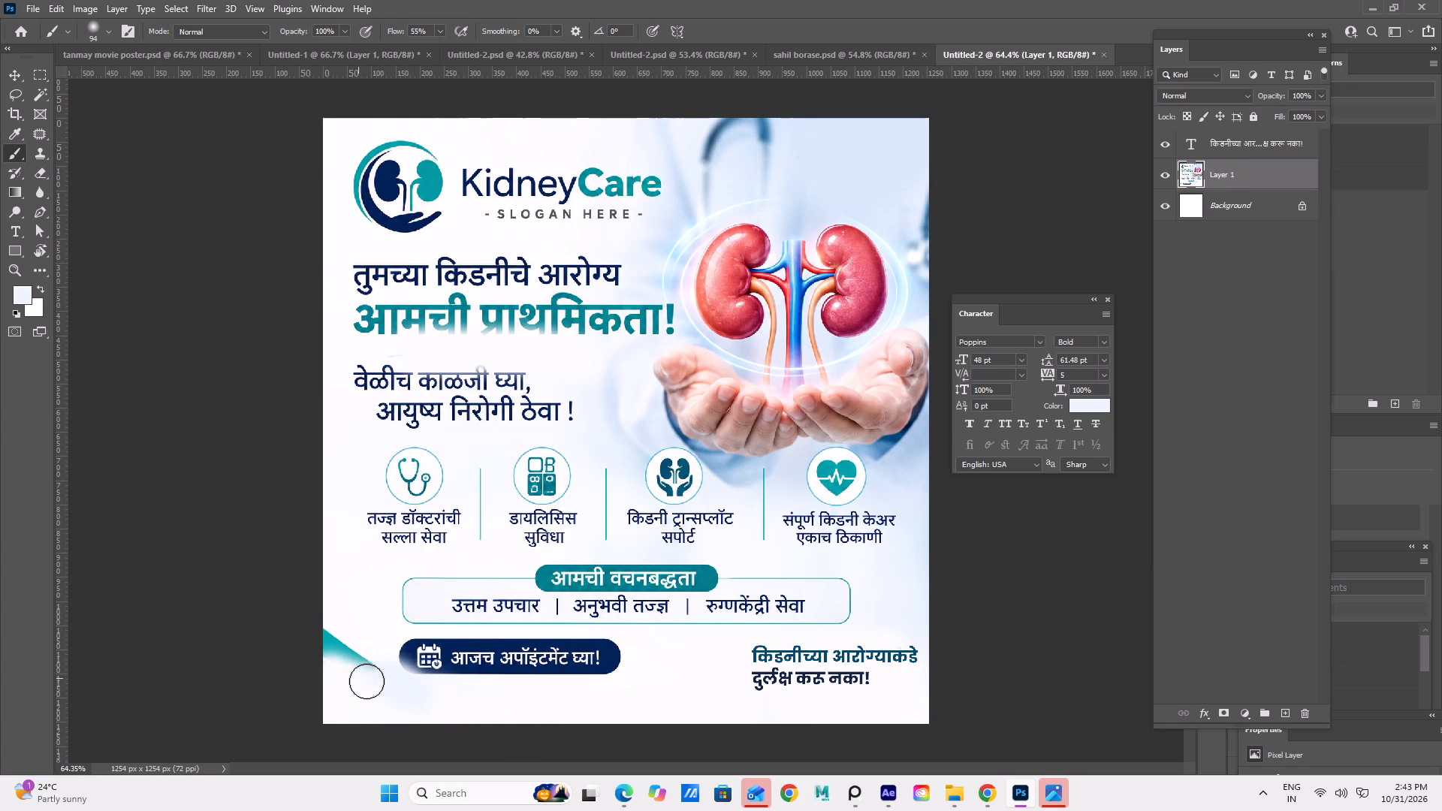
{"action": "left_click_drag", "start_coordinate": [367, 681], "coordinate": [392, 691]}
{"action": "left_click", "coordinate": [531, 700], "text": "alt"}
{"action": "left_click_drag", "start_coordinate": [430, 715], "coordinate": [360, 677]}
{"action": "left_click_drag", "start_coordinate": [371, 680], "coordinate": [408, 699]}
{"action": "left_click", "coordinate": [403, 684]}
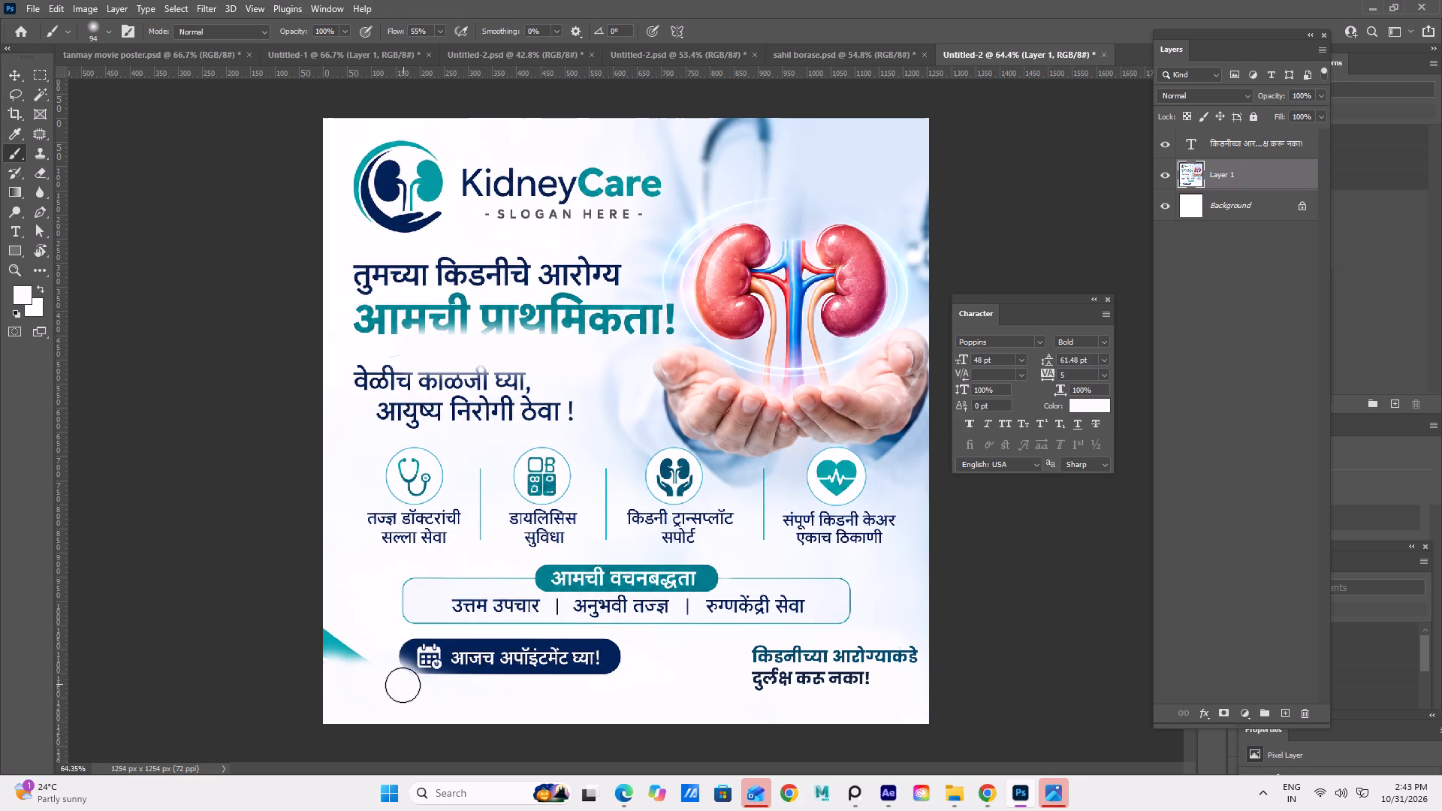
Paint out the last teal remnant at the post's left edge and even out the area towards the appointment button in near-white.
{"action": "left_click", "coordinate": [351, 669]}
{"action": "left_click", "coordinate": [341, 651]}
{"action": "left_click_drag", "start_coordinate": [341, 650], "coordinate": [345, 667]}
{"action": "left_click_drag", "start_coordinate": [341, 653], "coordinate": [346, 676]}
{"action": "left_click_drag", "start_coordinate": [343, 659], "coordinate": [345, 674]}
{"action": "left_click_drag", "start_coordinate": [336, 659], "coordinate": [336, 671]}
{"action": "left_click_drag", "start_coordinate": [328, 641], "coordinate": [331, 654]}
{"action": "left_click_drag", "start_coordinate": [327, 645], "coordinate": [333, 663]}
{"action": "left_click_drag", "start_coordinate": [336, 639], "coordinate": [370, 686]}
{"action": "right_click_drag", "start_coordinate": [360, 695], "coordinate": [367, 691]}
{"action": "left_click_drag", "start_coordinate": [371, 677], "coordinate": [385, 684]}
{"action": "left_click_drag", "start_coordinate": [385, 681], "coordinate": [391, 689]}
{"action": "left_click", "coordinate": [391, 689]}
Paint over the whole navy appointment button on Layer 1 with near-white, and deselect the layer with the Move tool.
{"action": "scroll", "coordinate": [456, 712], "scroll_direction": "up", "scroll_amount": 1, "text": "alt"}
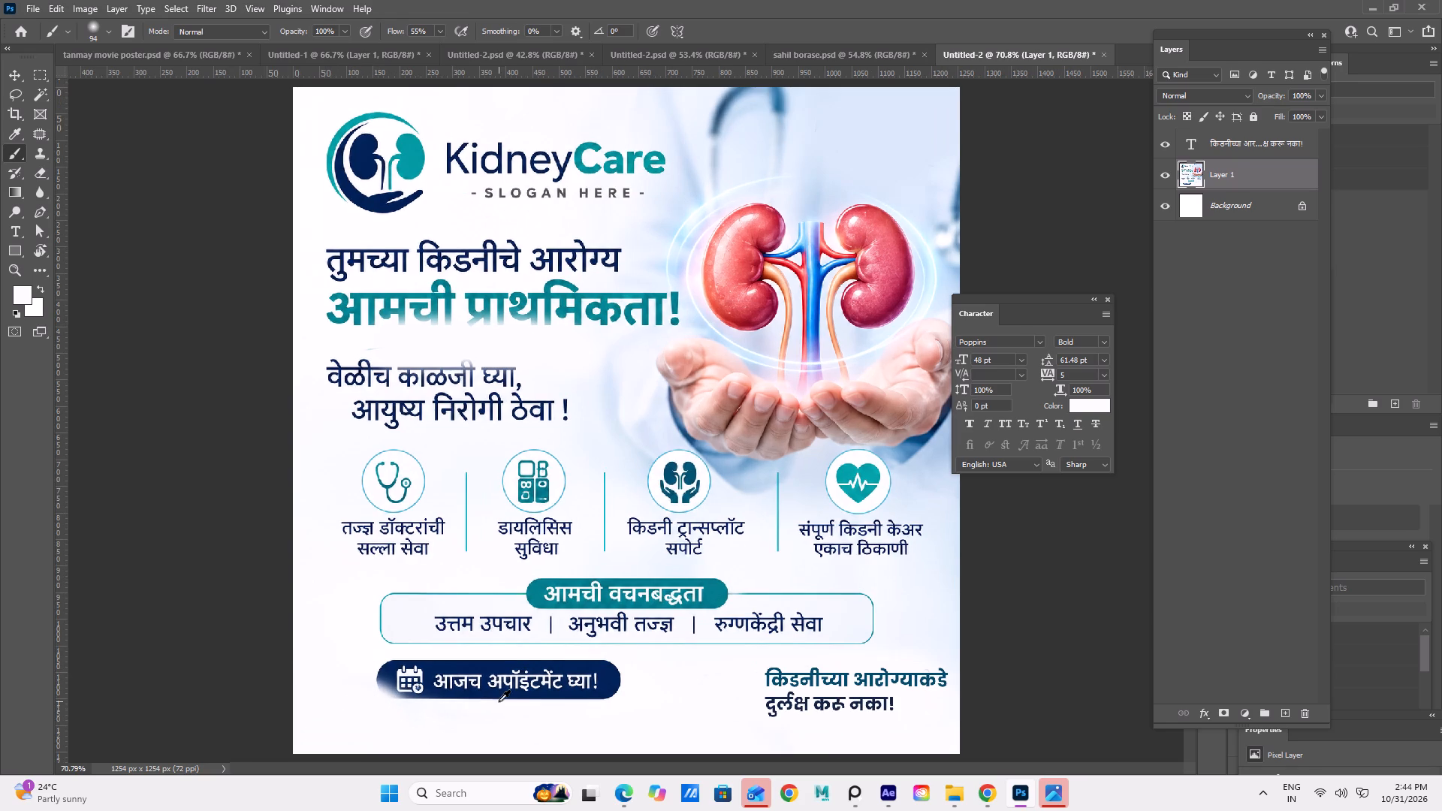
{"action": "left_click_drag", "start_coordinate": [388, 683], "coordinate": [593, 681]}
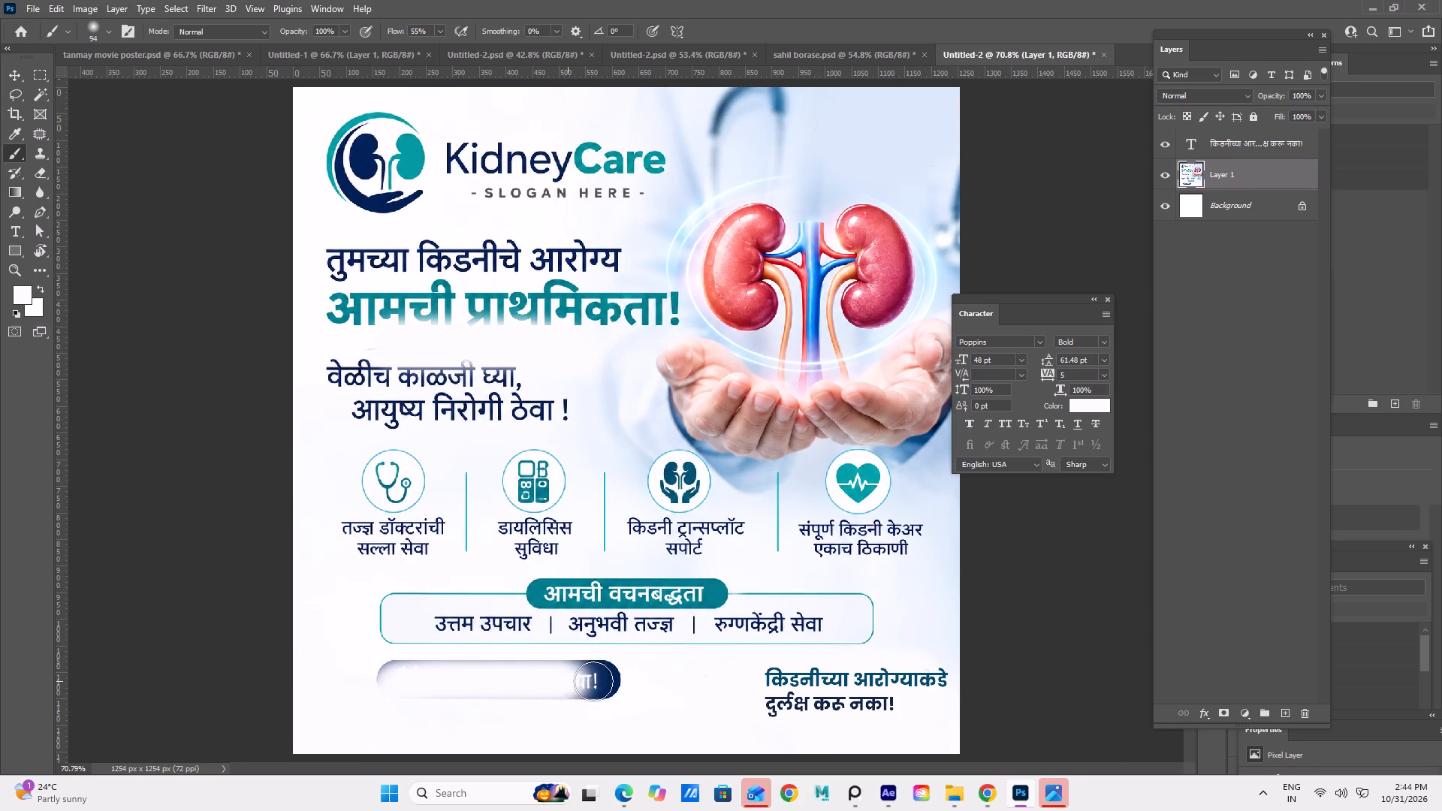
{"action": "left_click_drag", "start_coordinate": [593, 681], "coordinate": [444, 692]}
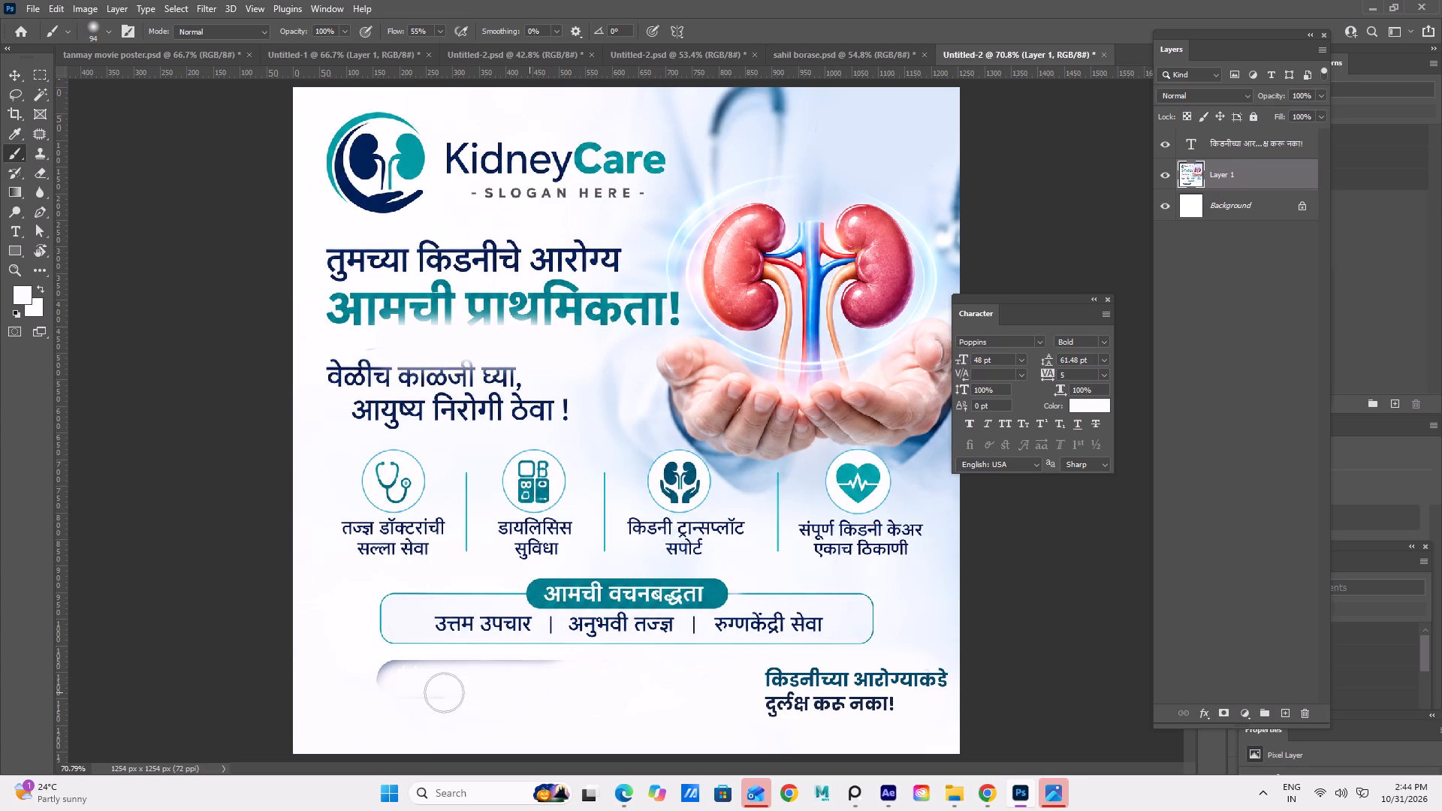
{"action": "left_click_drag", "start_coordinate": [444, 692], "coordinate": [569, 671]}
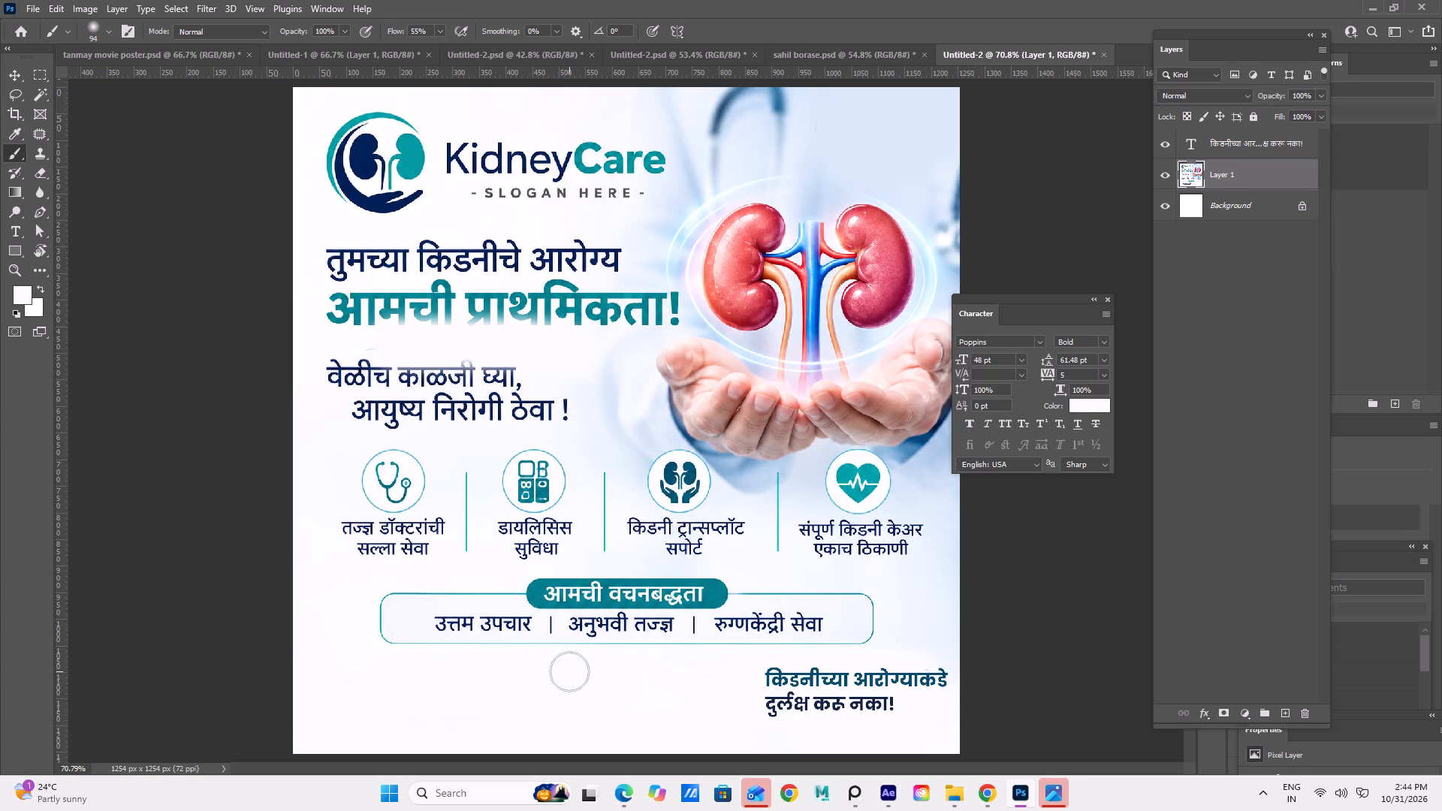
{"action": "scroll", "coordinate": [580, 682], "scroll_direction": "down", "scroll_amount": 5, "text": "alt"}
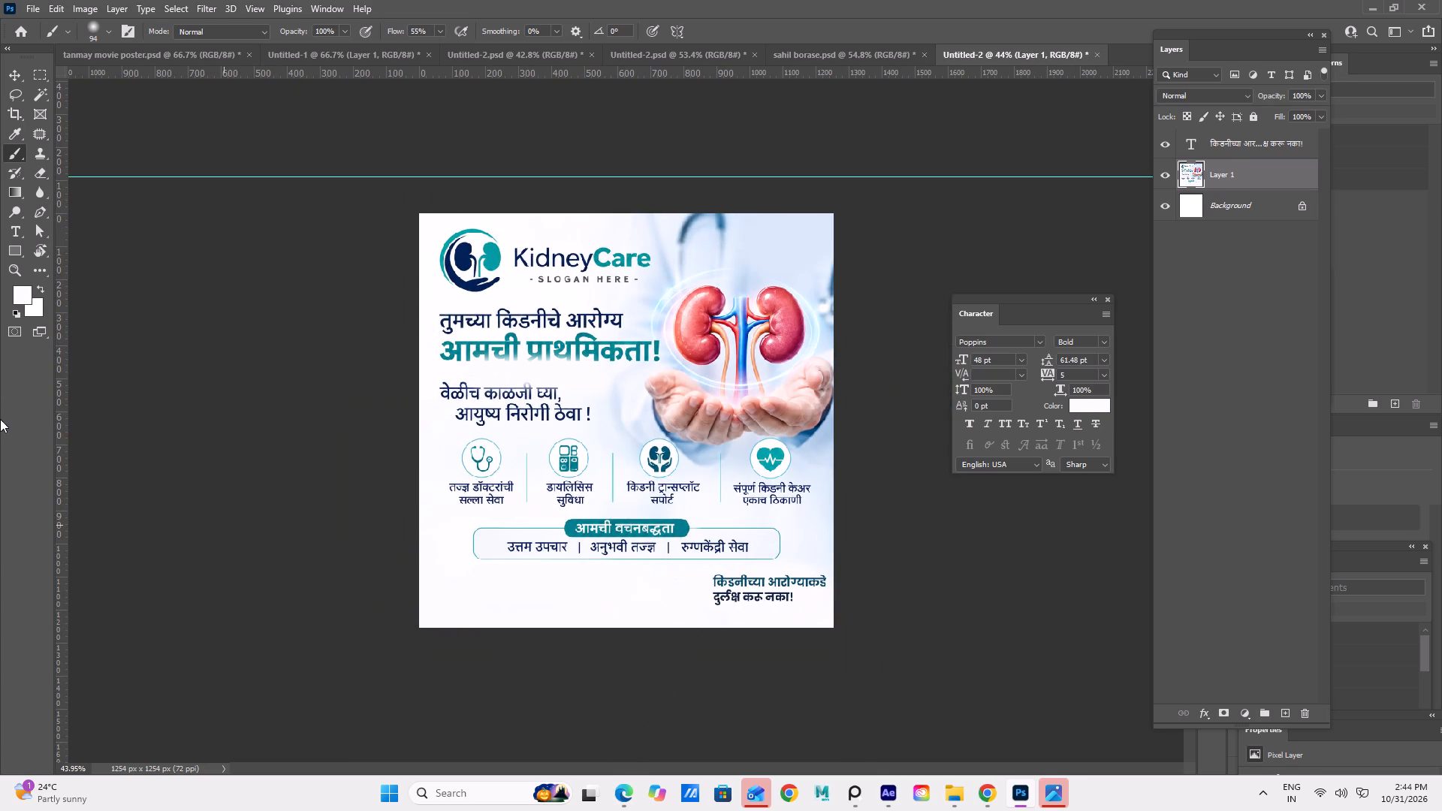
{"action": "left_click", "coordinate": [13, 74]}
{"action": "left_click", "coordinate": [309, 381]}
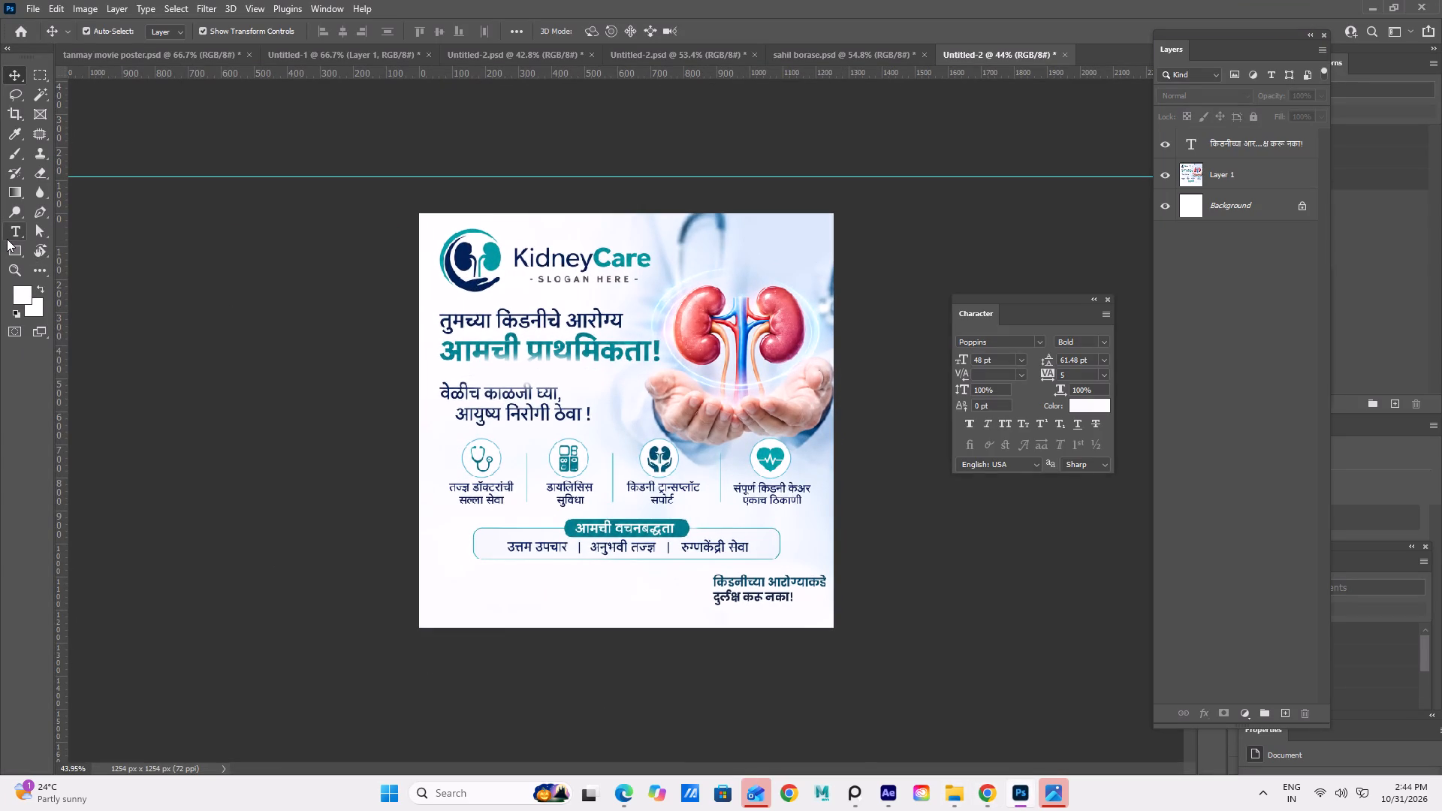
{"action": "left_click", "coordinate": [6, 238]}
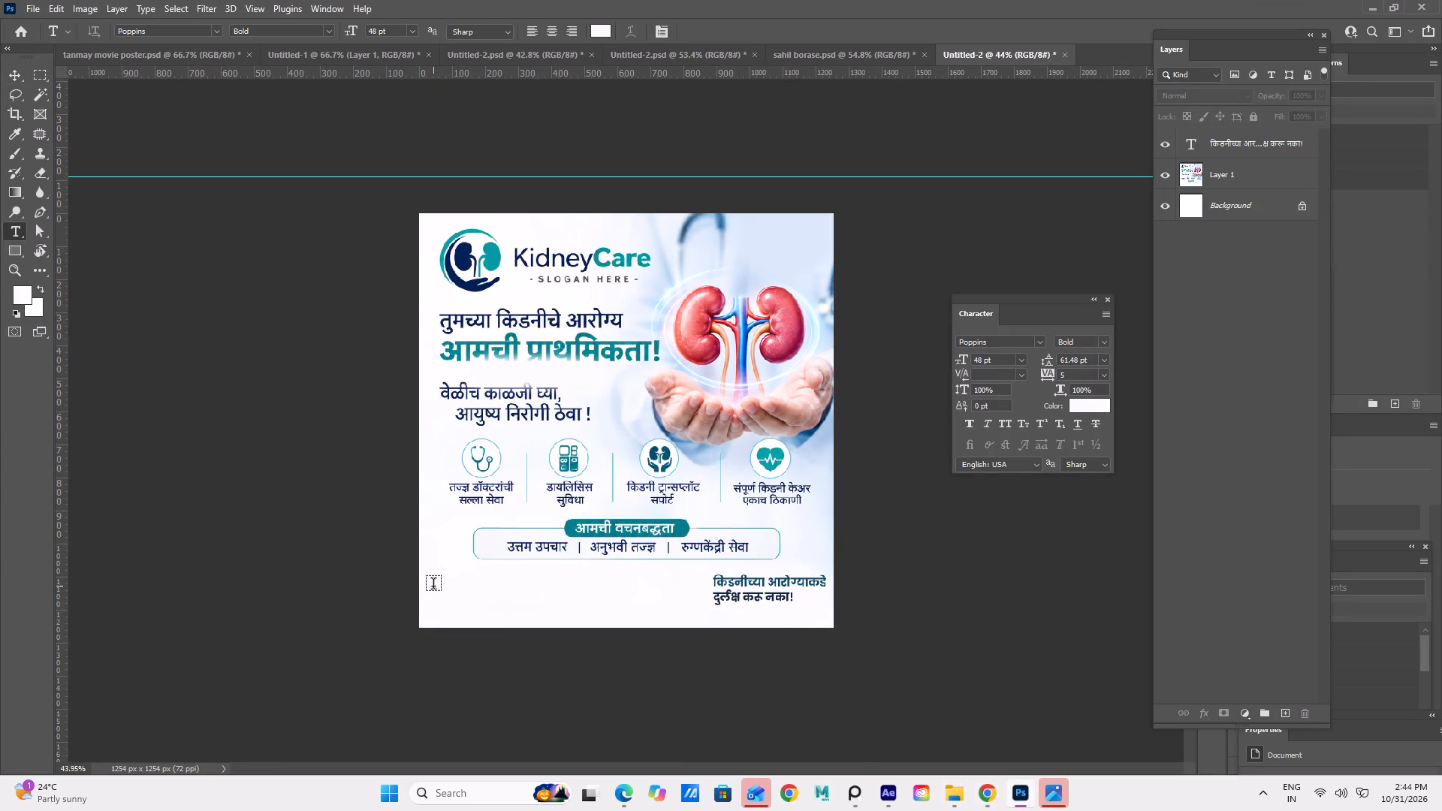
{"action": "left_click", "coordinate": [433, 586]}
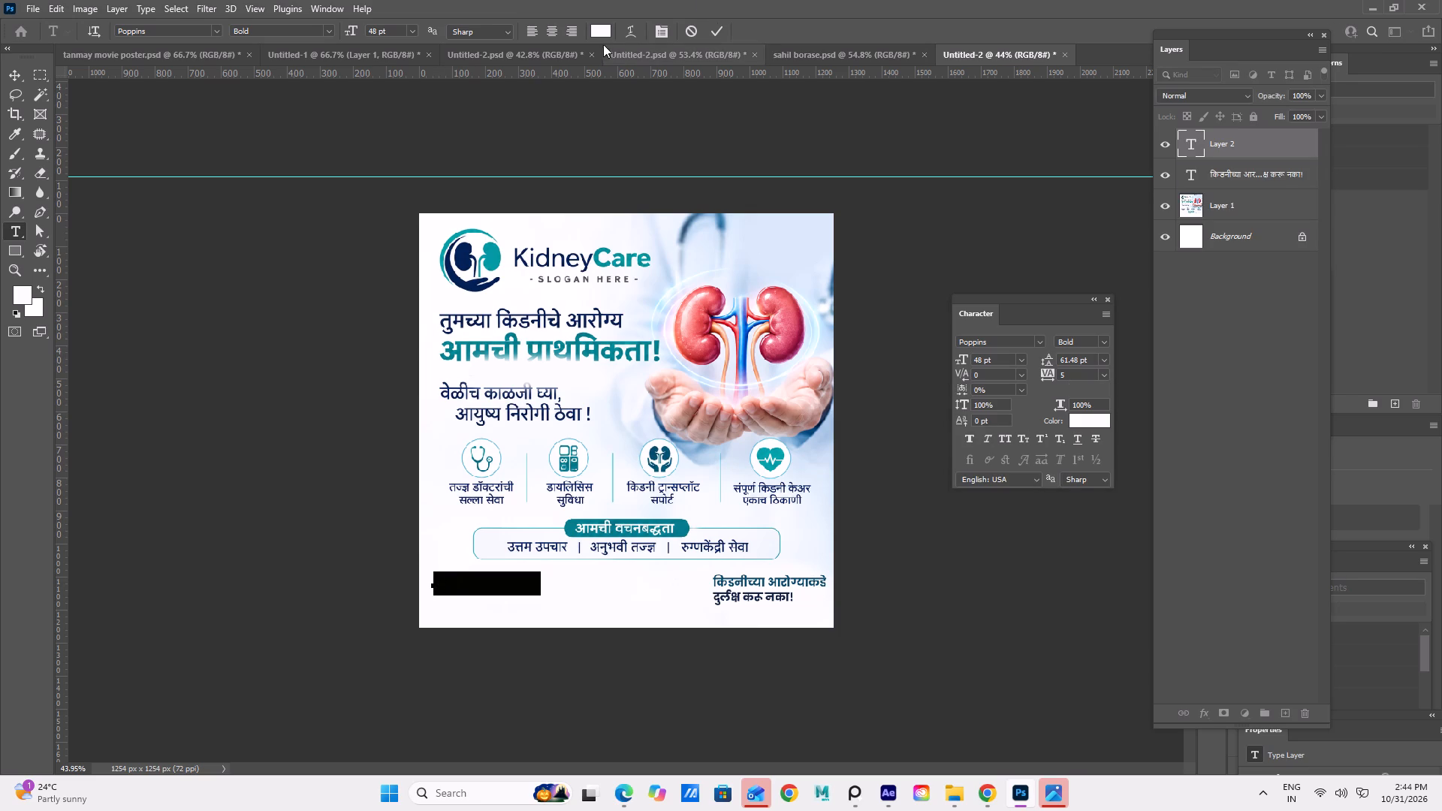
{"action": "left_click", "coordinate": [600, 33]}
{"action": "left_click", "coordinate": [845, 392]}
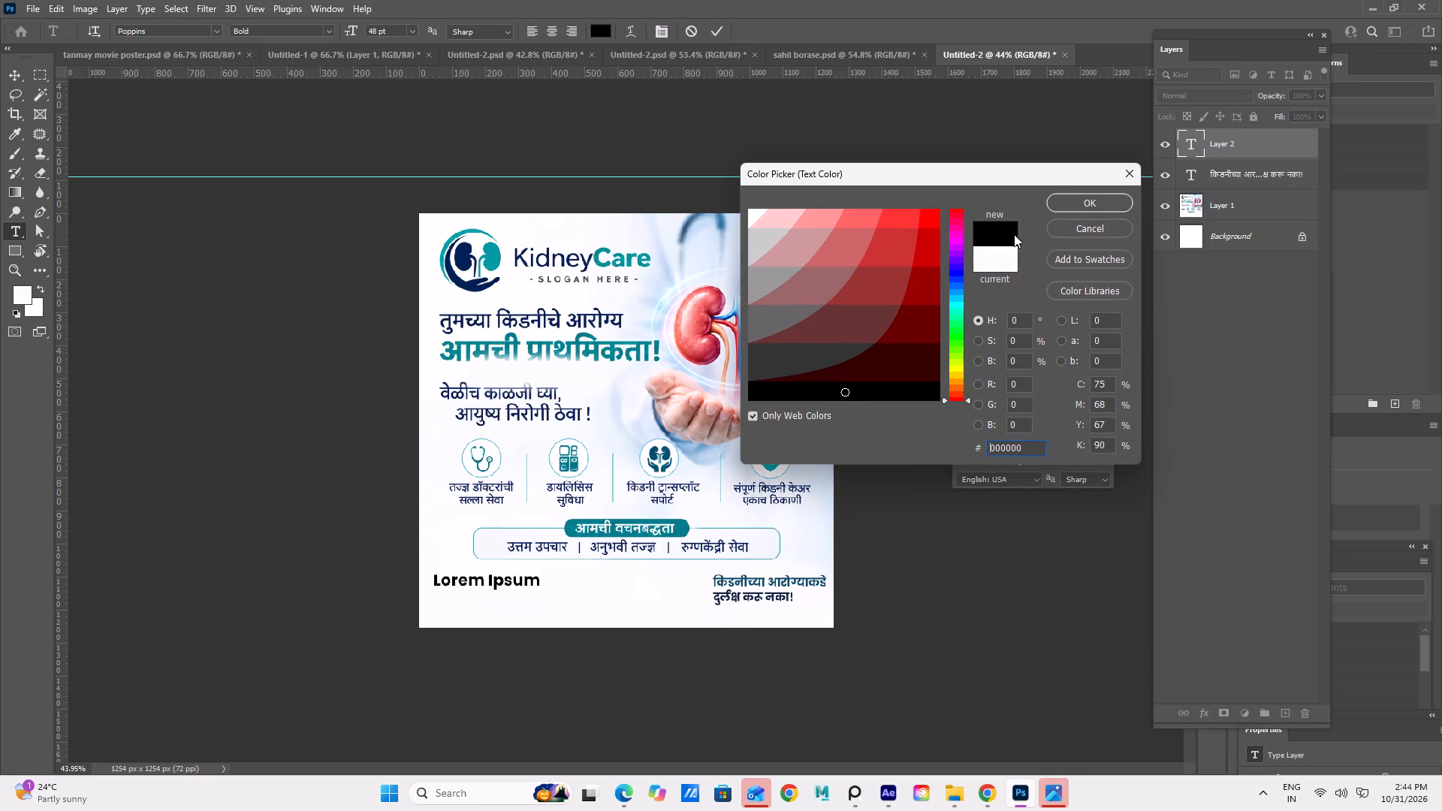
{"action": "left_click", "coordinate": [1066, 197]}
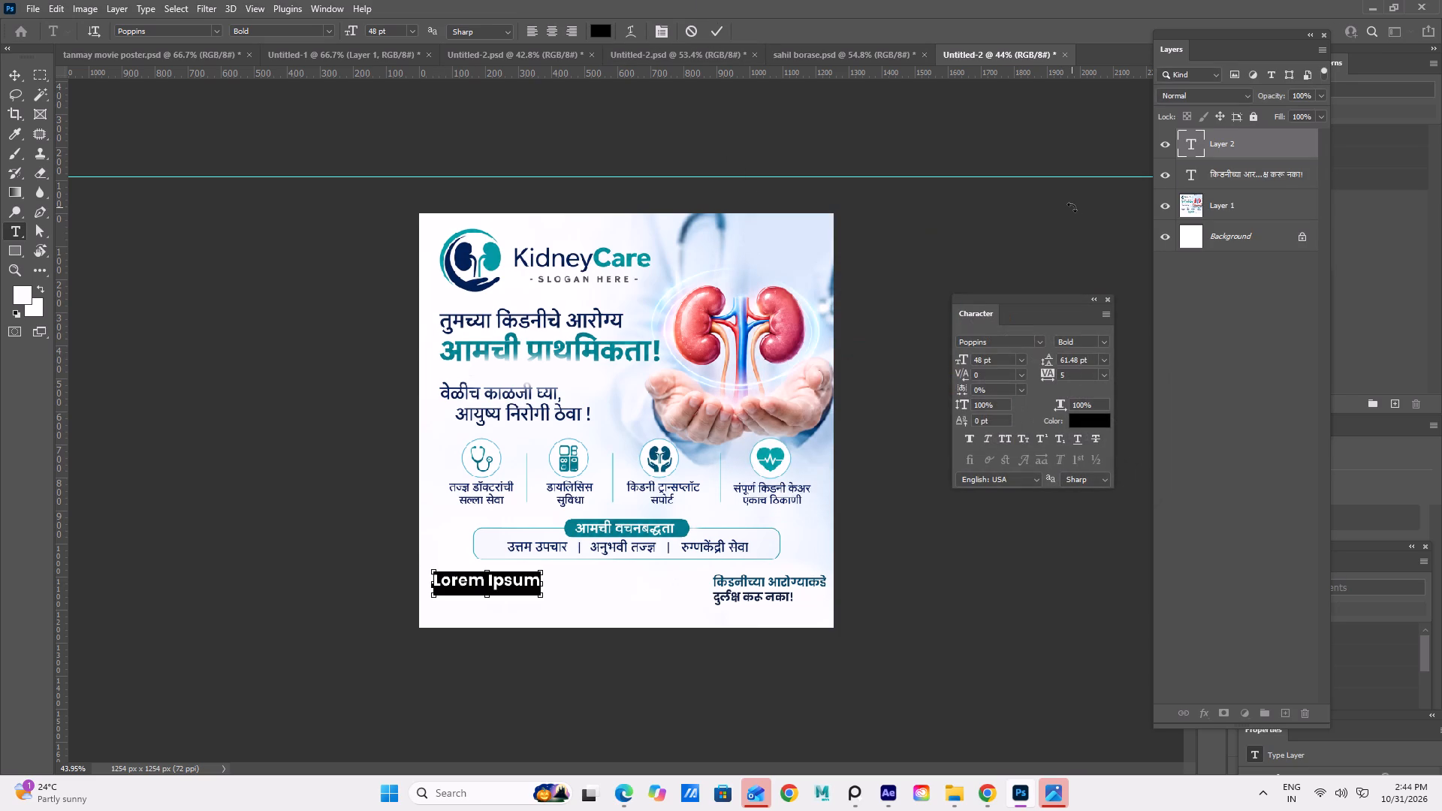
{"action": "key", "text": "ctrl+v"}
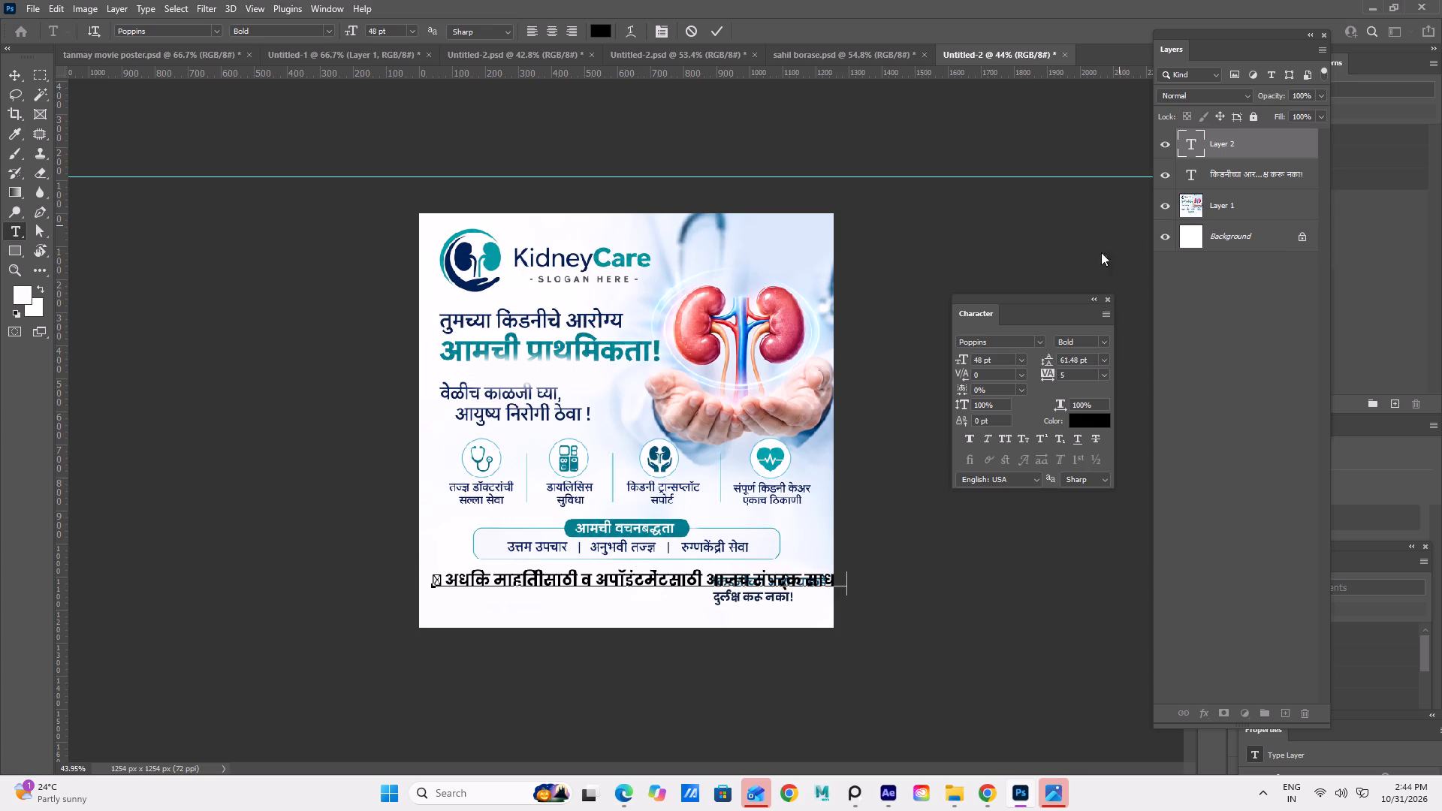
Apply World-Ready Layout to the new contact line so the Marathi characters are shaped properly.
{"action": "left_click_drag", "start_coordinate": [973, 312], "coordinate": [824, 279]}
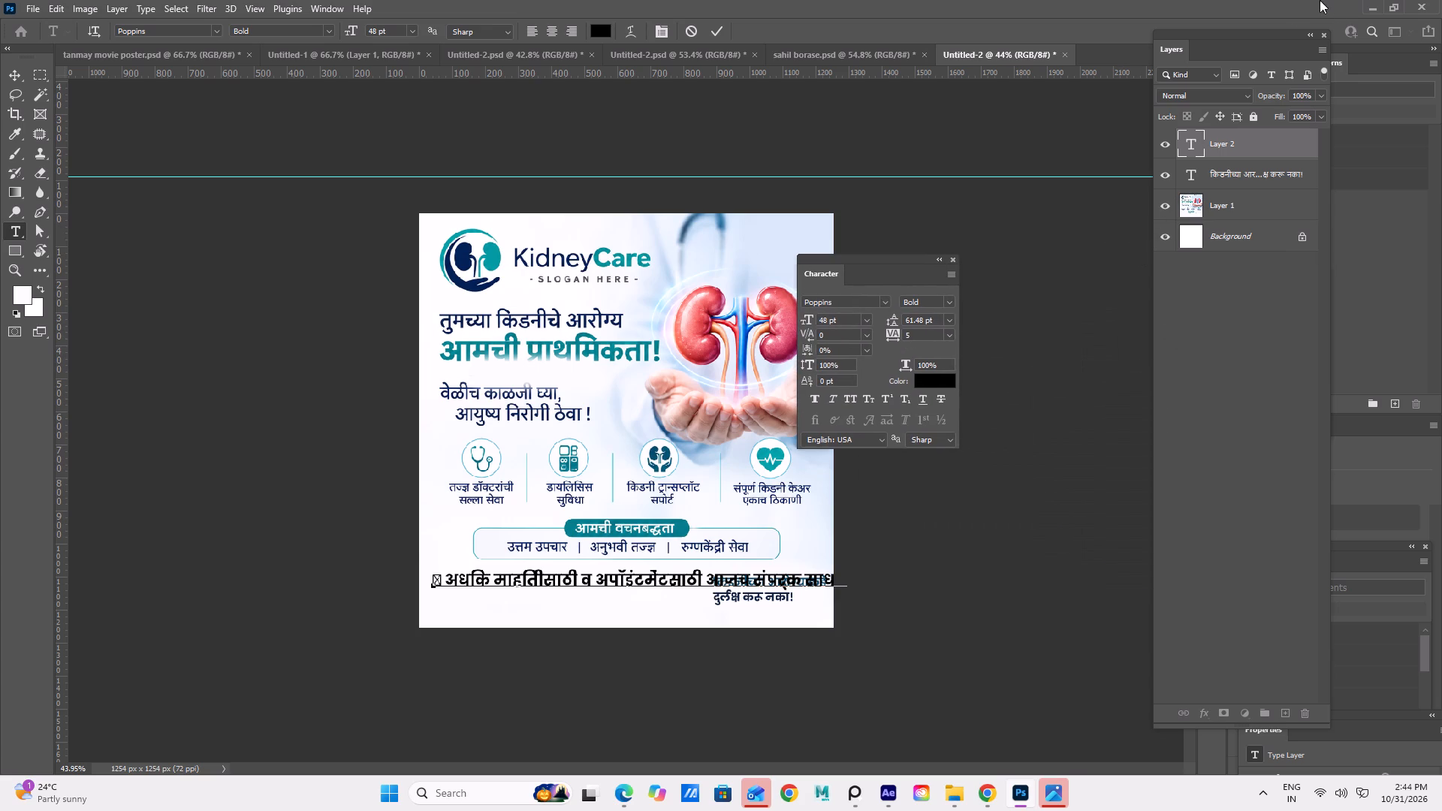
{"action": "left_click_drag", "start_coordinate": [1160, 56], "coordinate": [1429, 118]}
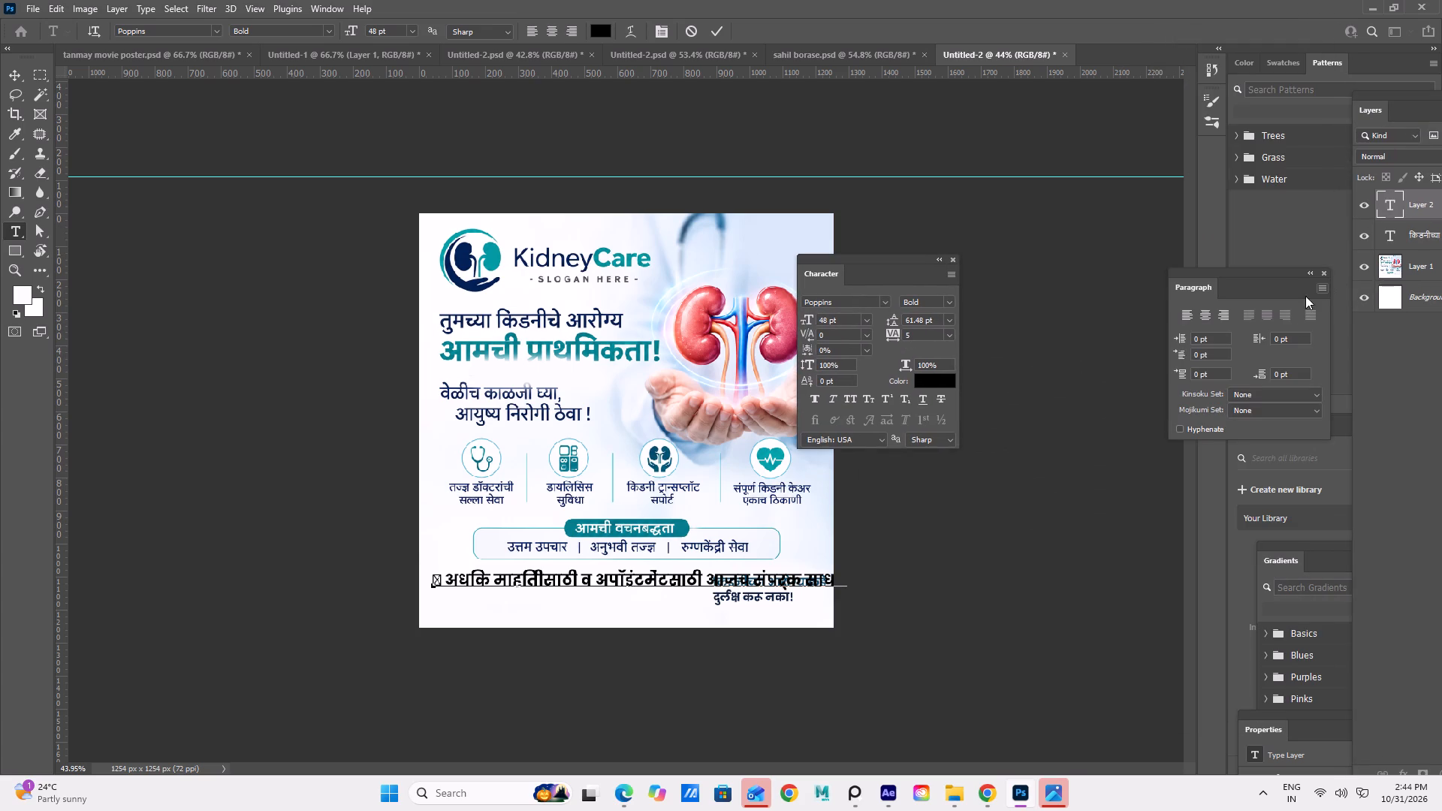
{"action": "left_click", "coordinate": [1320, 285]}
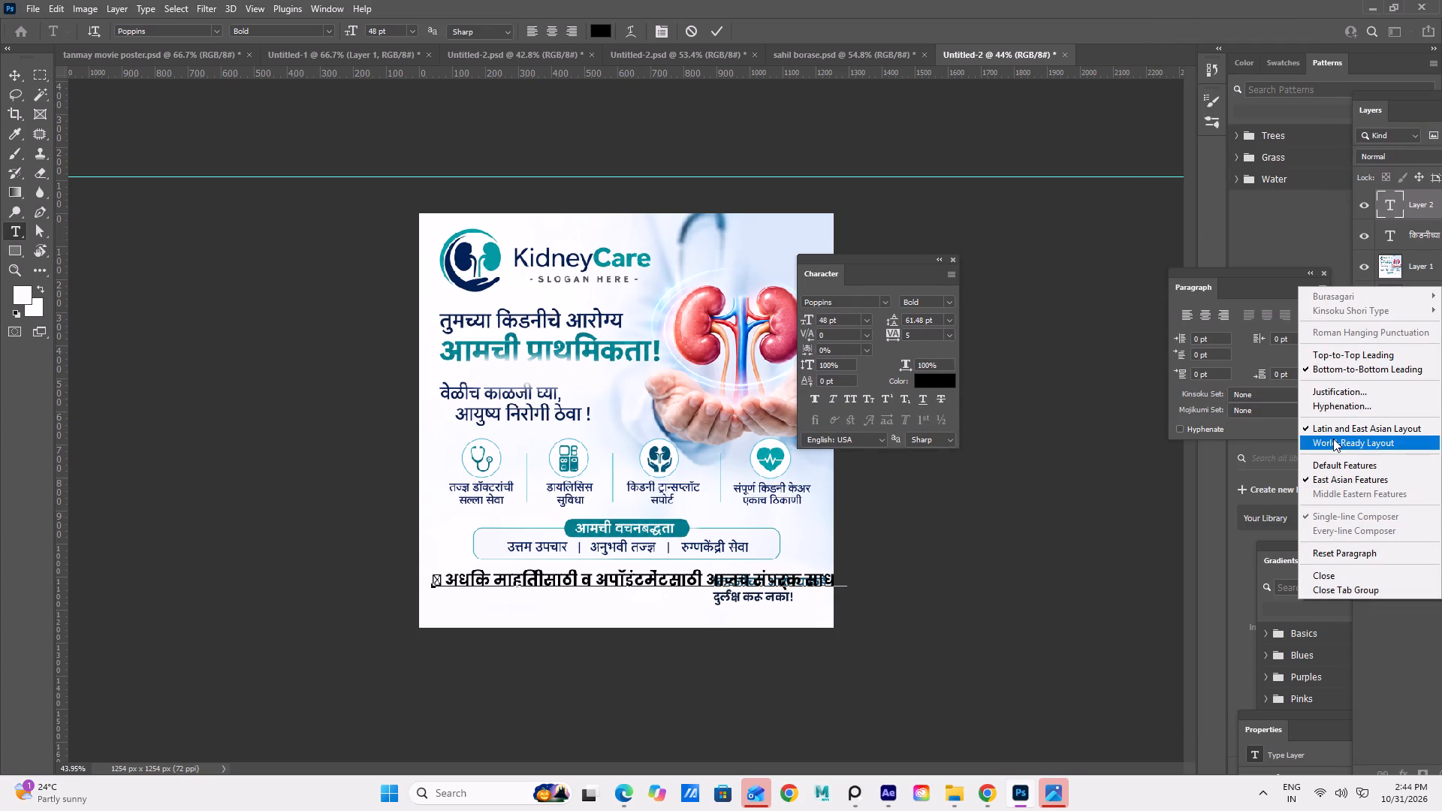
{"action": "left_click", "coordinate": [1333, 439]}
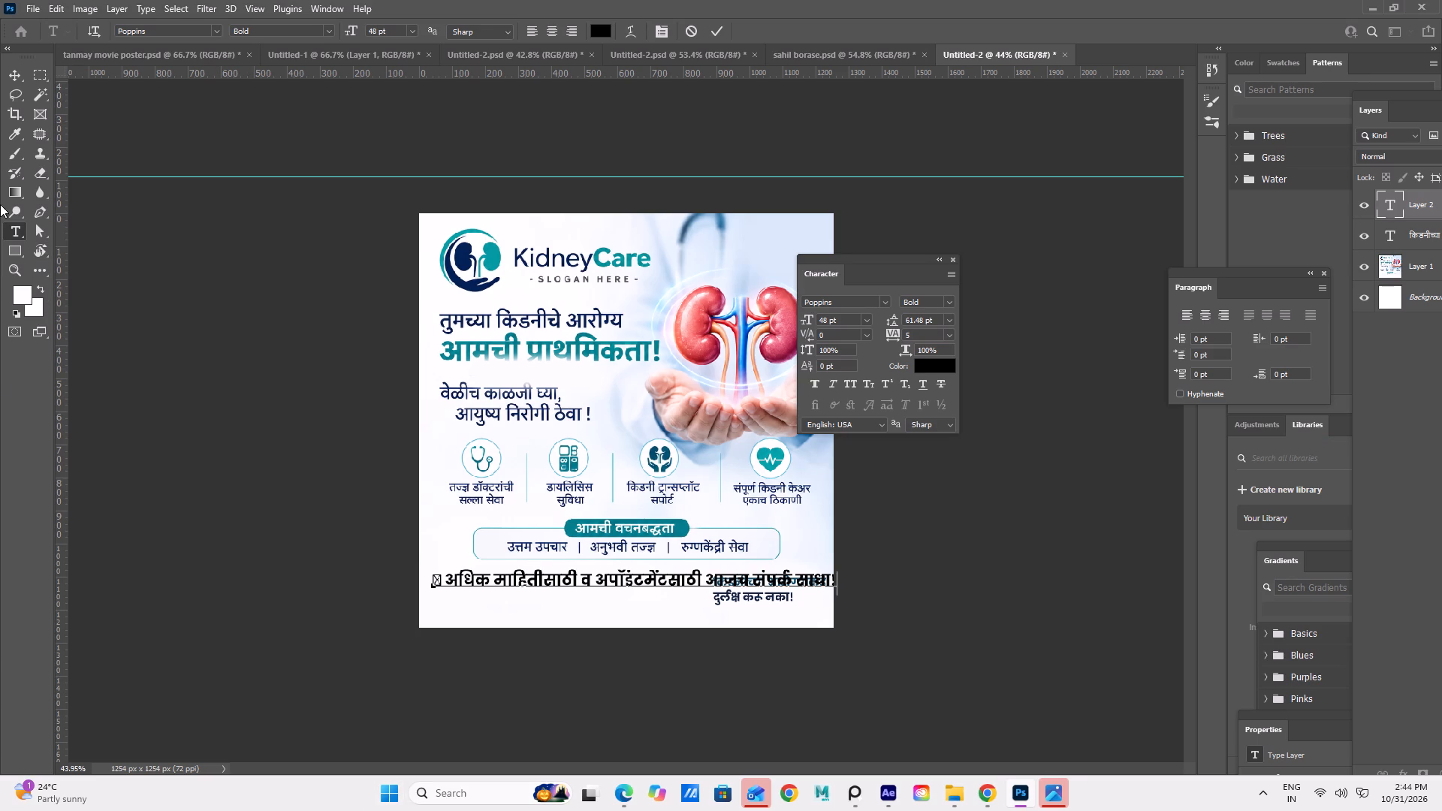
Delete the unsupported phone emoji and the space at the start of the contact line, and commit the text.
{"action": "left_click", "coordinate": [444, 586]}
{"action": "key", "text": "BackSpace"}
{"action": "key", "text": "BackSpace"}
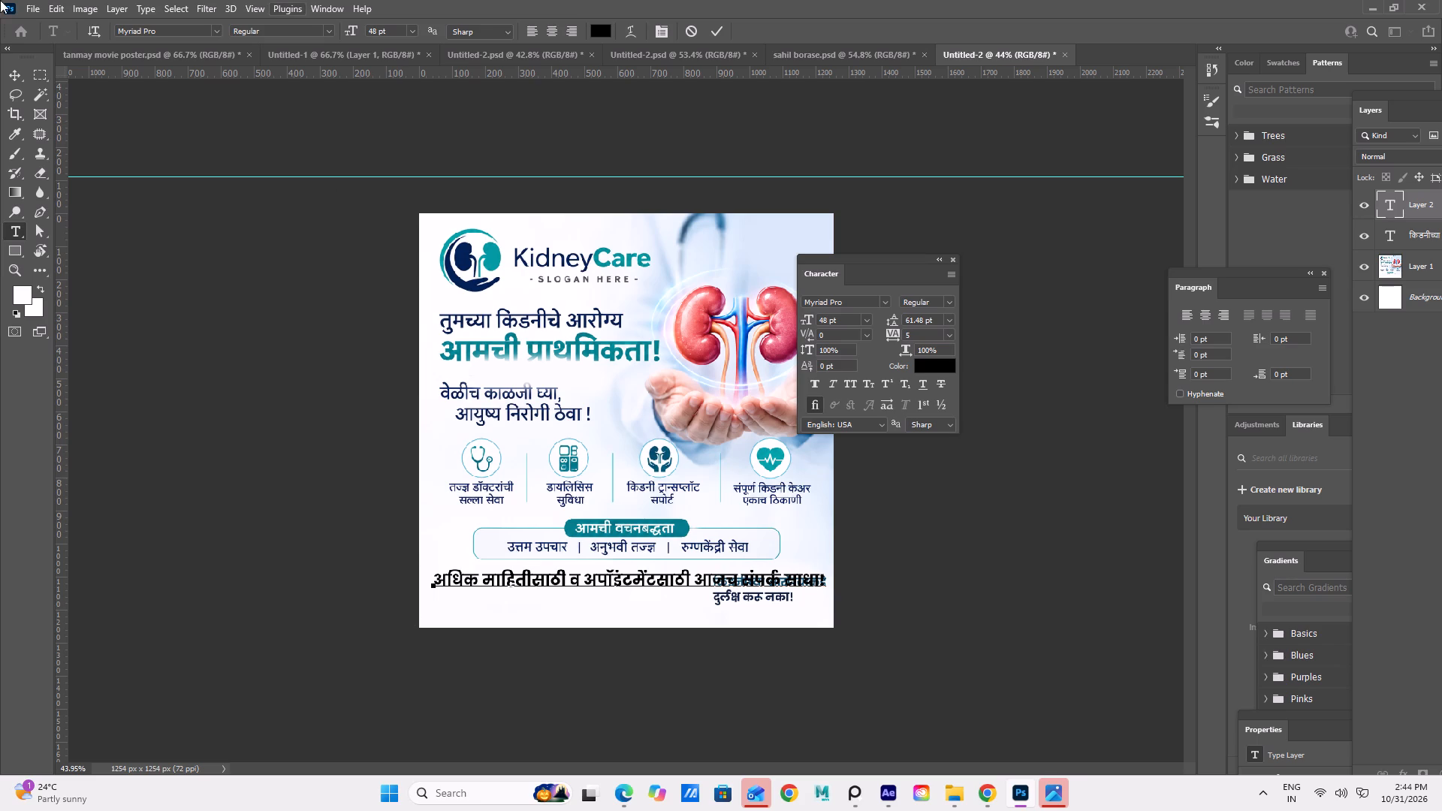
{"action": "left_click", "coordinate": [11, 73]}
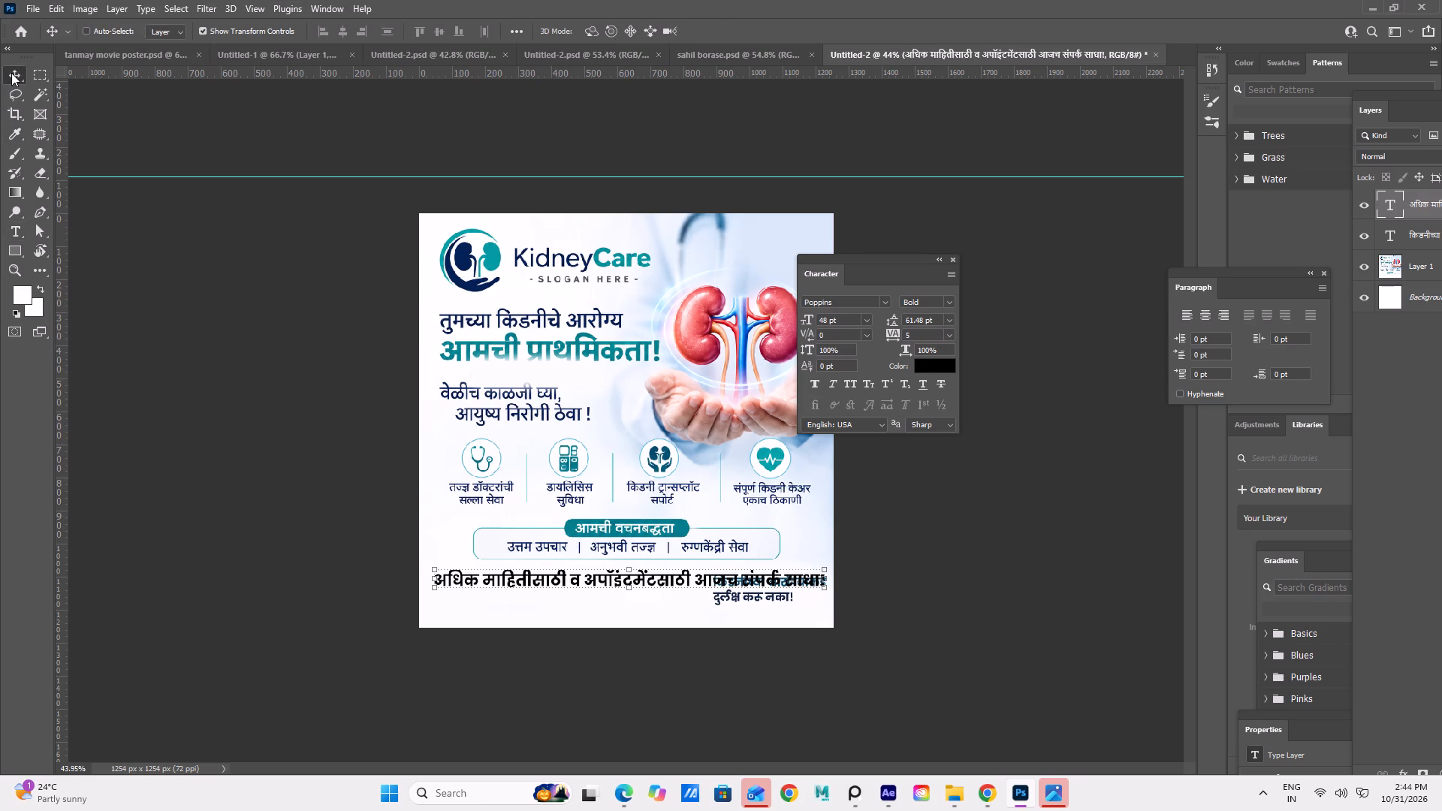
Scale the contact line to 60% and move it to the bottom edge of the post, near the left margin.
{"action": "key", "text": "ctrl+t"}
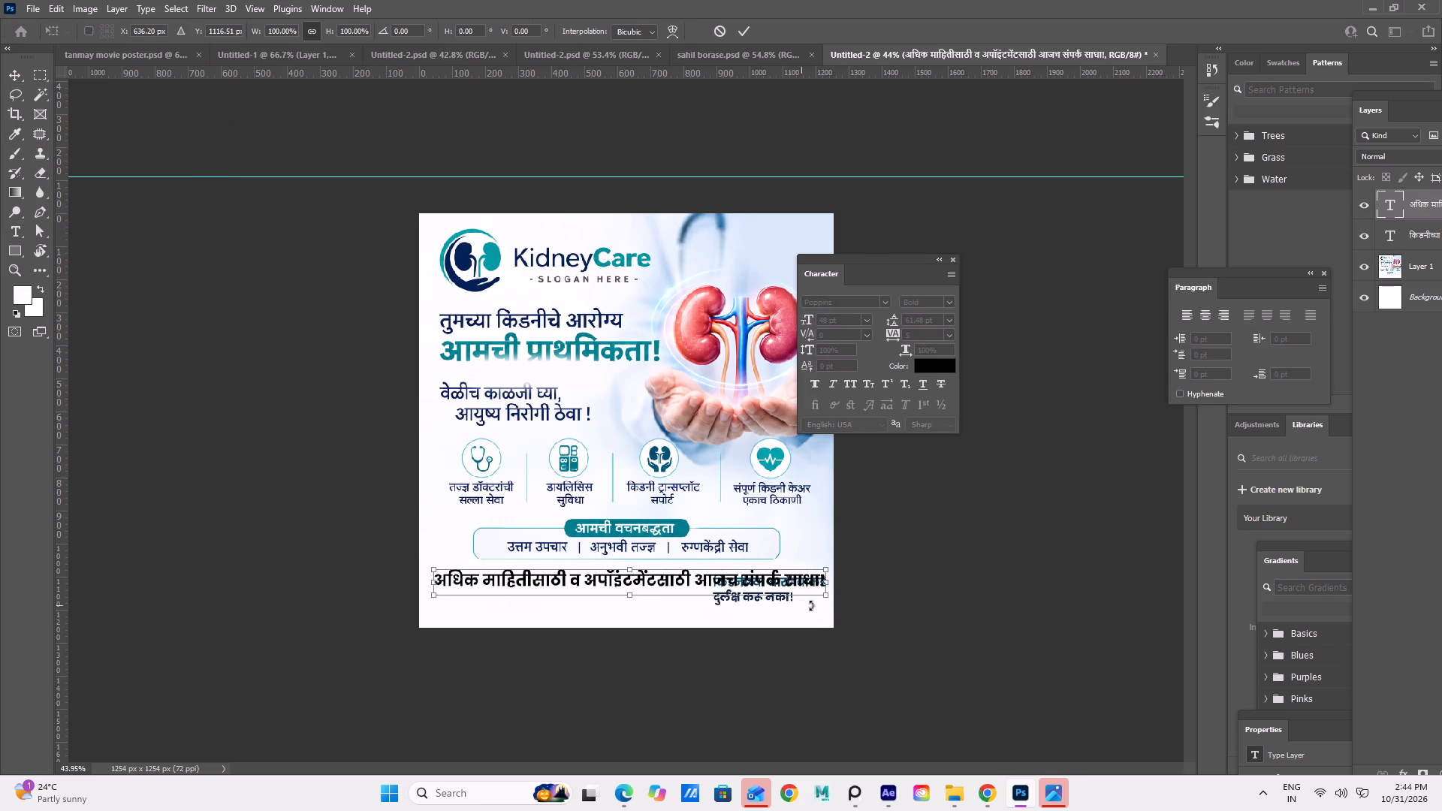
{"action": "left_click_drag", "start_coordinate": [826, 596], "coordinate": [701, 584]}
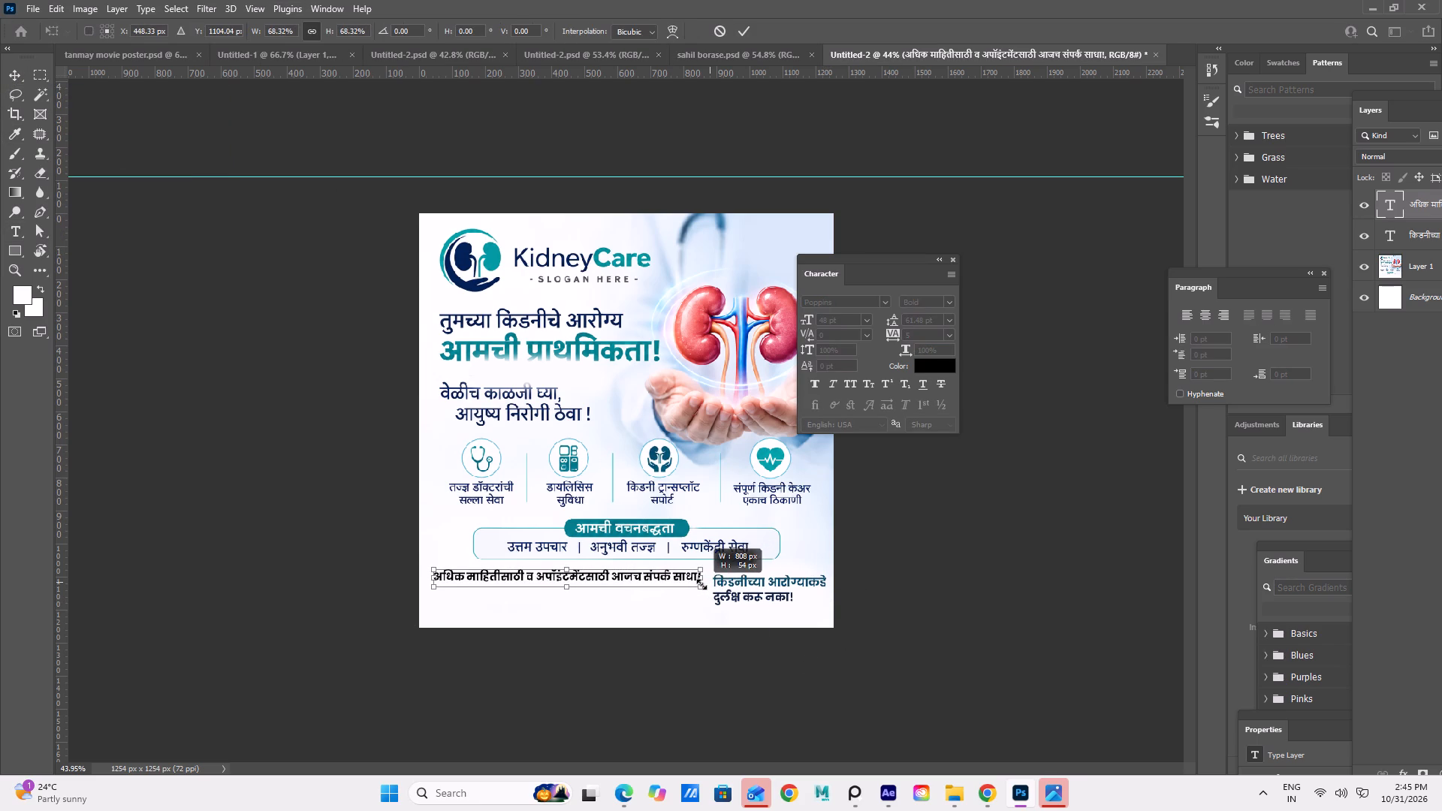
{"action": "left_click_drag", "start_coordinate": [701, 584], "coordinate": [702, 587]}
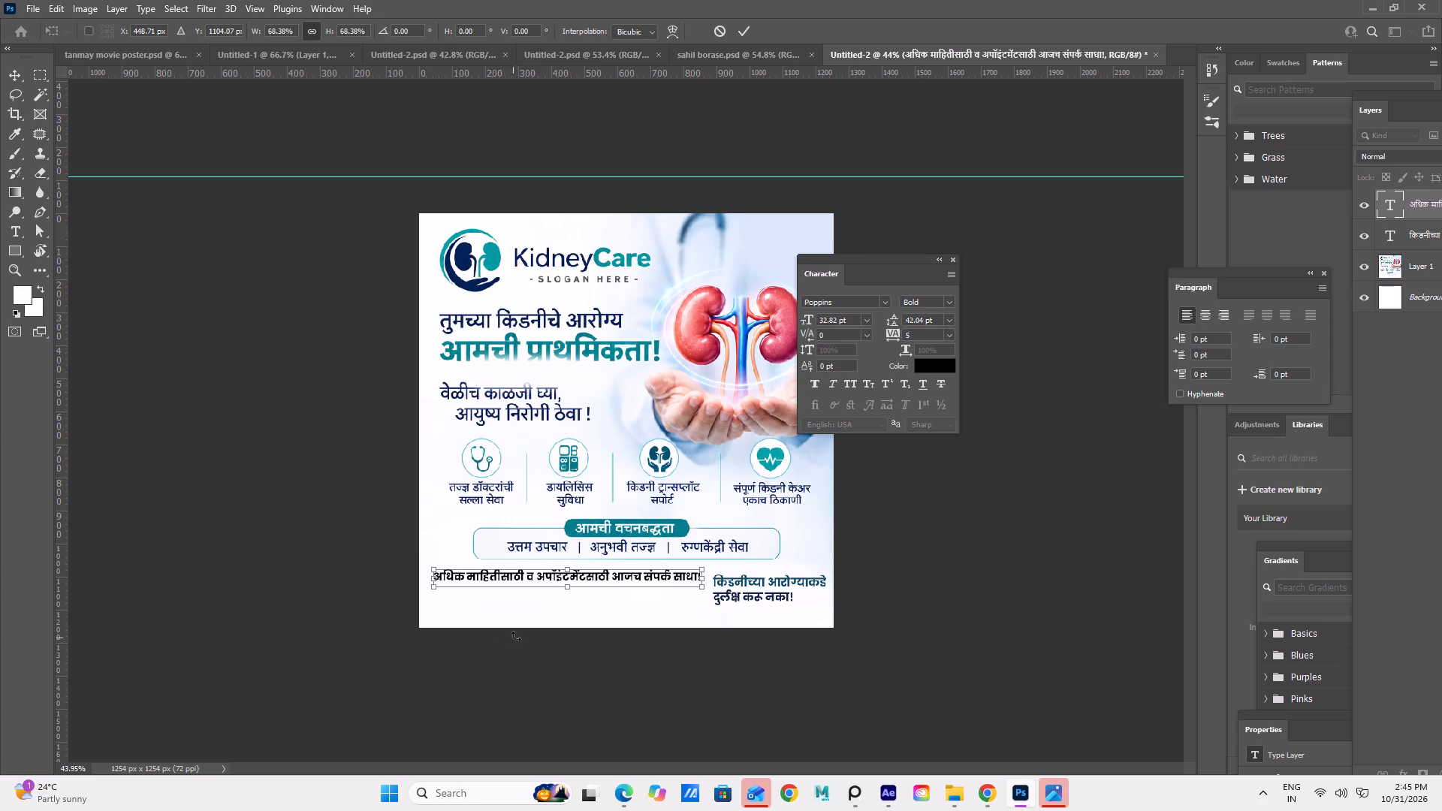
{"action": "scroll", "coordinate": [538, 562], "scroll_direction": "up", "scroll_amount": 3}
{"action": "scroll", "coordinate": [570, 617], "scroll_direction": "up", "scroll_amount": 2, "text": "alt"}
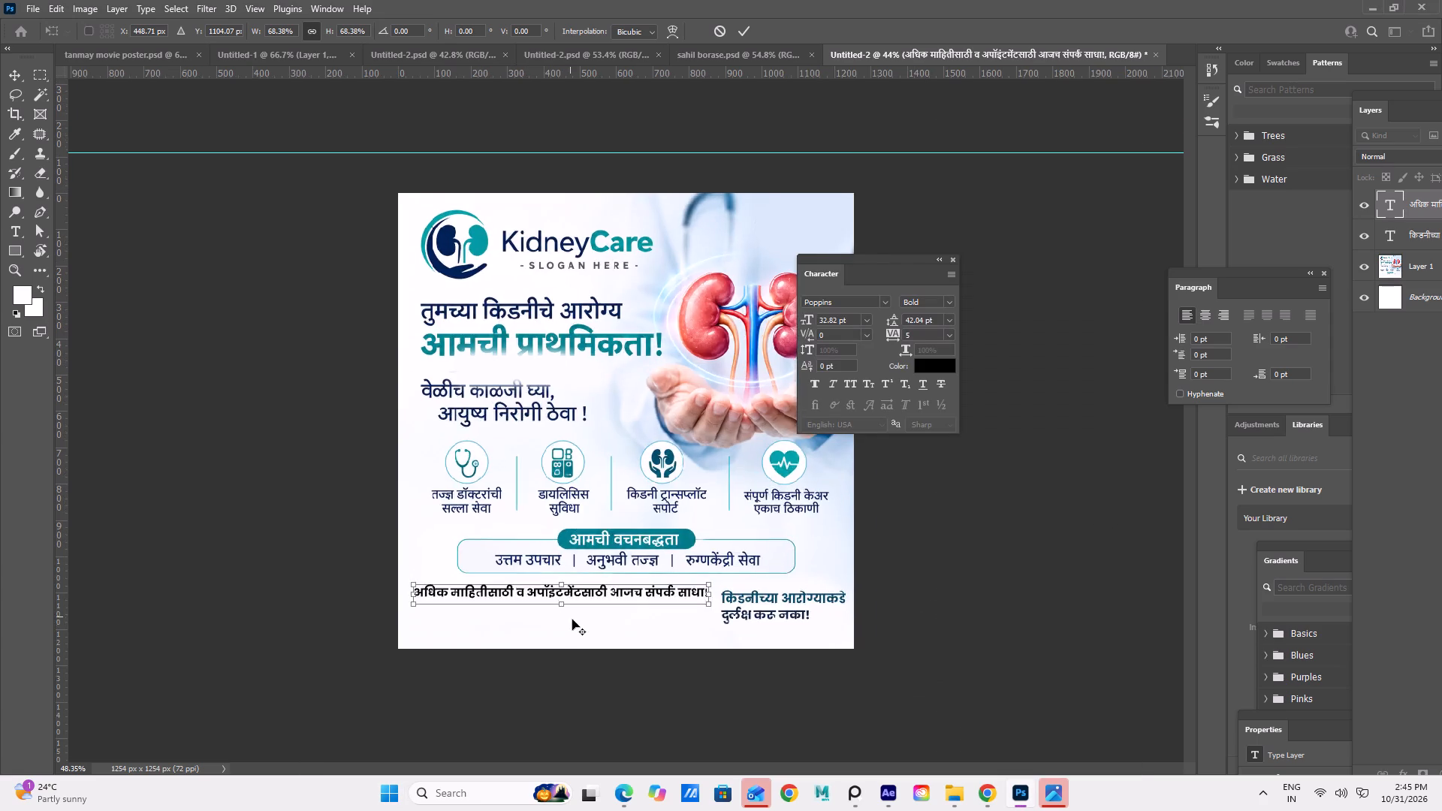
{"action": "scroll", "coordinate": [572, 620], "scroll_direction": "up", "scroll_amount": 3, "text": "alt"}
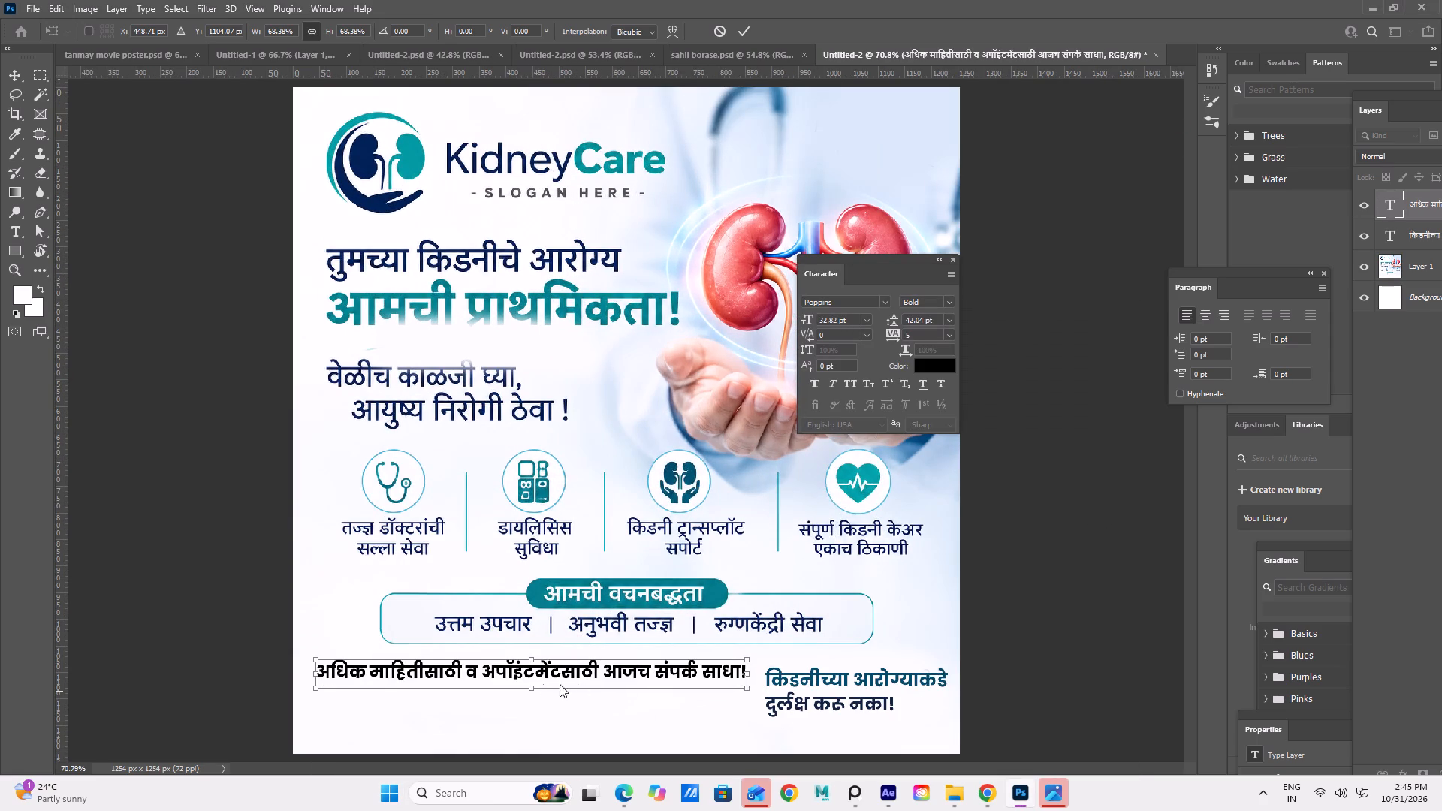
{"action": "left_click", "coordinate": [744, 689]}
{"action": "left_click_drag", "start_coordinate": [744, 689], "coordinate": [692, 681]}
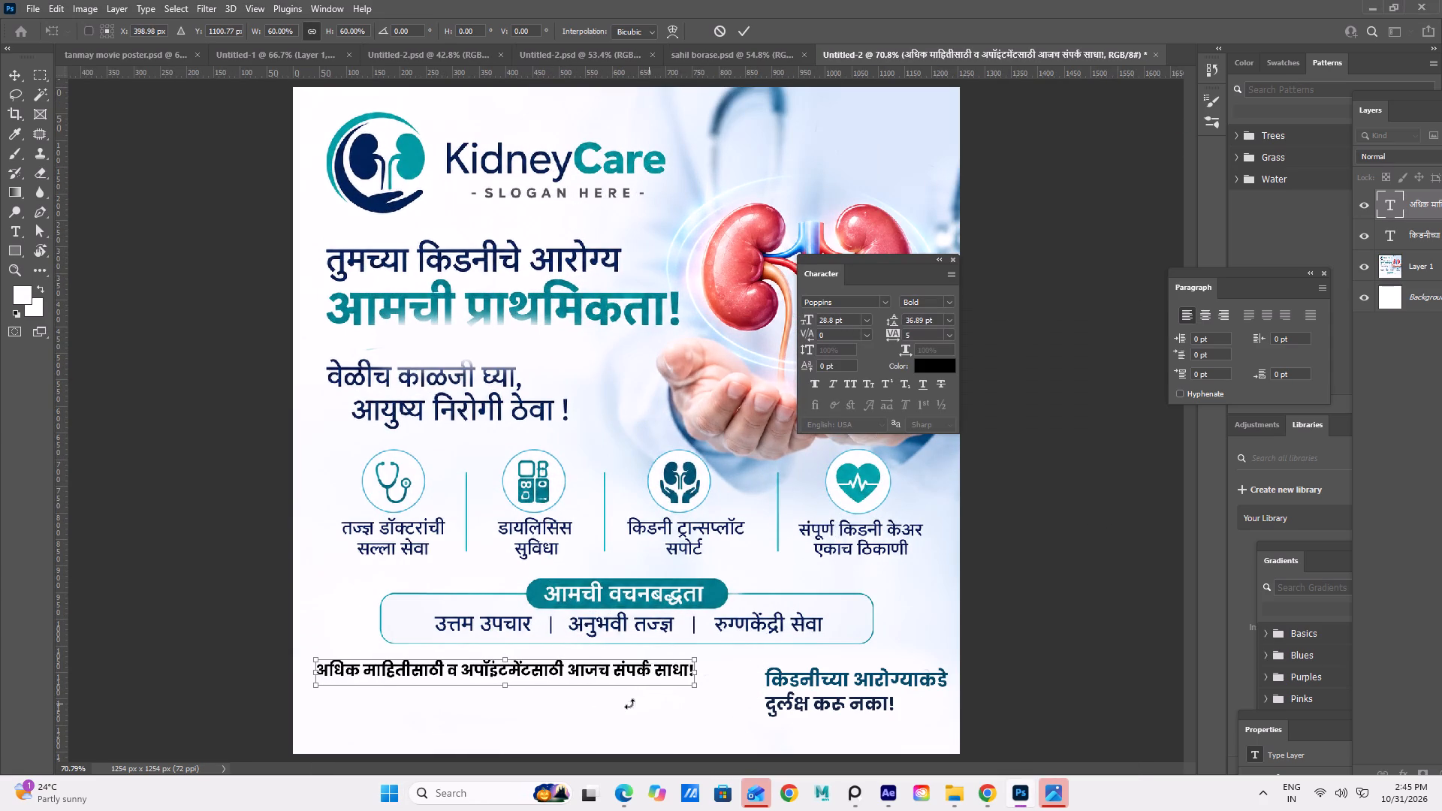
{"action": "left_click_drag", "start_coordinate": [500, 670], "coordinate": [504, 698]}
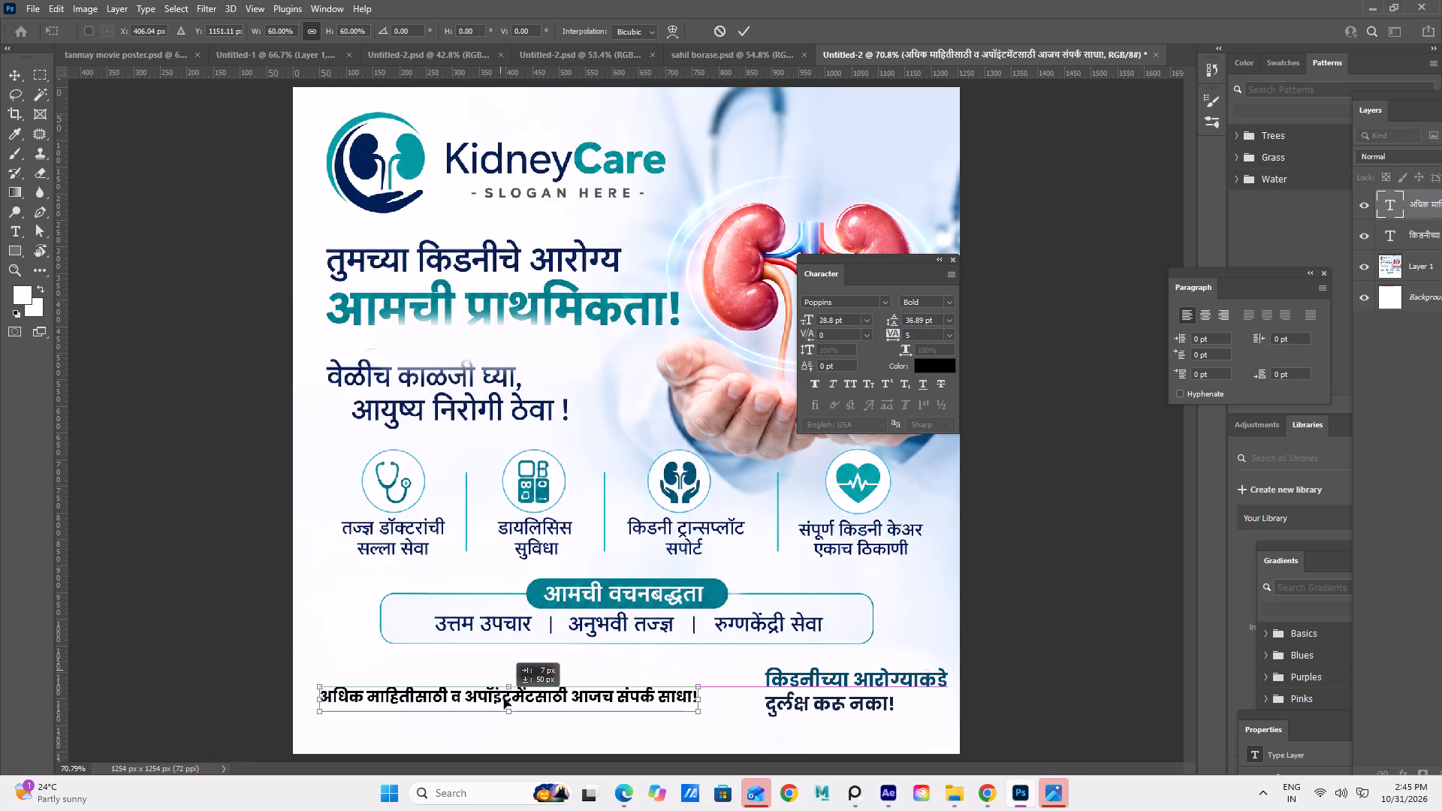
{"action": "left_click_drag", "start_coordinate": [504, 698], "coordinate": [495, 741]}
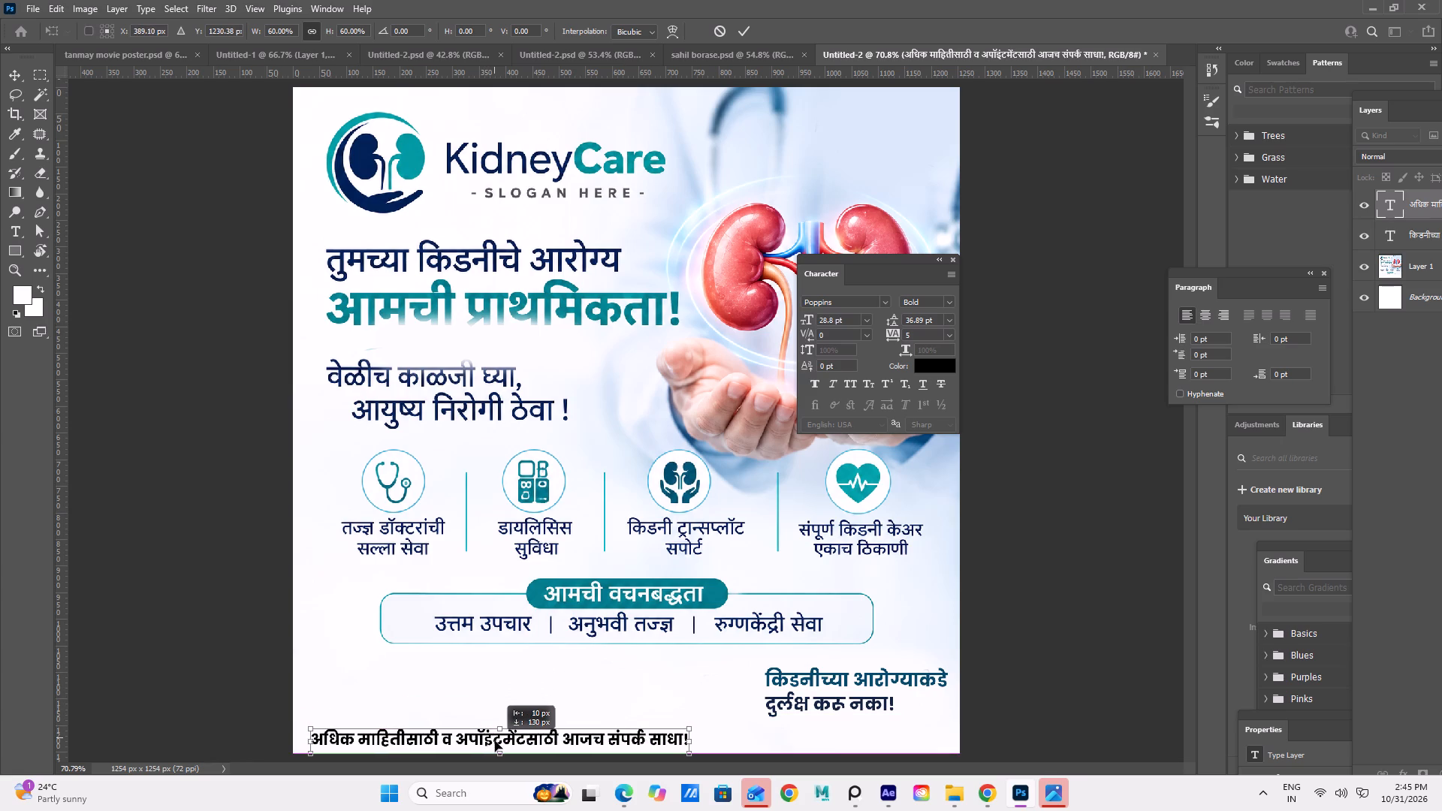
{"action": "left_click_drag", "start_coordinate": [495, 741], "coordinate": [492, 734]}
{"action": "scroll", "coordinate": [418, 595], "scroll_direction": "down", "scroll_amount": 2, "text": "alt"}
{"action": "scroll", "coordinate": [450, 656], "scroll_direction": "up", "scroll_amount": 2, "text": "alt"}
{"action": "scroll", "coordinate": [496, 687], "scroll_direction": "down", "scroll_amount": 2, "text": "alt"}
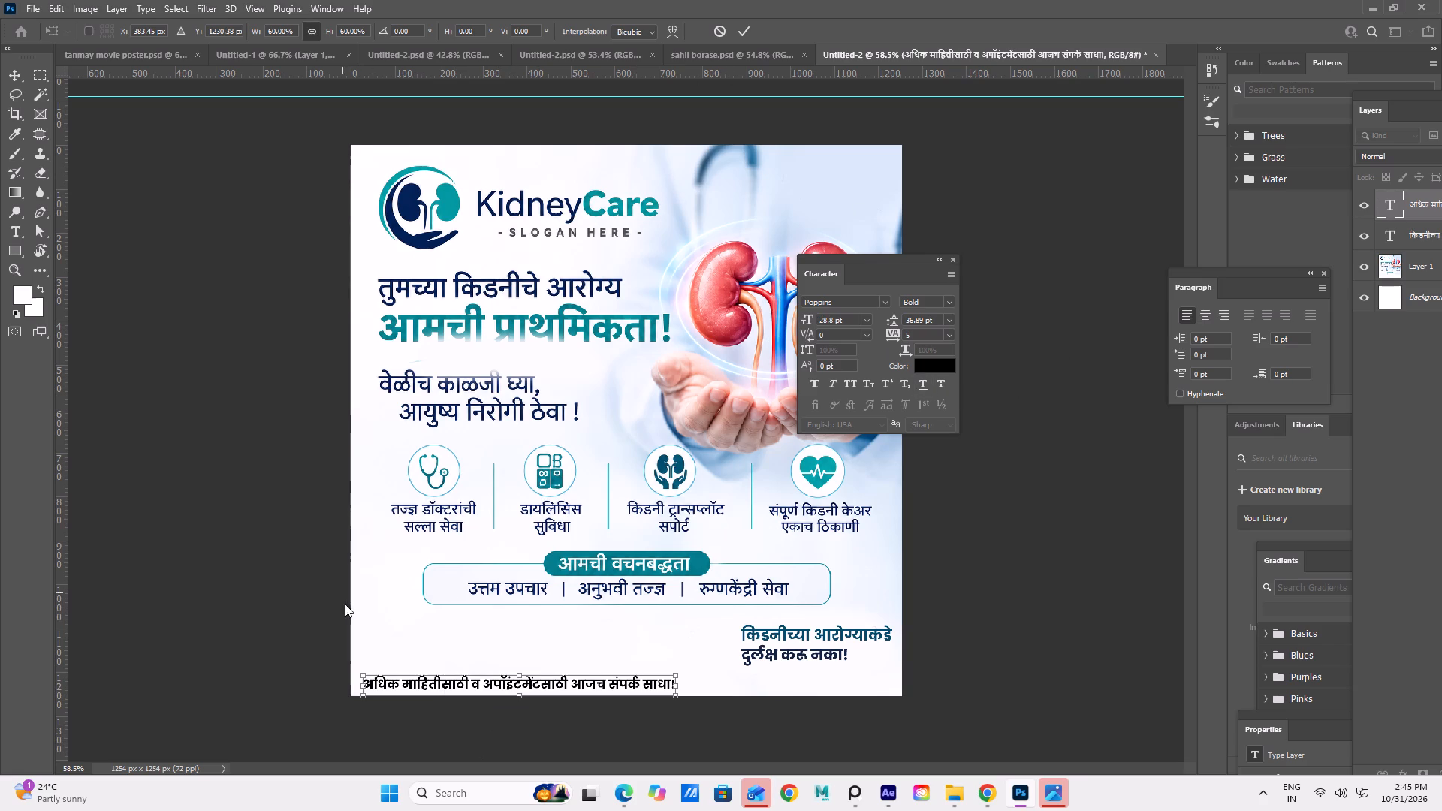
Sample the KidneyCare logo's dark navy as the foreground colour for the contact line at the post's bottom.
{"action": "left_click", "coordinate": [17, 222]}
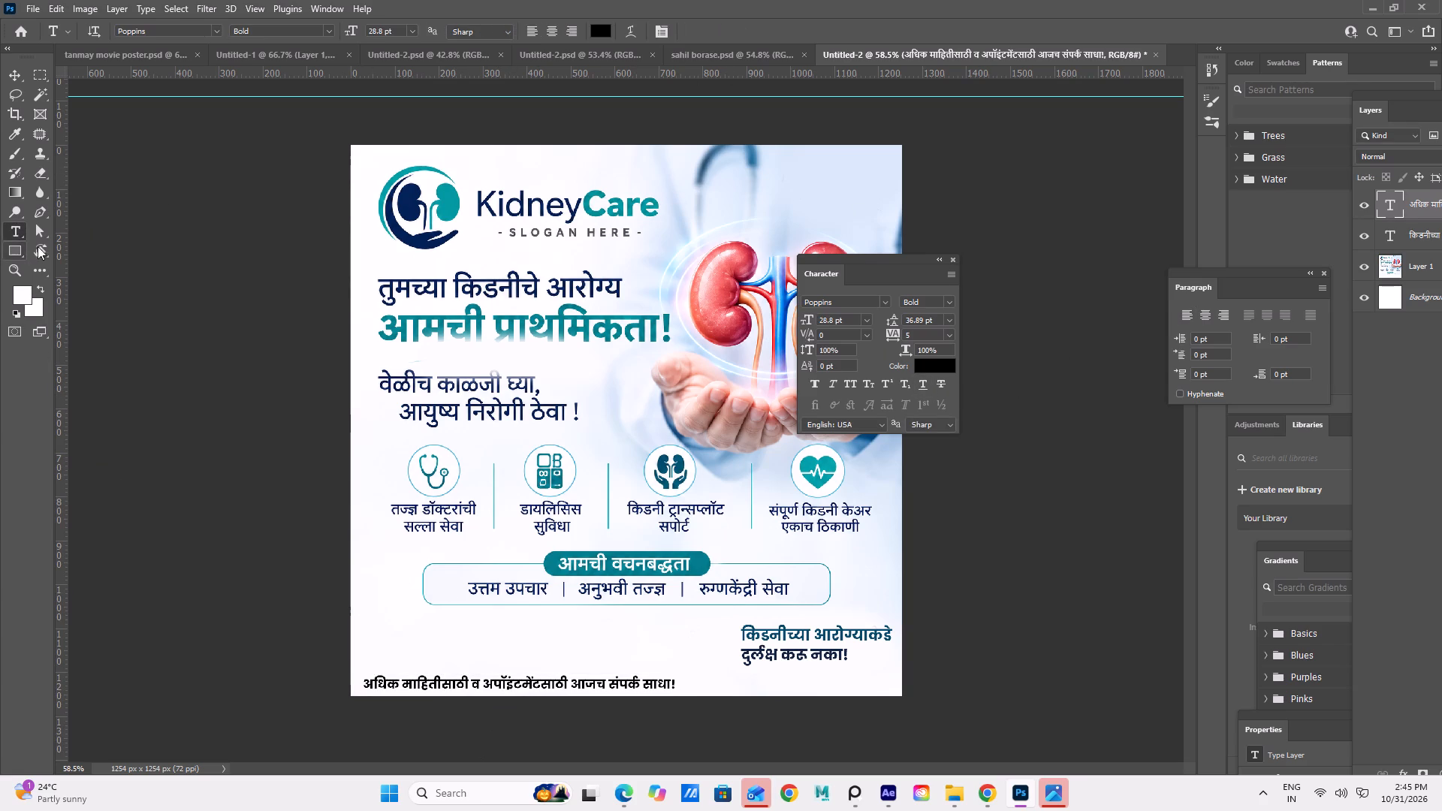
{"action": "left_click", "coordinate": [602, 34]}
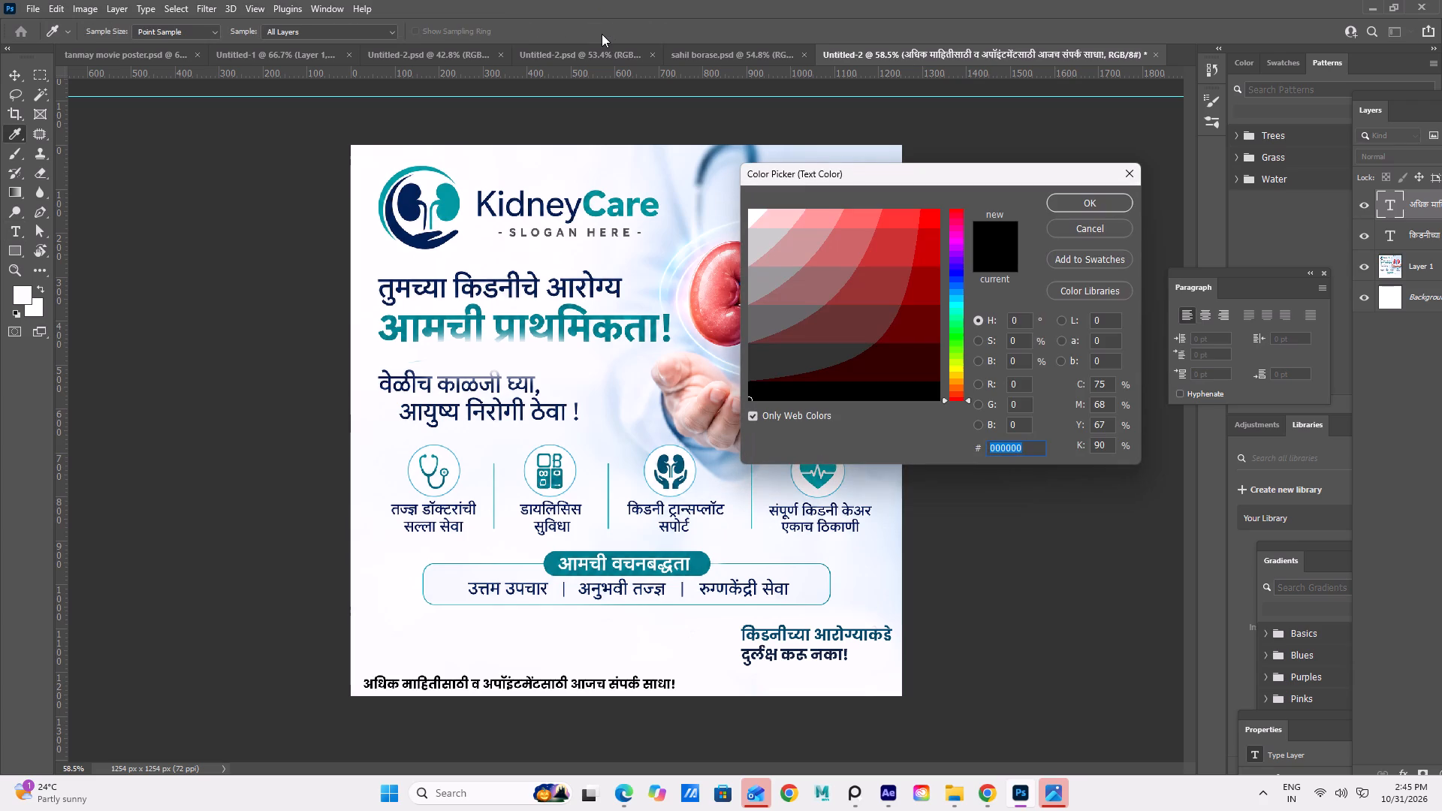
{"action": "left_click", "coordinate": [1079, 202]}
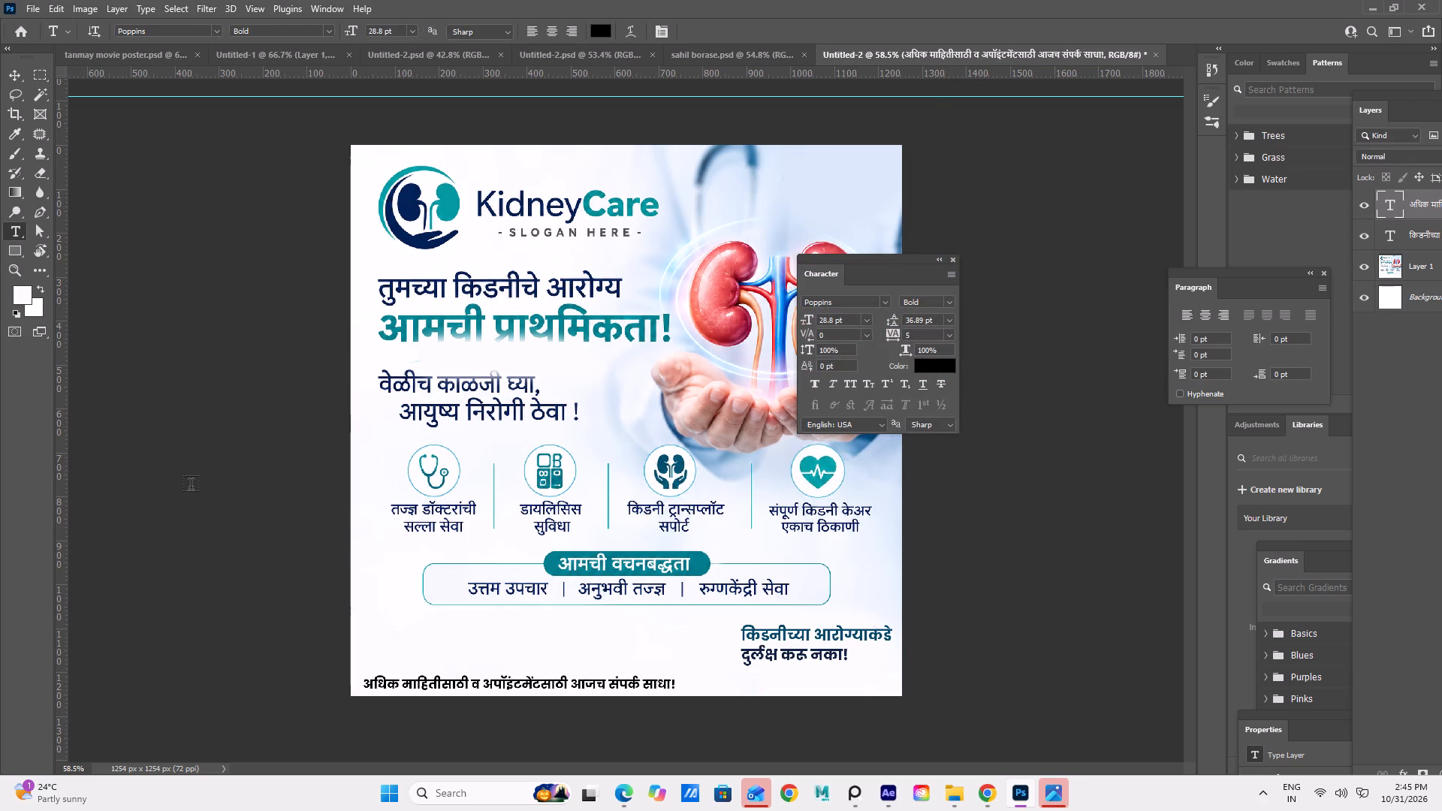
{"action": "left_click", "coordinate": [17, 131]}
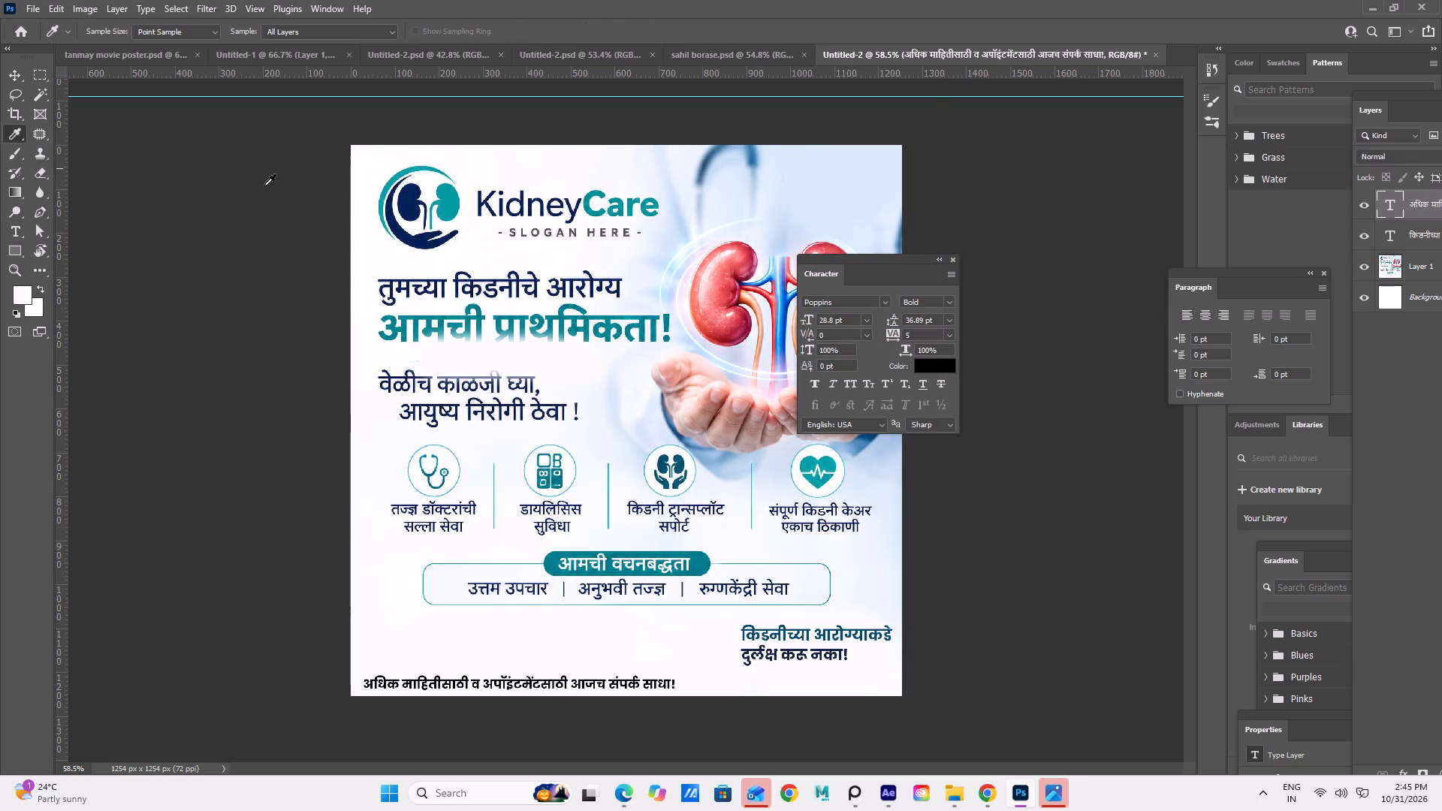
{"action": "left_click", "coordinate": [421, 239]}
{"action": "left_click", "coordinate": [21, 68]}
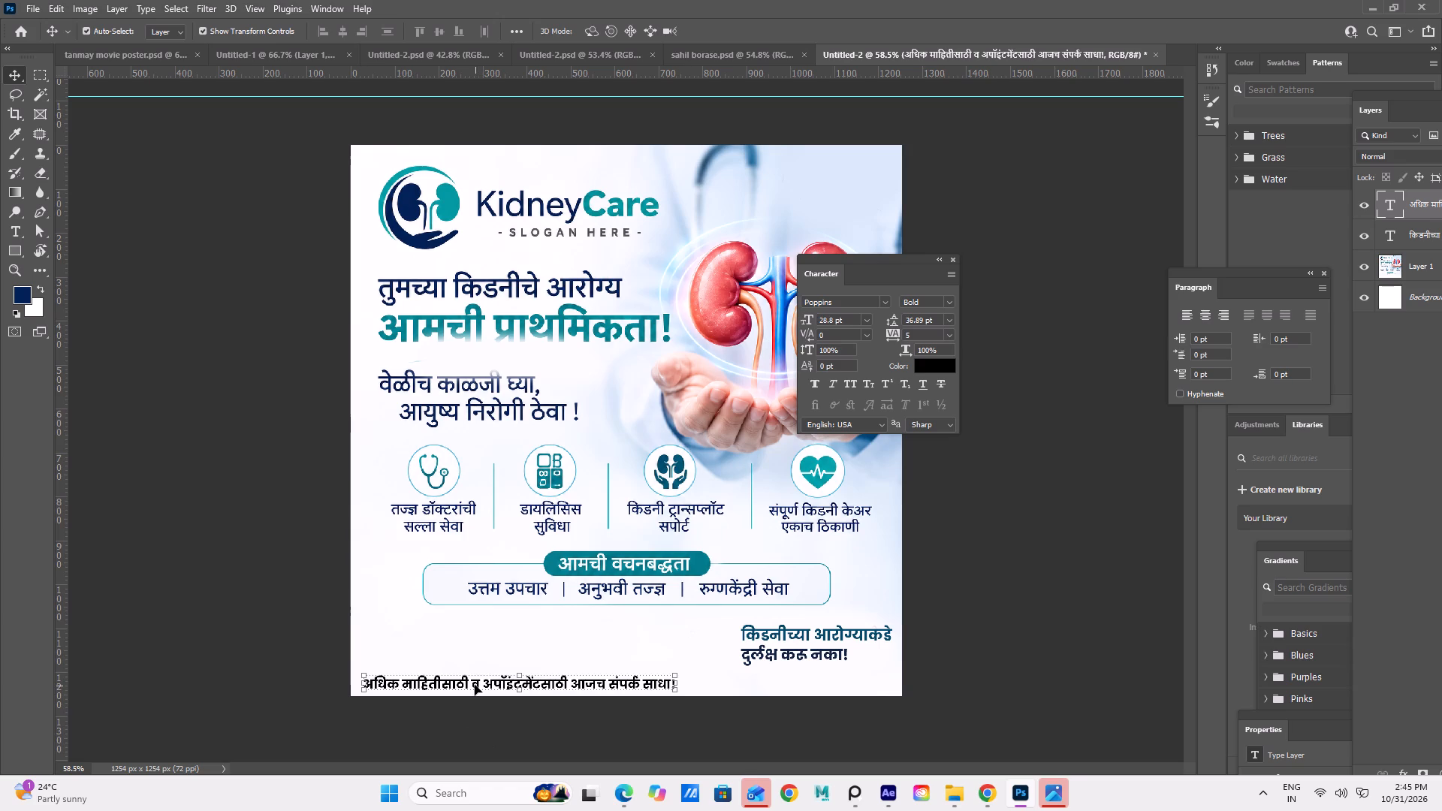
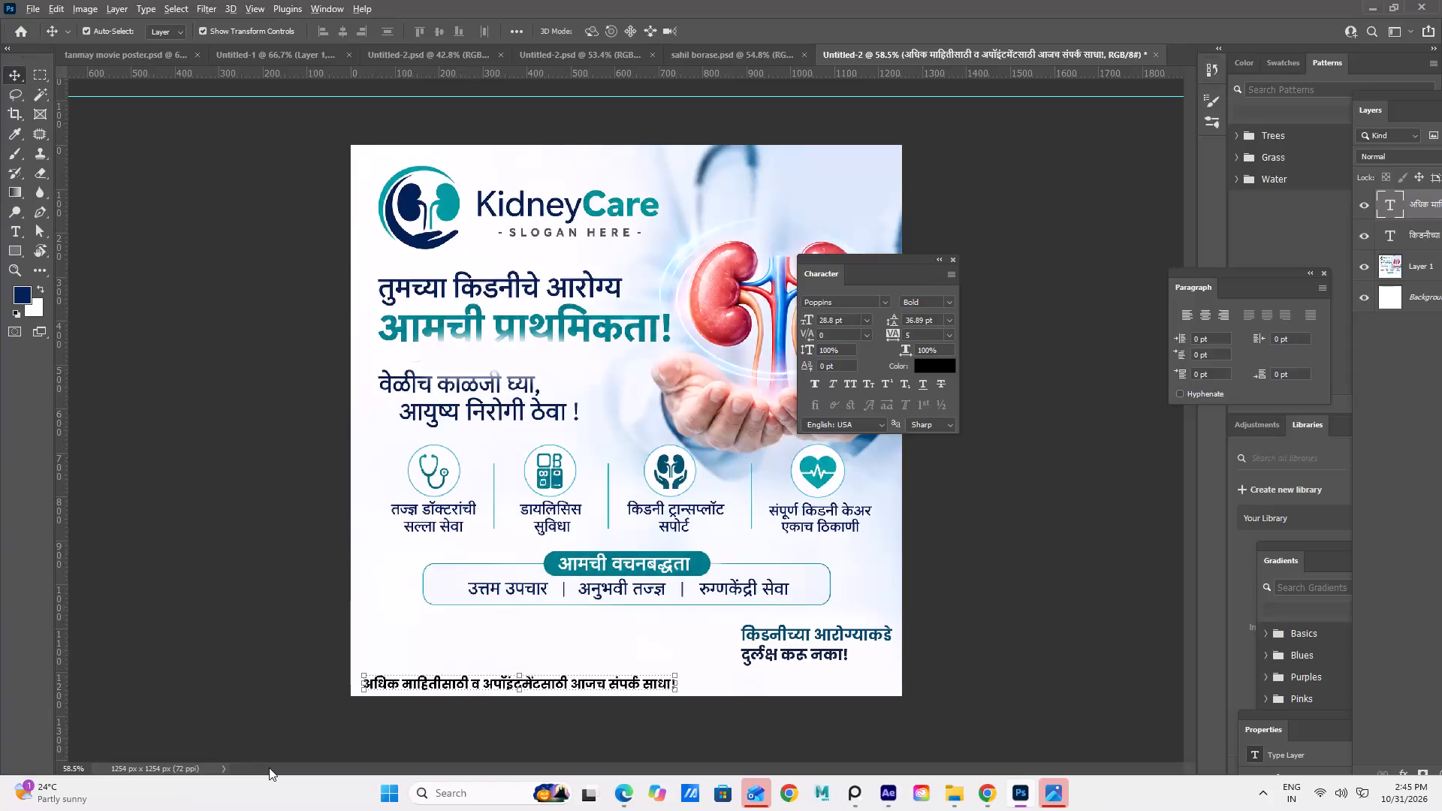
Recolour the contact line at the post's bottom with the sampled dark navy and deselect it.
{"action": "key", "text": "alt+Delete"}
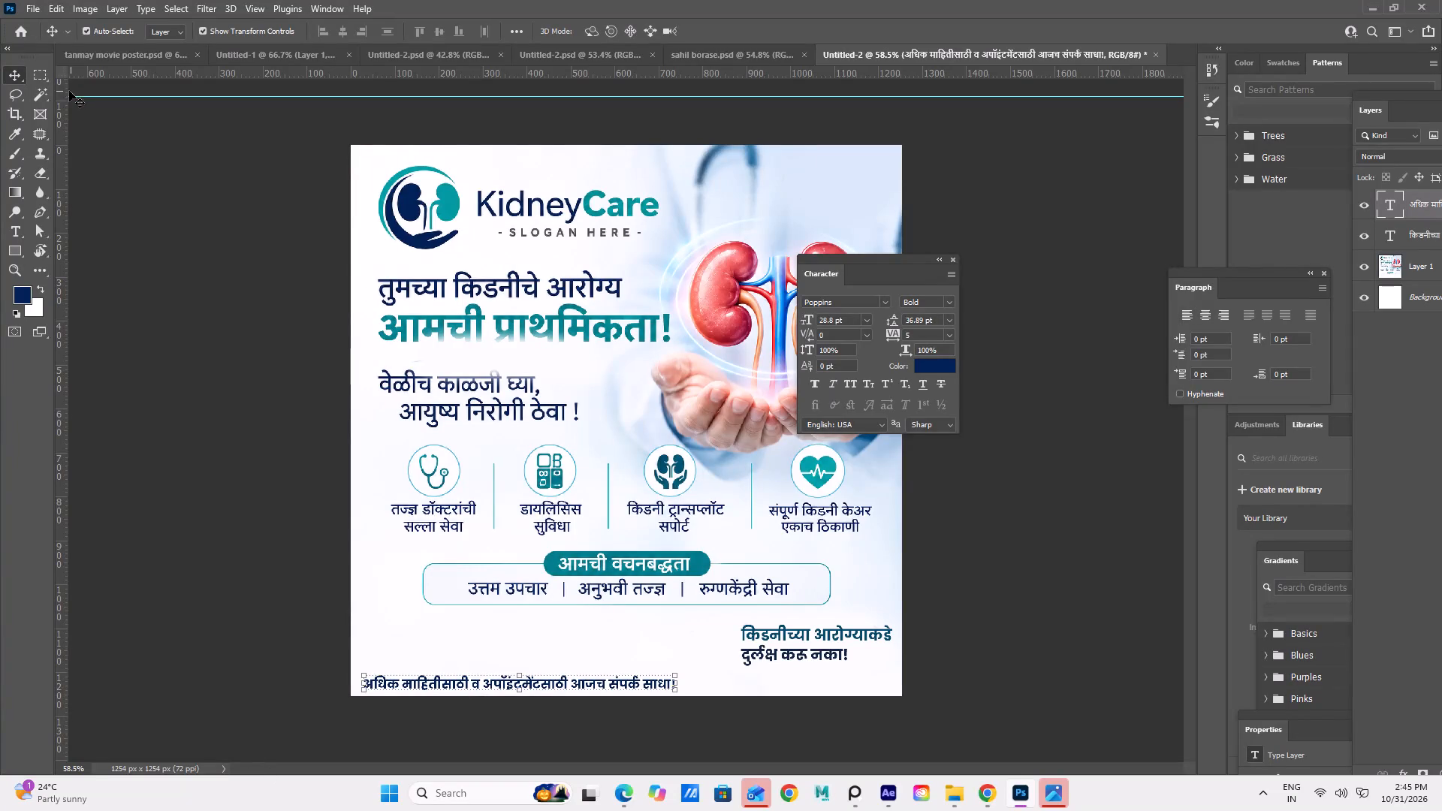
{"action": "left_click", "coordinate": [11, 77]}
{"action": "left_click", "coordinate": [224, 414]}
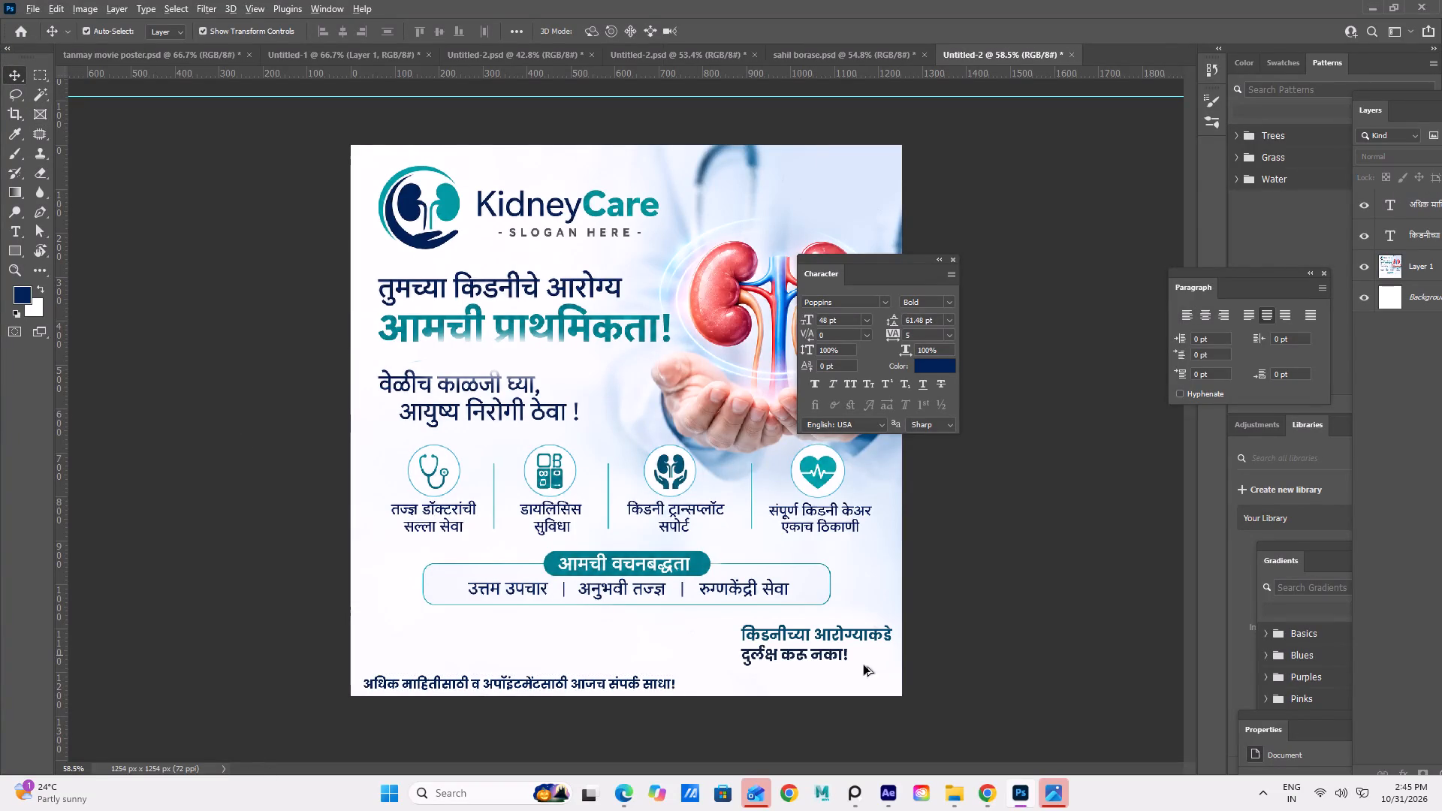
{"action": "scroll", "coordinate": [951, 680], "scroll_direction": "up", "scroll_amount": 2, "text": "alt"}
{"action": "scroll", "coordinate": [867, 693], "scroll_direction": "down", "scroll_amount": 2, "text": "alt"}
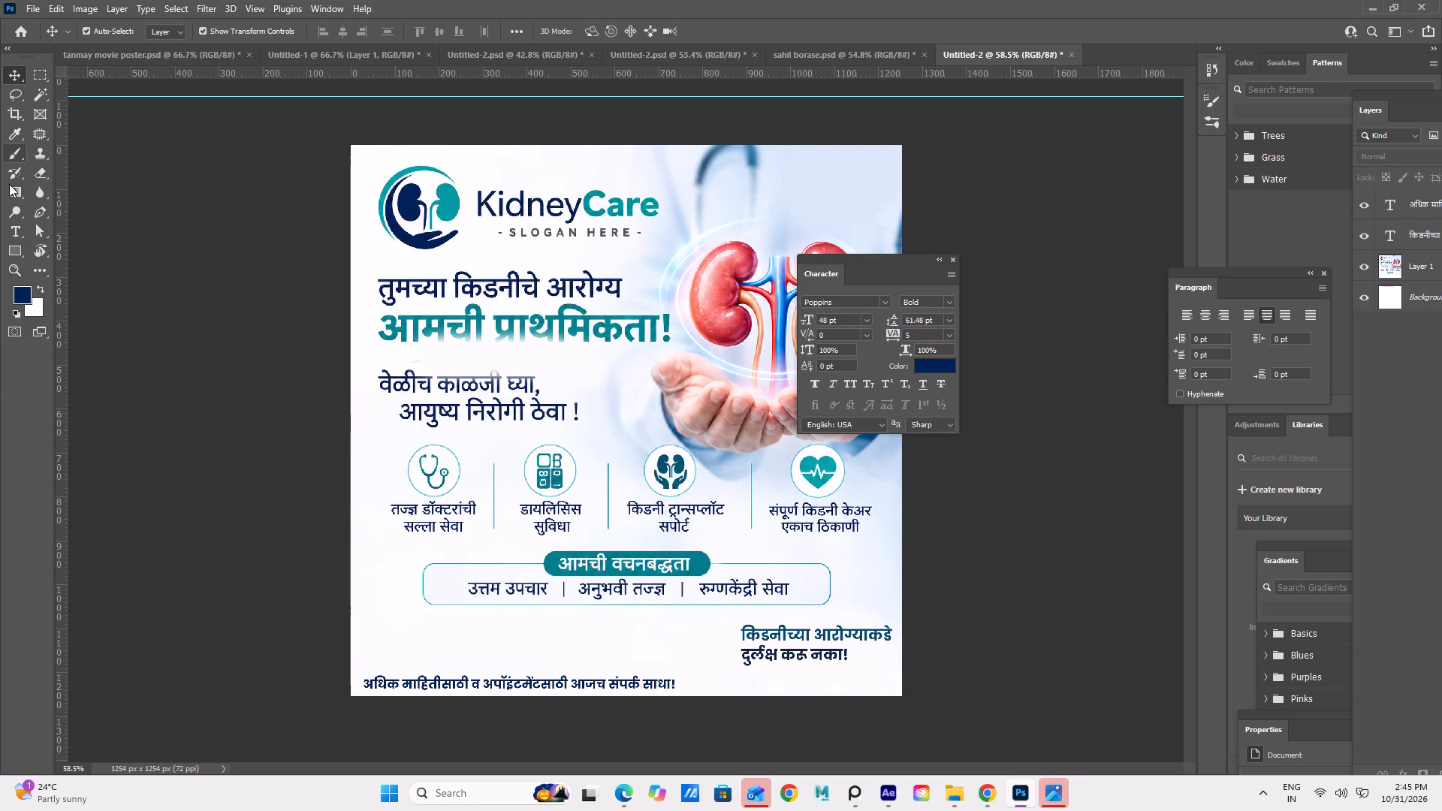
Draw a navy rectangle bar about 1306 × 99 px across the post's bottom edge, extending past both sides.
{"action": "left_click", "coordinate": [5, 248]}
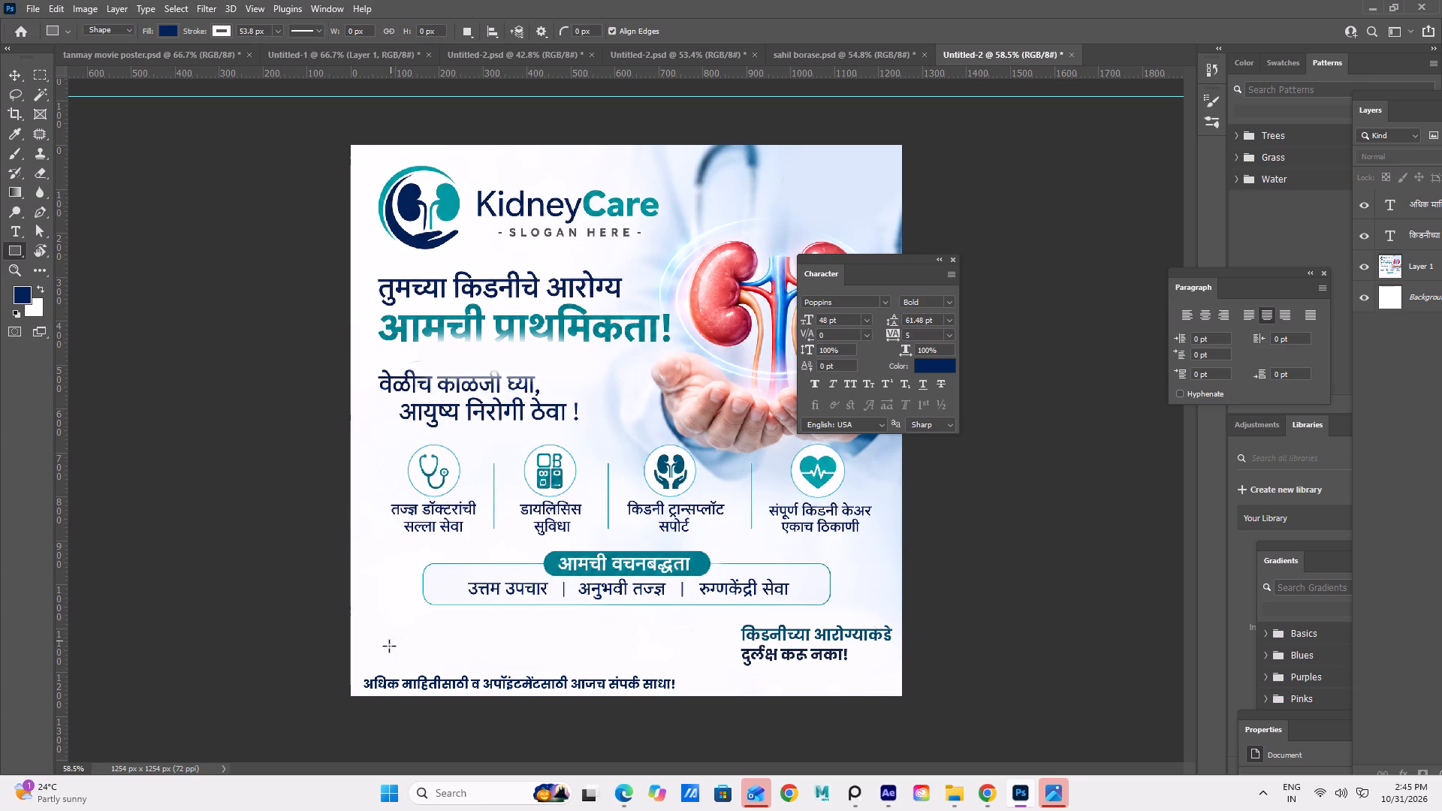
{"action": "left_click_drag", "start_coordinate": [350, 668], "coordinate": [911, 710]}
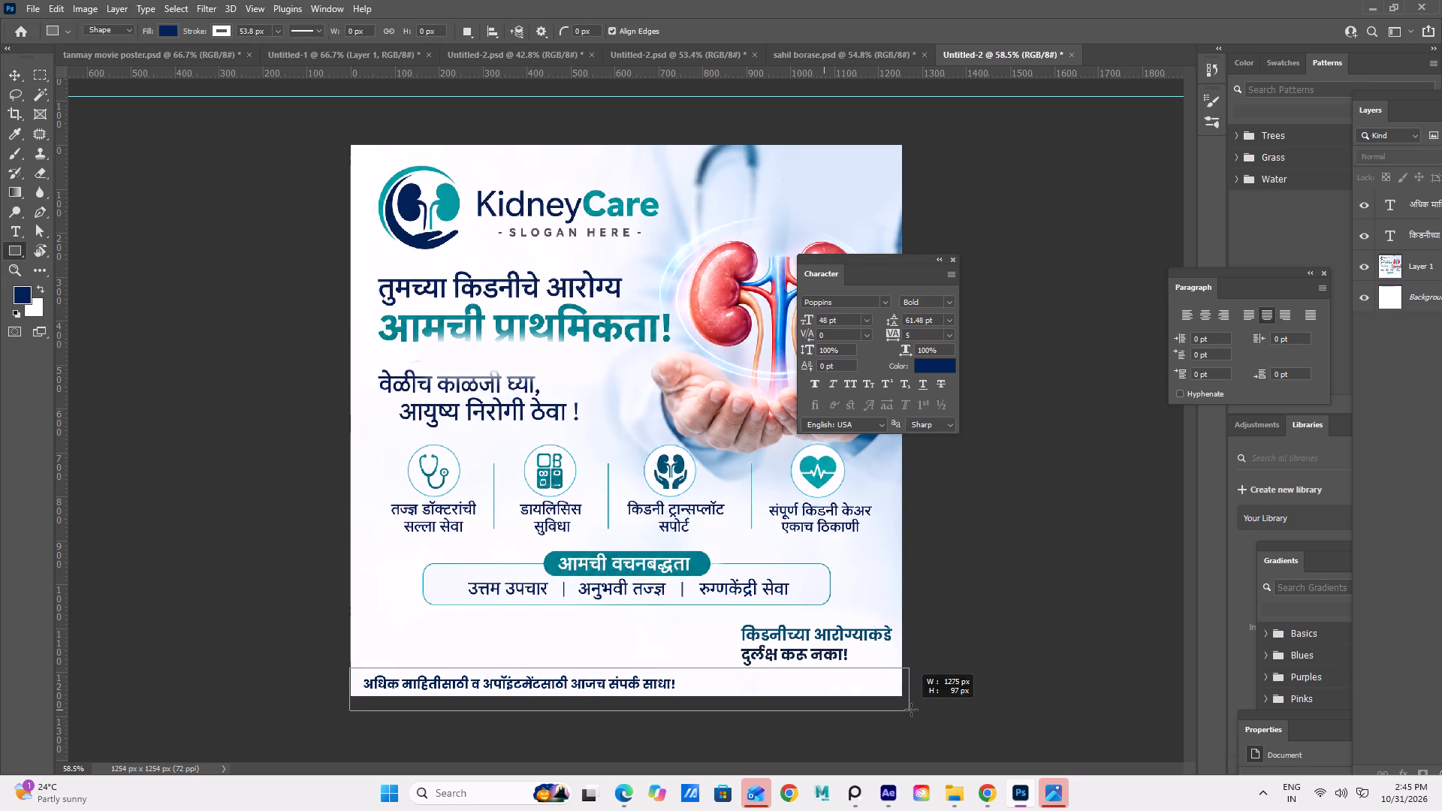
{"action": "left_click_drag", "start_coordinate": [911, 710], "coordinate": [911, 710]}
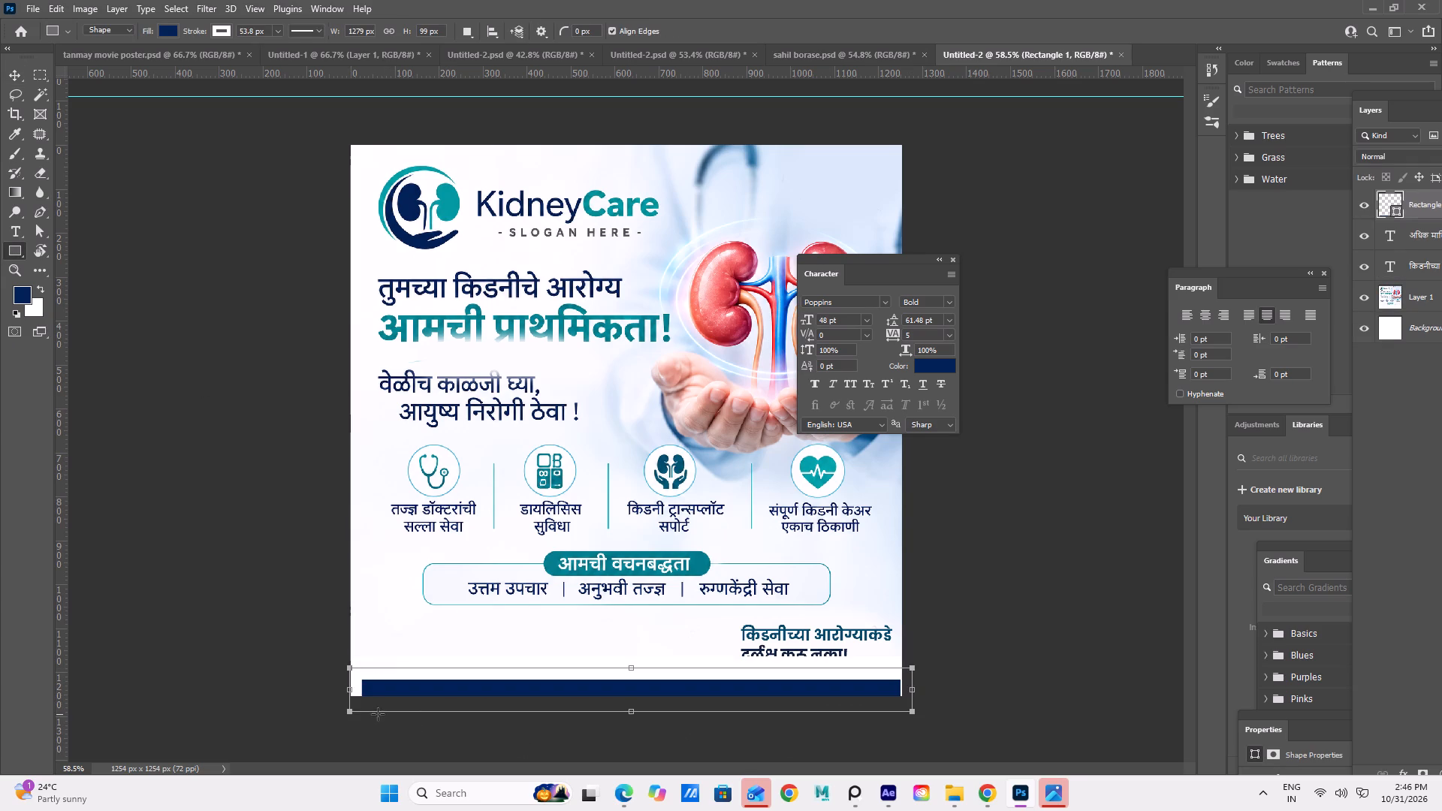
{"action": "left_click_drag", "start_coordinate": [350, 689], "coordinate": [338, 689]}
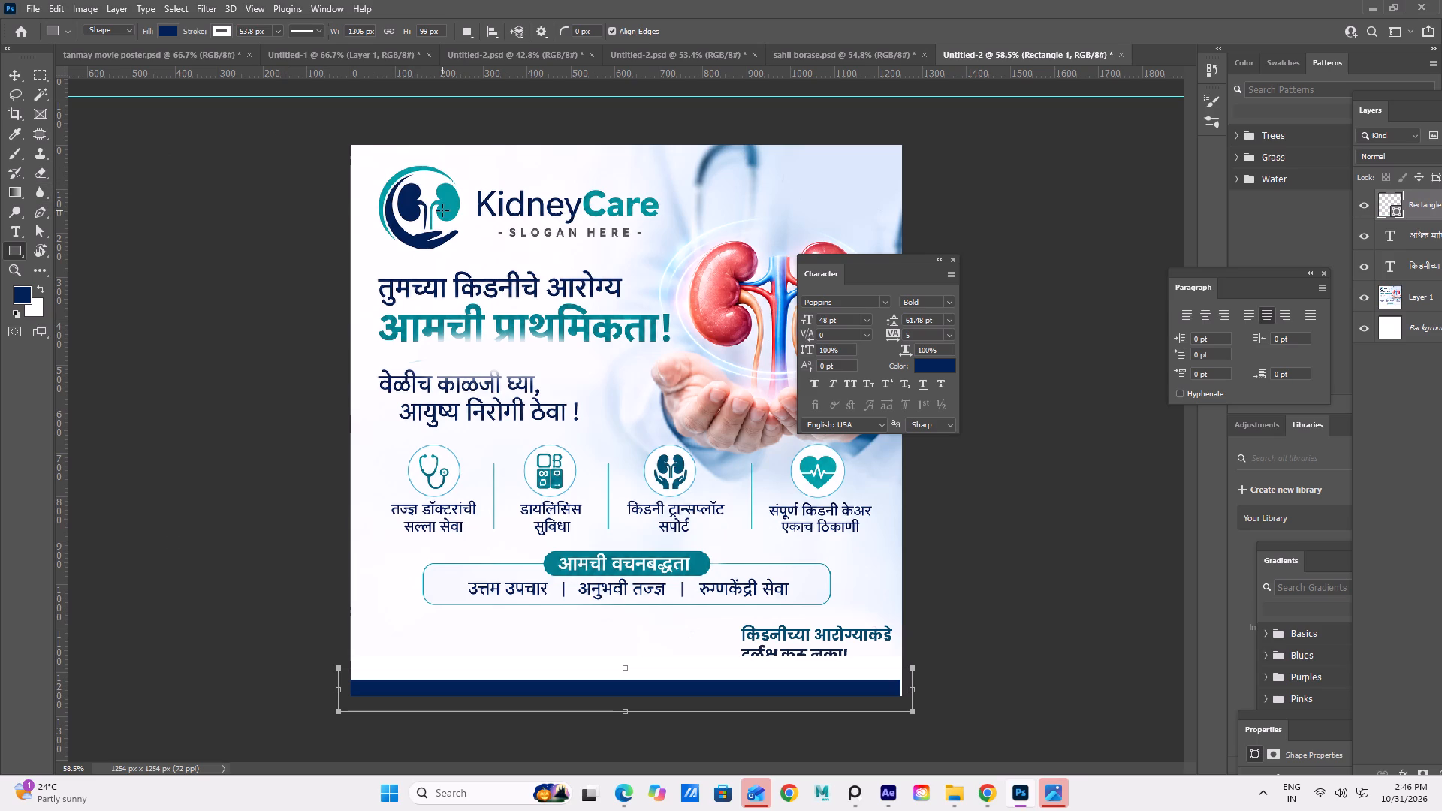
Recolour the bottom bar with the teal sampled from the KidneyCare logo.
{"action": "left_click", "coordinate": [17, 132]}
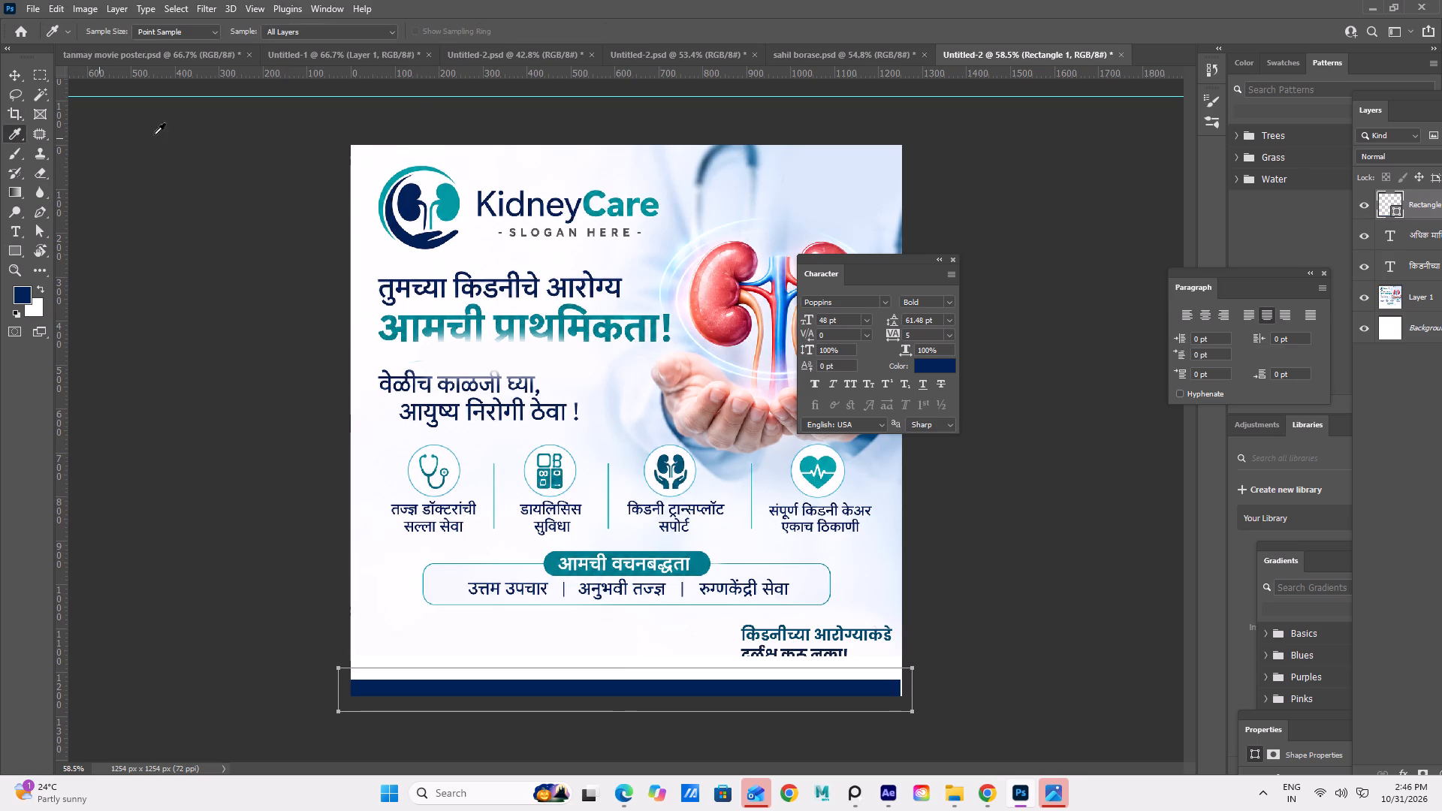
{"action": "left_click", "coordinate": [448, 204]}
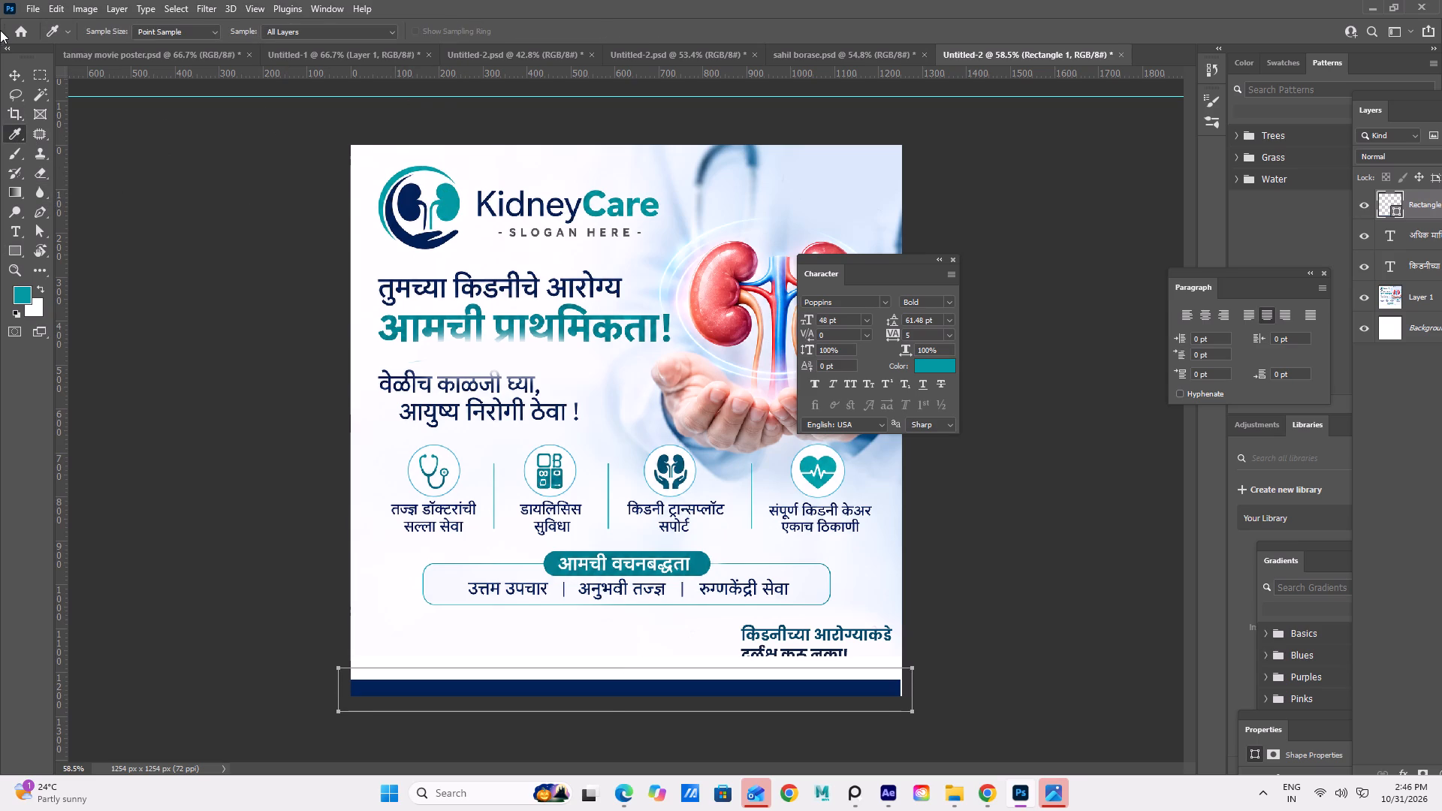
{"action": "left_click", "coordinate": [18, 76]}
{"action": "key", "text": "alt+Delete"}
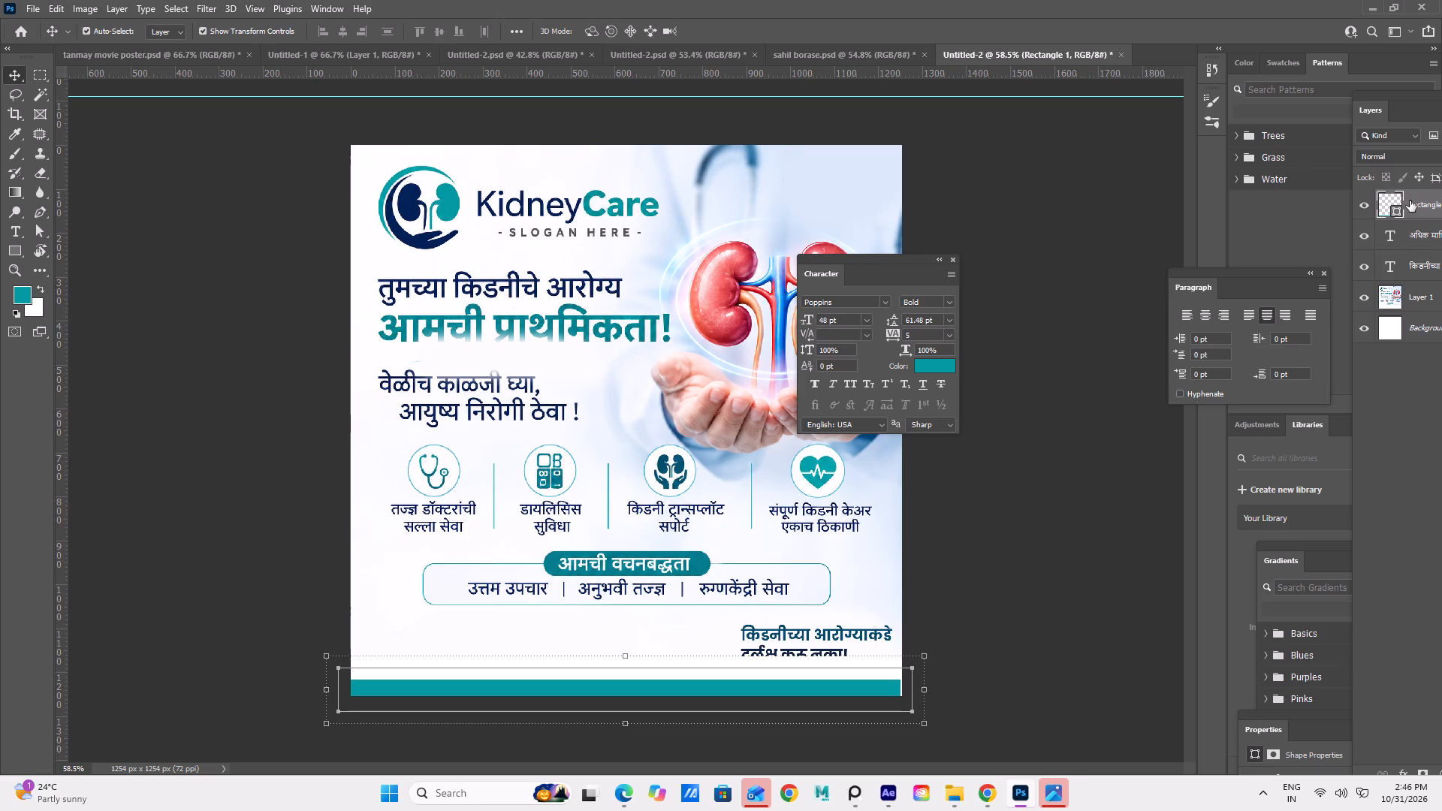
Move the teal bar's layer beneath the contact line's text layer.
{"action": "left_click_drag", "start_coordinate": [1410, 200], "coordinate": [1428, 255]}
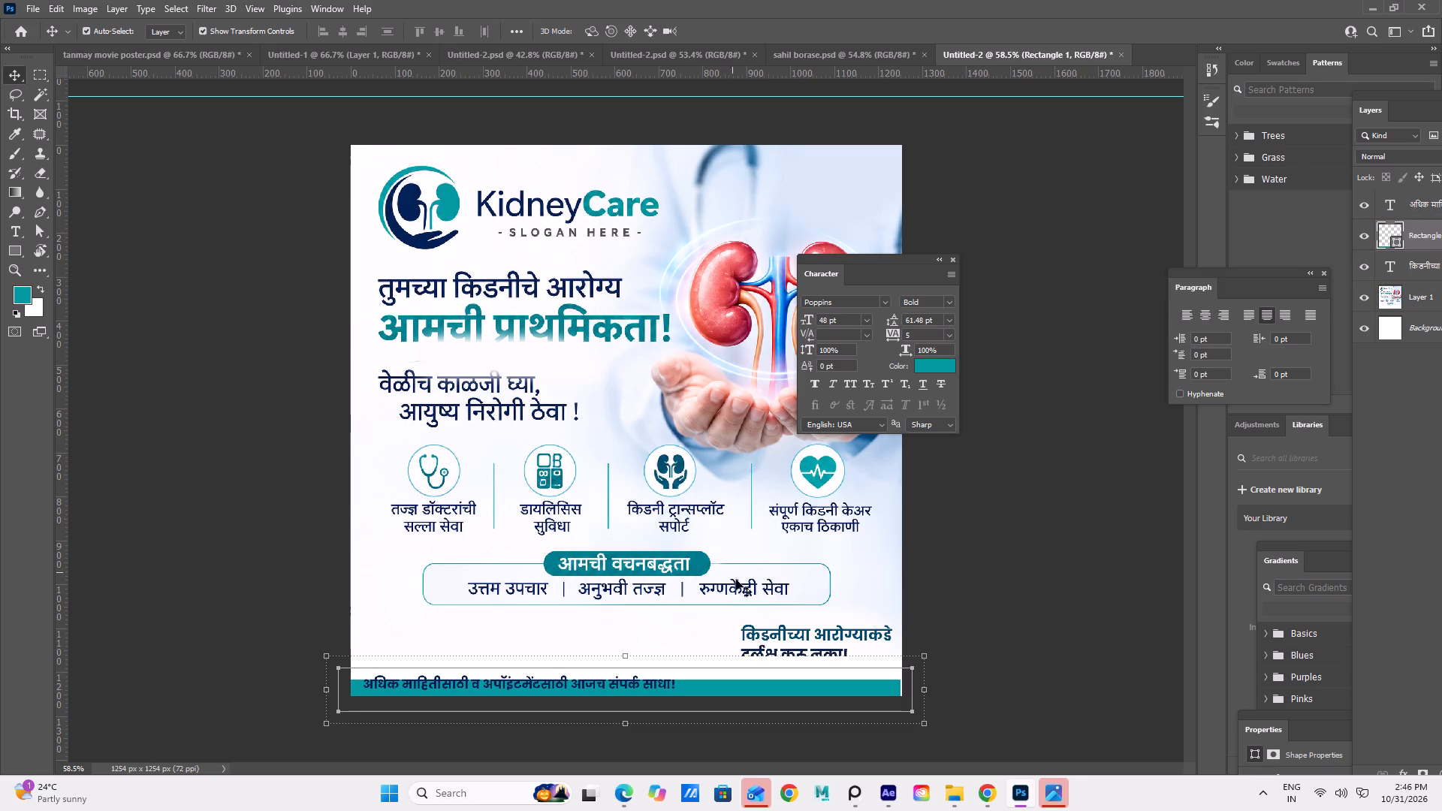
Nudge the contact line down about 10 px so it sits inside the teal bar.
{"action": "left_click", "coordinate": [1430, 208]}
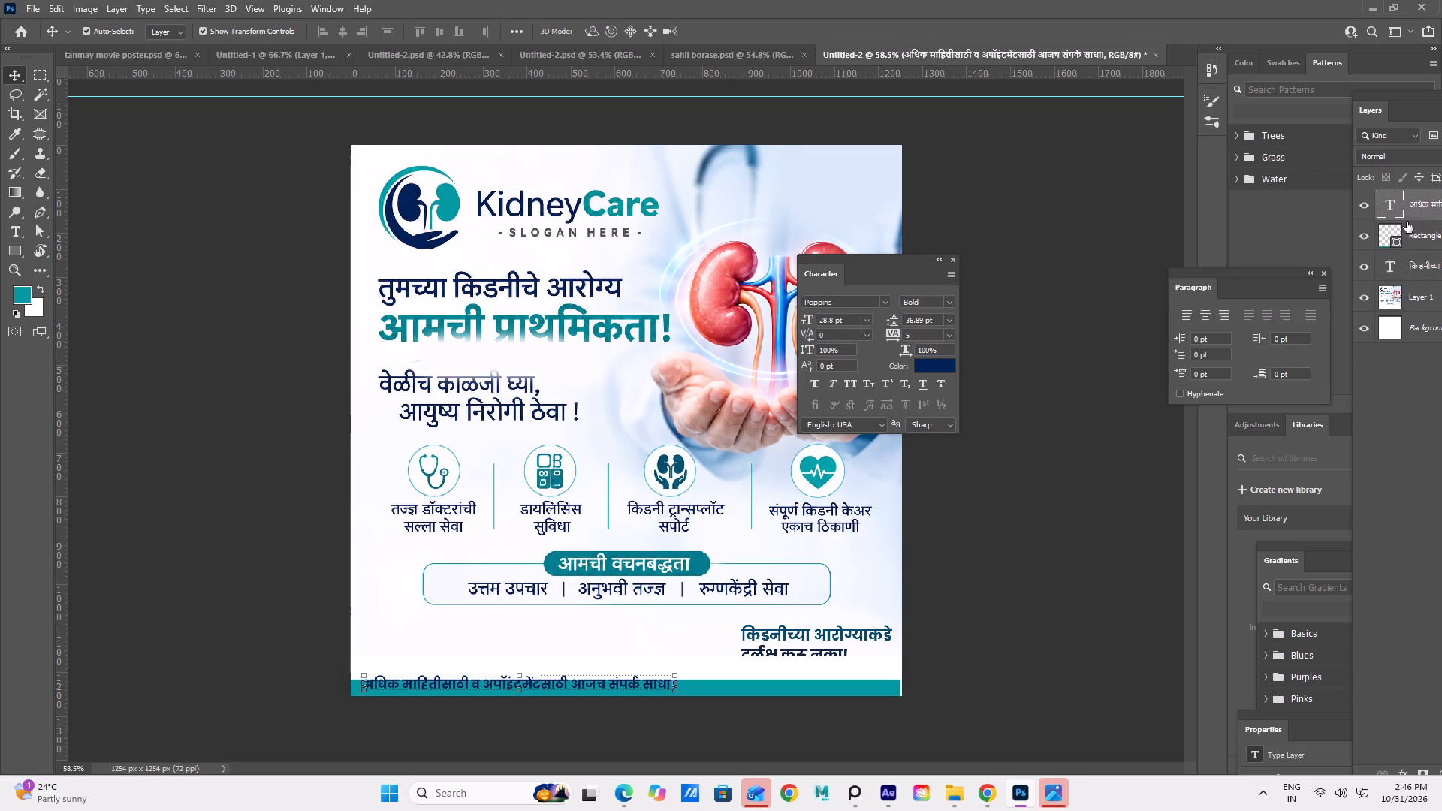
{"action": "key", "text": "Down"}
{"action": "key", "text": "Down"}
{"action": "key", "text": "Down"}
{"action": "key", "text": "Down"}
{"action": "key", "text": "Down"}
{"action": "key", "text": "Down"}
{"action": "key", "text": "Down"}
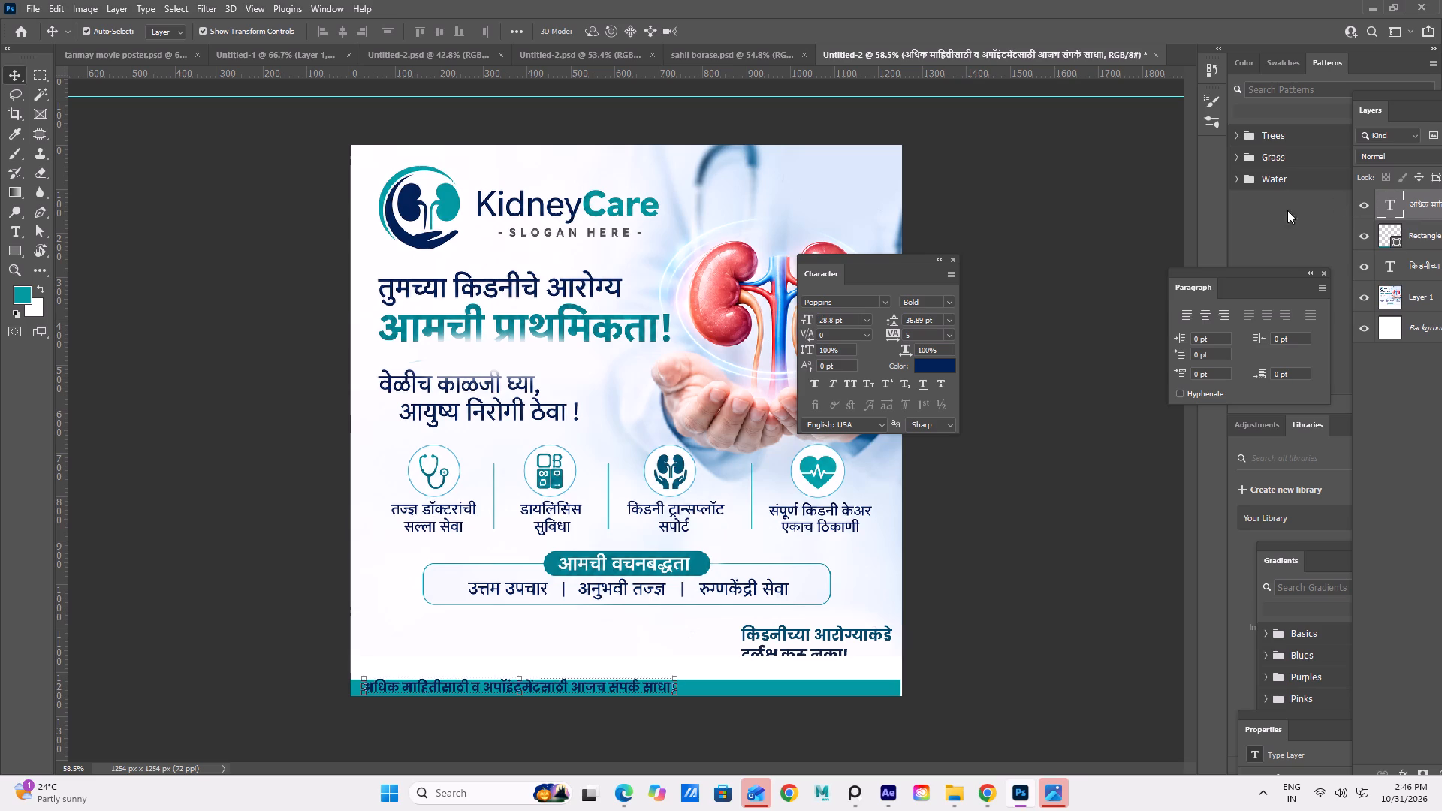
{"action": "key", "text": "Down"}
{"action": "key", "text": "Down"}
{"action": "key", "text": "Down"}
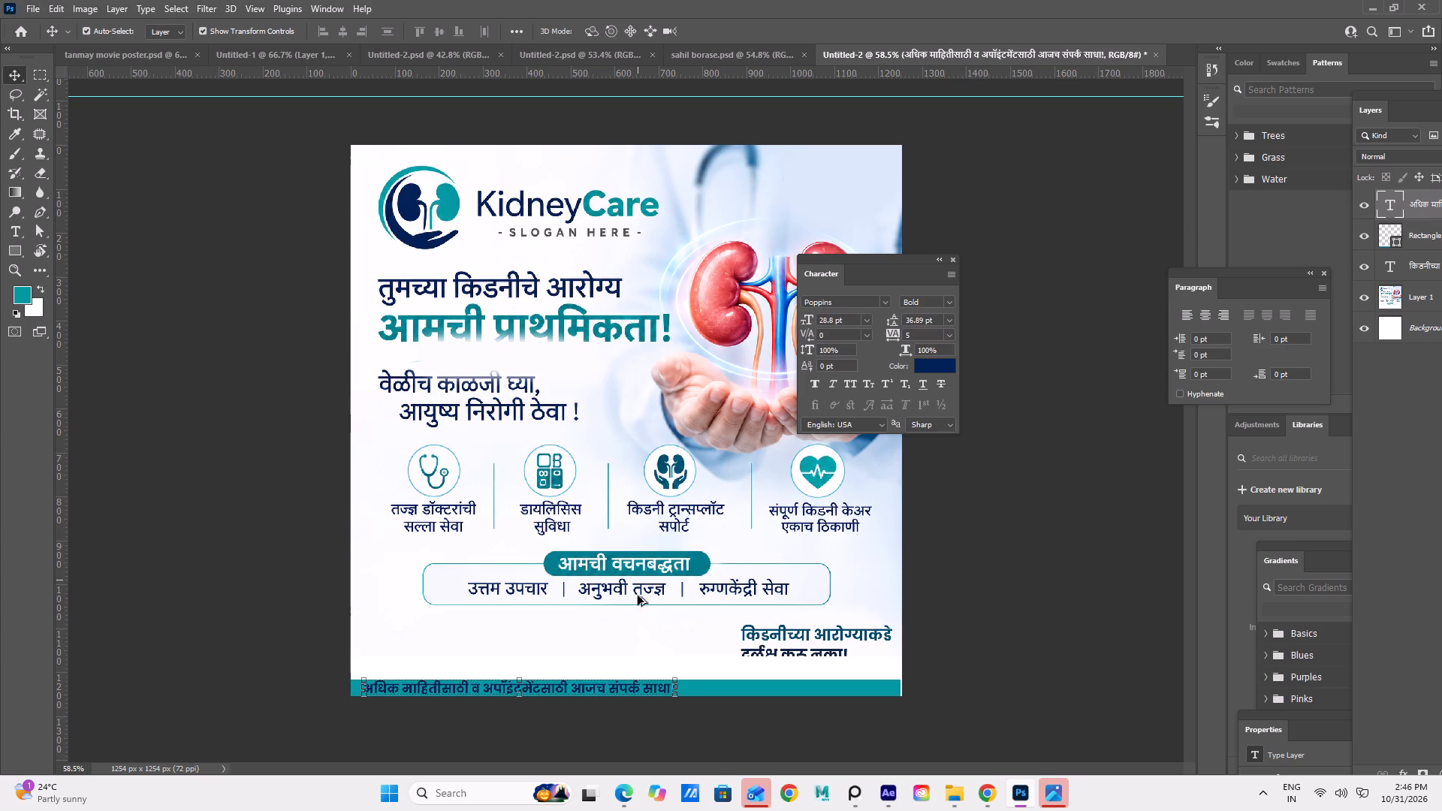
Set the contact line's text colour to white (ffffff).
{"action": "scroll", "coordinate": [621, 635], "scroll_direction": "up", "scroll_amount": 5, "text": "alt"}
{"action": "scroll", "coordinate": [625, 712], "scroll_direction": "down", "scroll_amount": 2, "text": "alt"}
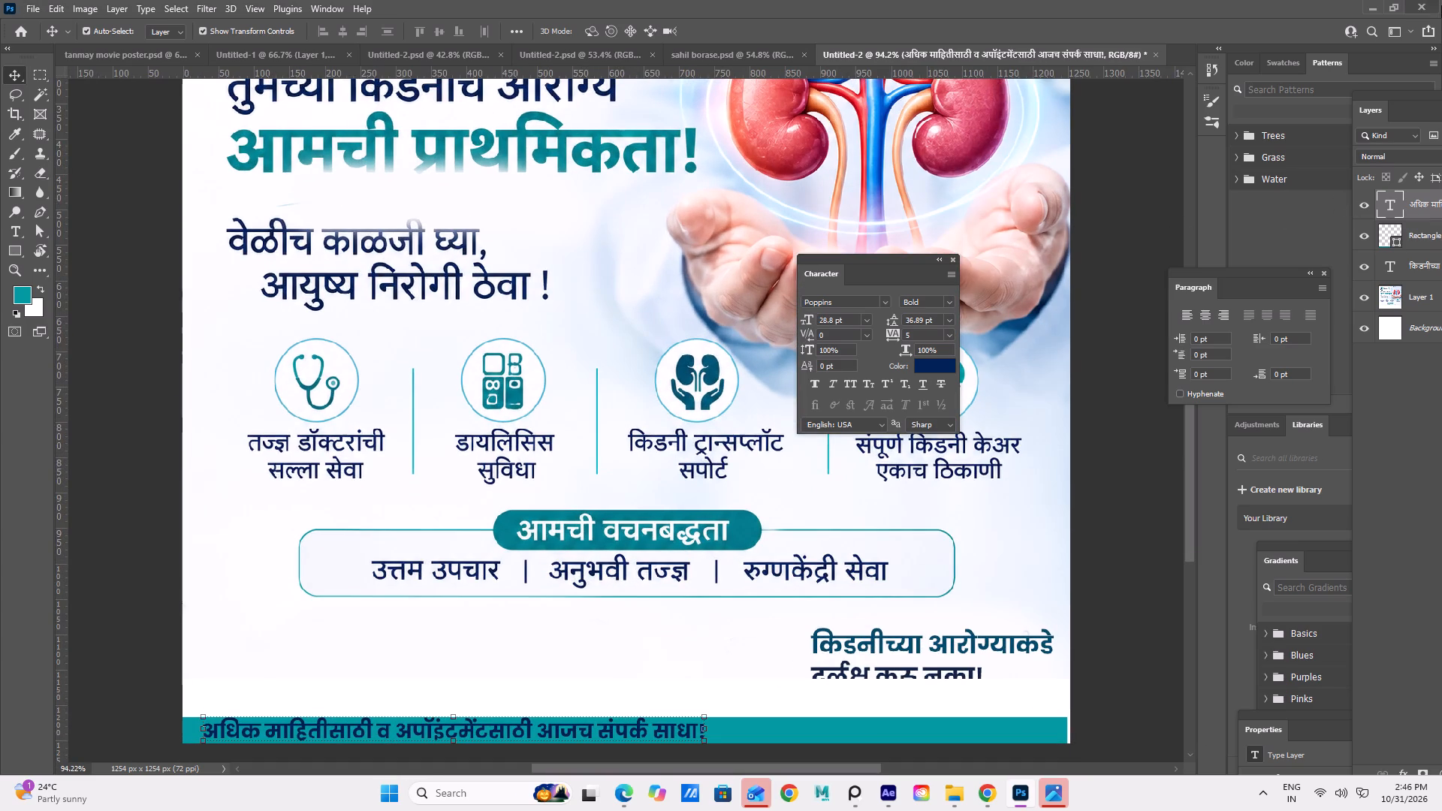
{"action": "double_click", "coordinate": [931, 369]}
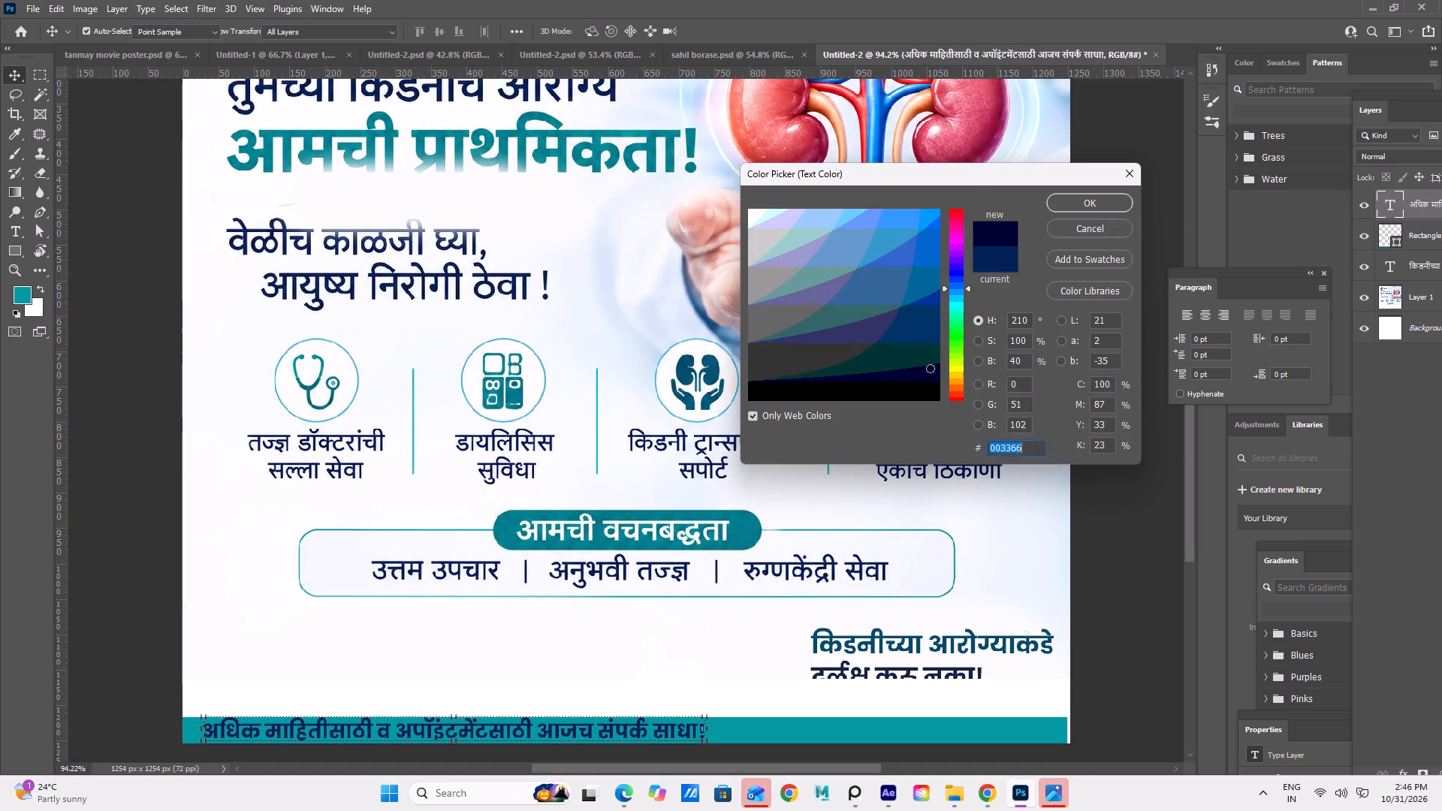
{"action": "left_click", "coordinate": [755, 215]}
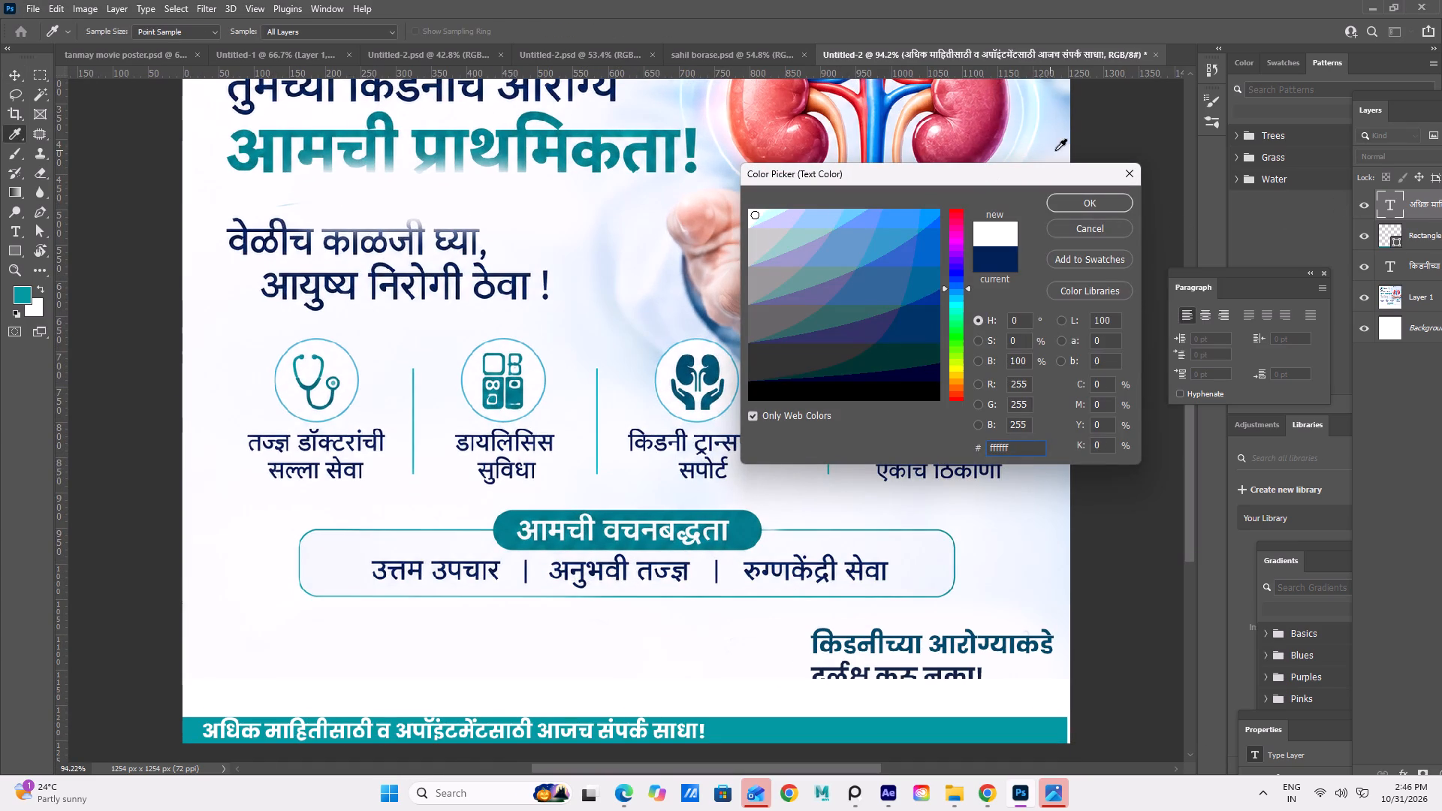
{"action": "left_click", "coordinate": [1079, 193]}
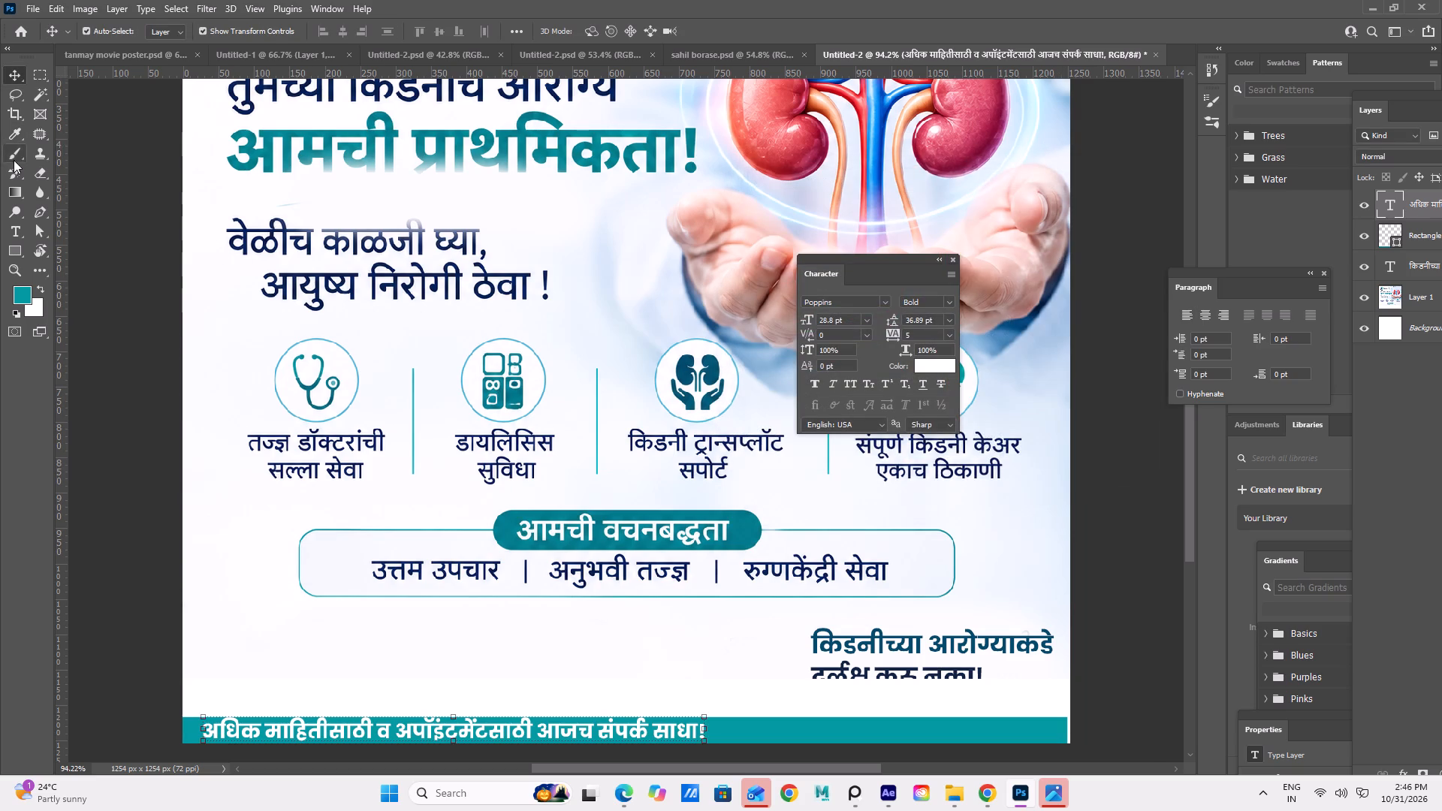
Place a vertical guide along the left edge of the KidneyCare logo and headline text.
{"action": "scroll", "coordinate": [128, 119], "scroll_direction": "down", "scroll_amount": 7, "text": "alt"}
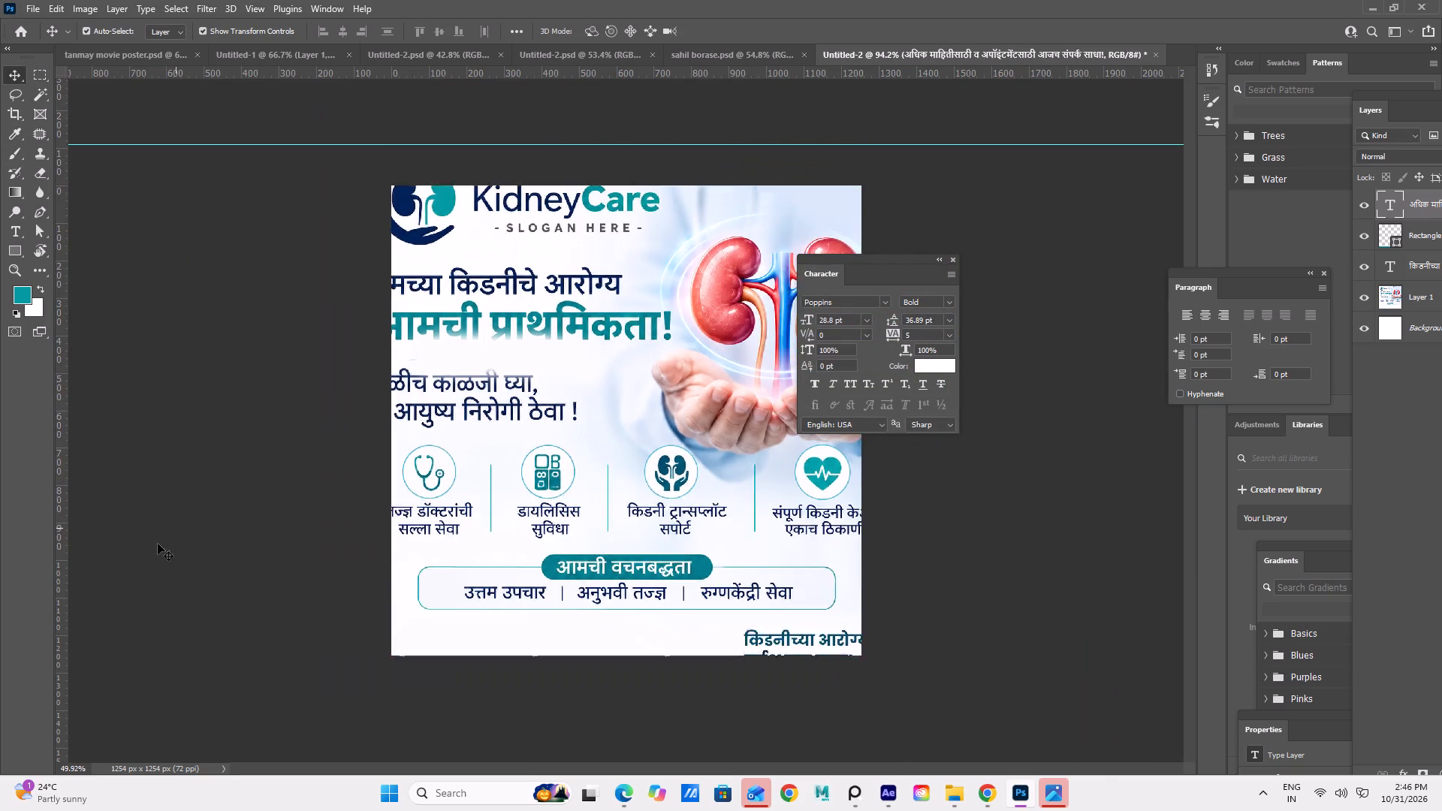
{"action": "left_click_drag", "start_coordinate": [63, 588], "coordinate": [121, 598]}
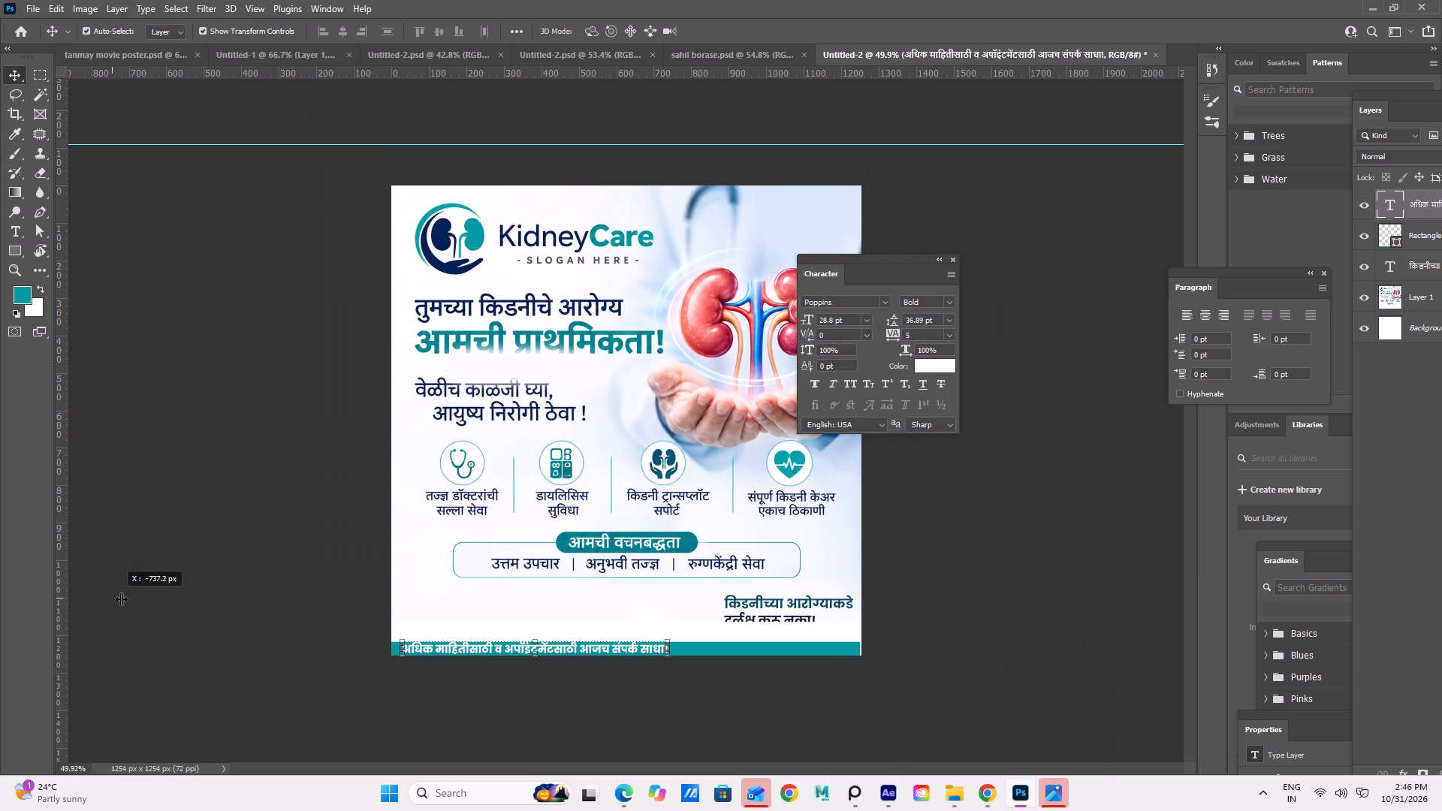
{"action": "left_click_drag", "start_coordinate": [121, 598], "coordinate": [409, 633]}
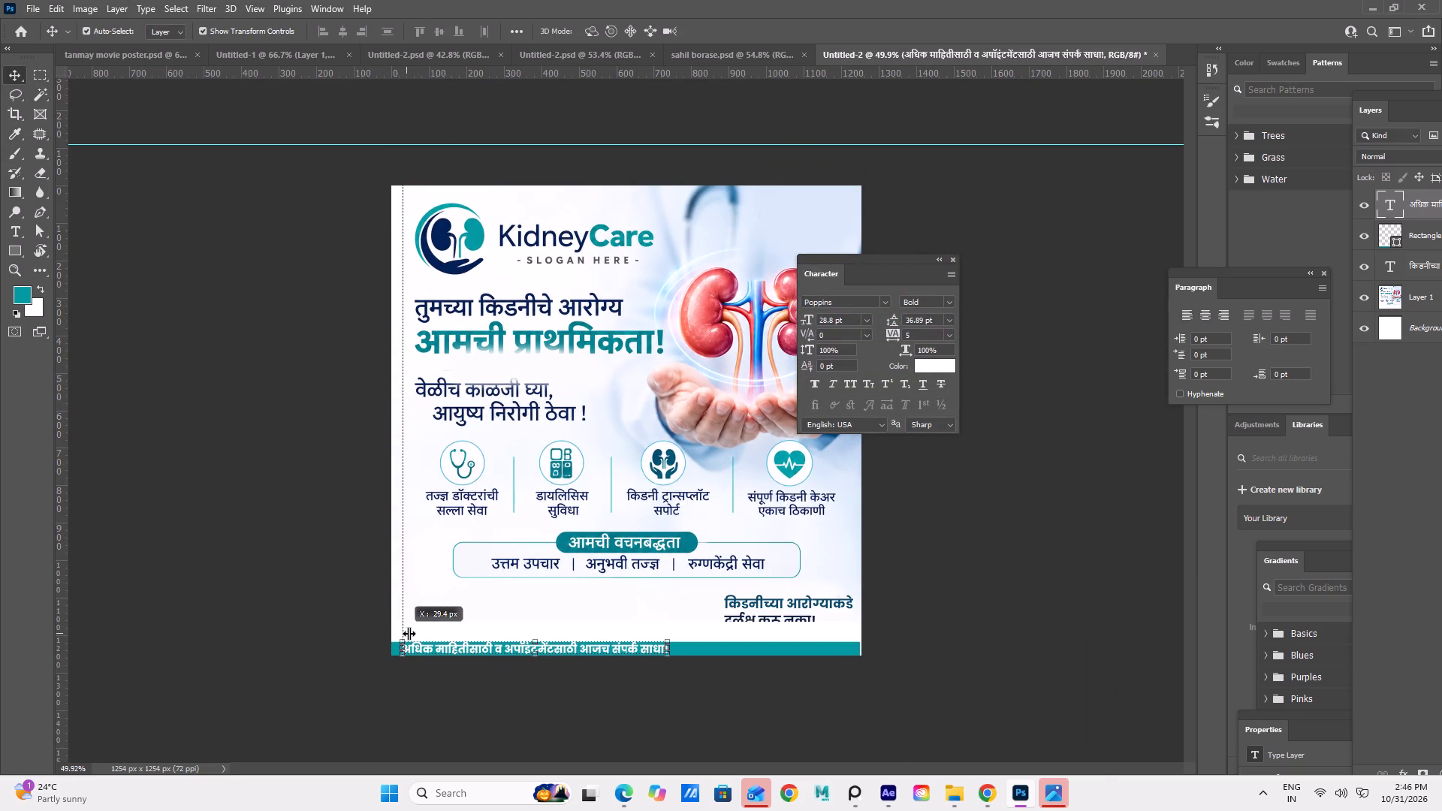
{"action": "left_click_drag", "start_coordinate": [409, 633], "coordinate": [415, 635]}
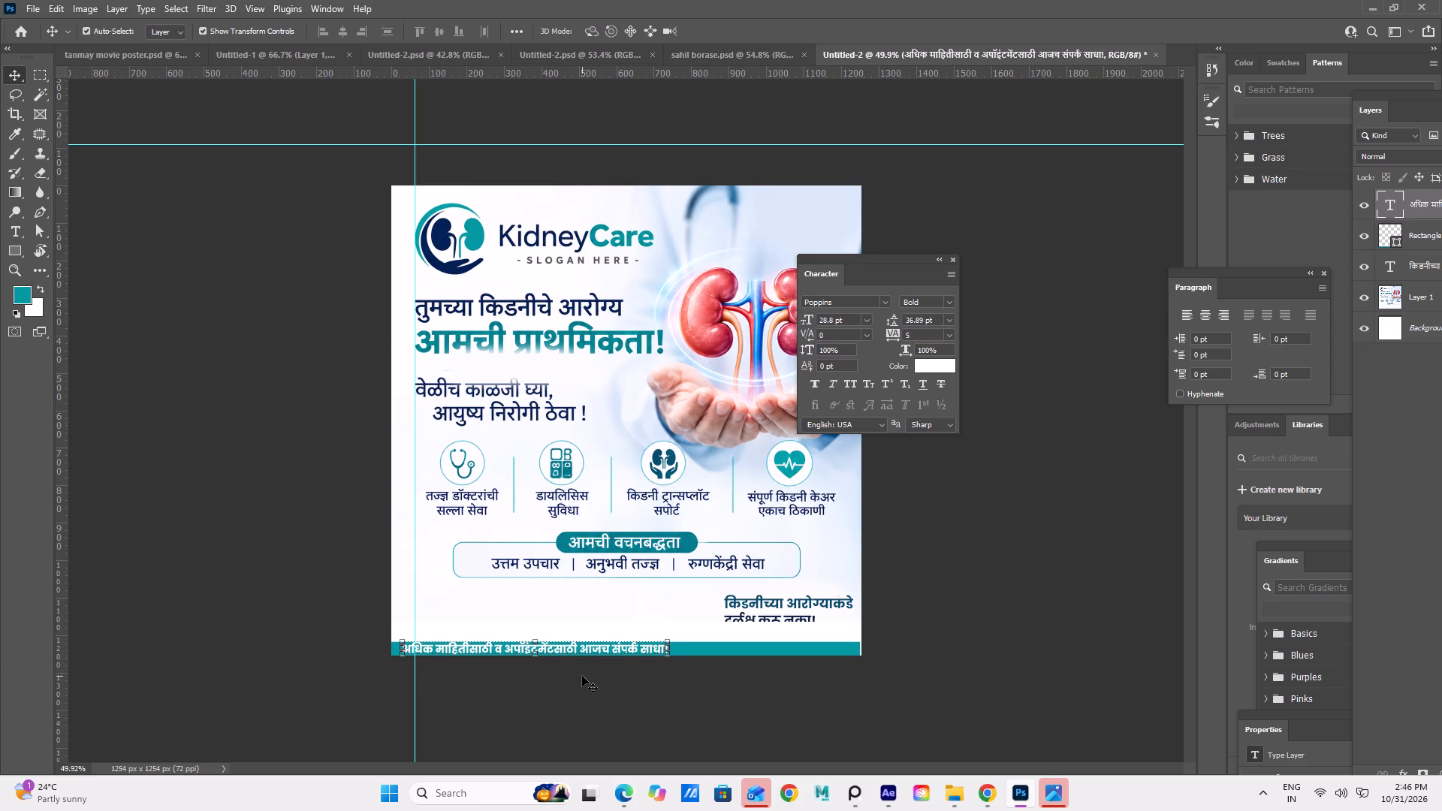
Nudge the contact line right about 18 px so its left edge meets the vertical guide.
{"action": "key", "text": "Right"}
{"action": "key", "text": "Right"}
{"action": "key", "text": "Right"}
{"action": "key", "text": "Right"}
{"action": "key", "text": "Right"}
{"action": "key", "text": "Right"}
{"action": "key", "text": "Right"}
{"action": "key", "text": "Right"}
{"action": "key", "text": "Right"}
{"action": "key", "text": "Right"}
{"action": "key", "text": "Right"}
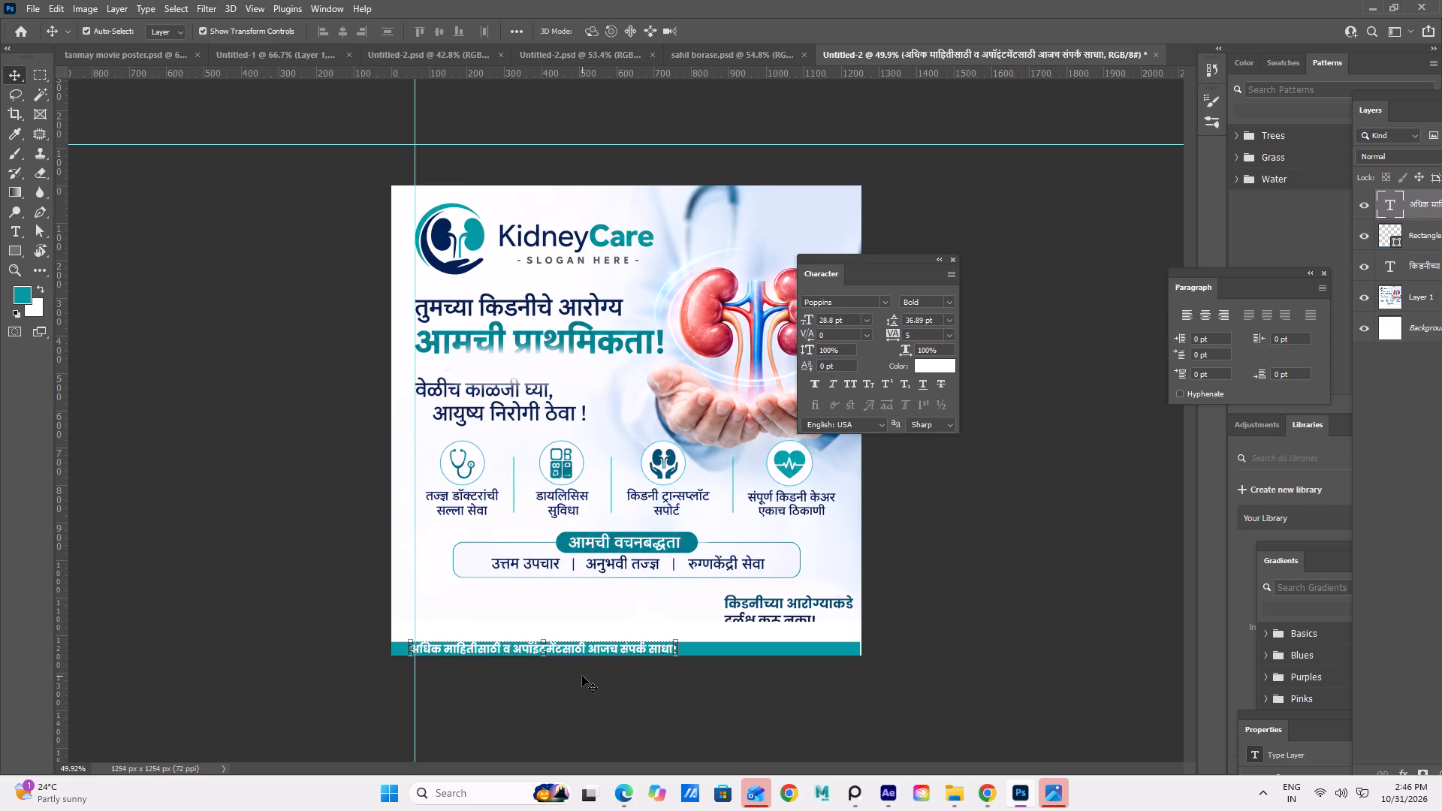
{"action": "key", "text": "Right"}
{"action": "key", "text": "Right"}
{"action": "key", "text": "Right"}
{"action": "key", "text": "Right"}
{"action": "key", "text": "Right"}
{"action": "key", "text": "Right"}
{"action": "key", "text": "Right"}
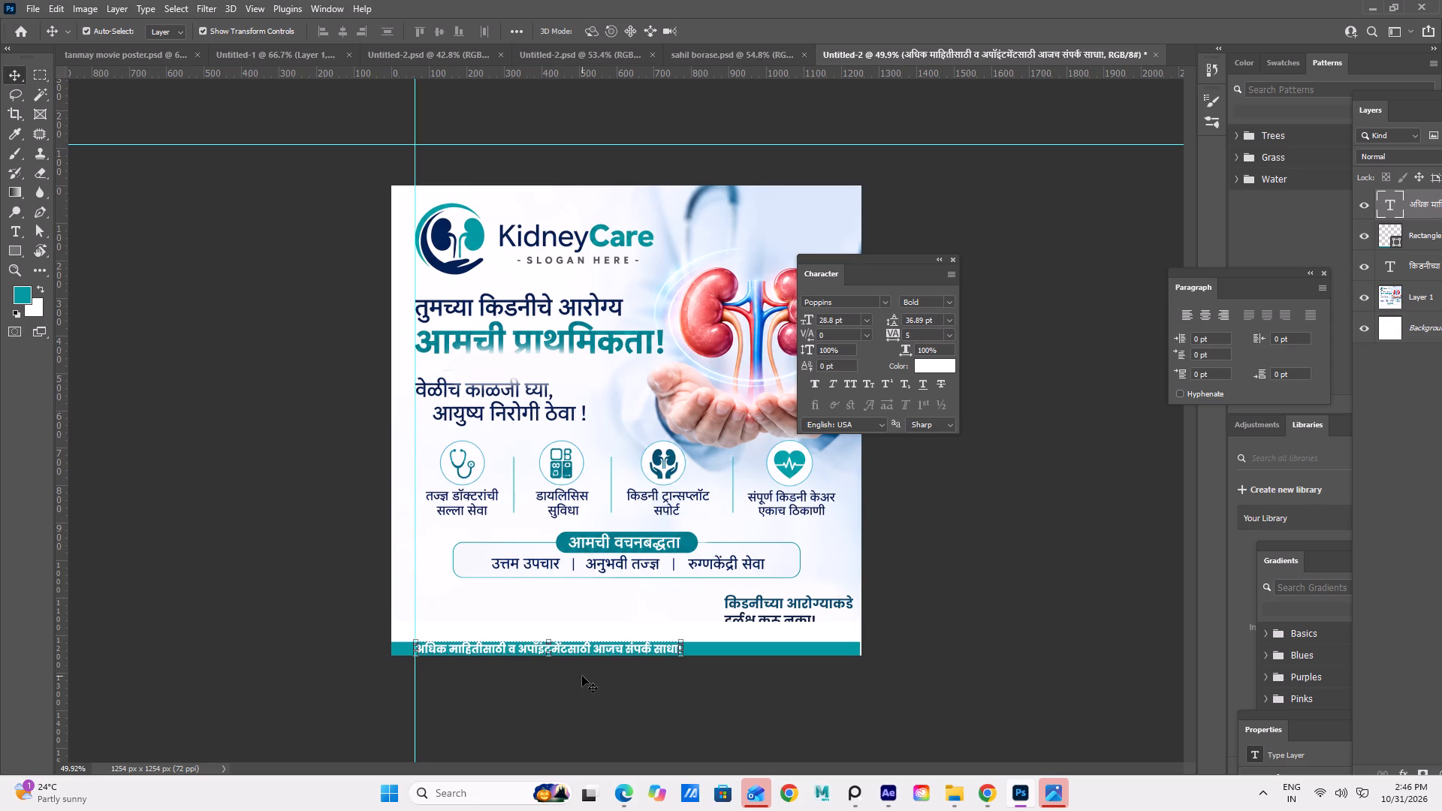
Remove the vertical guide and the horizontal guide above the post, and deselect the contact line.
{"action": "left_click", "coordinate": [20, 74]}
{"action": "left_click_drag", "start_coordinate": [413, 156], "coordinate": [410, 158]}
{"action": "left_click_drag", "start_coordinate": [410, 158], "coordinate": [3, 356]}
{"action": "right_click_drag", "start_coordinate": [95, 318], "coordinate": [2, 356]}
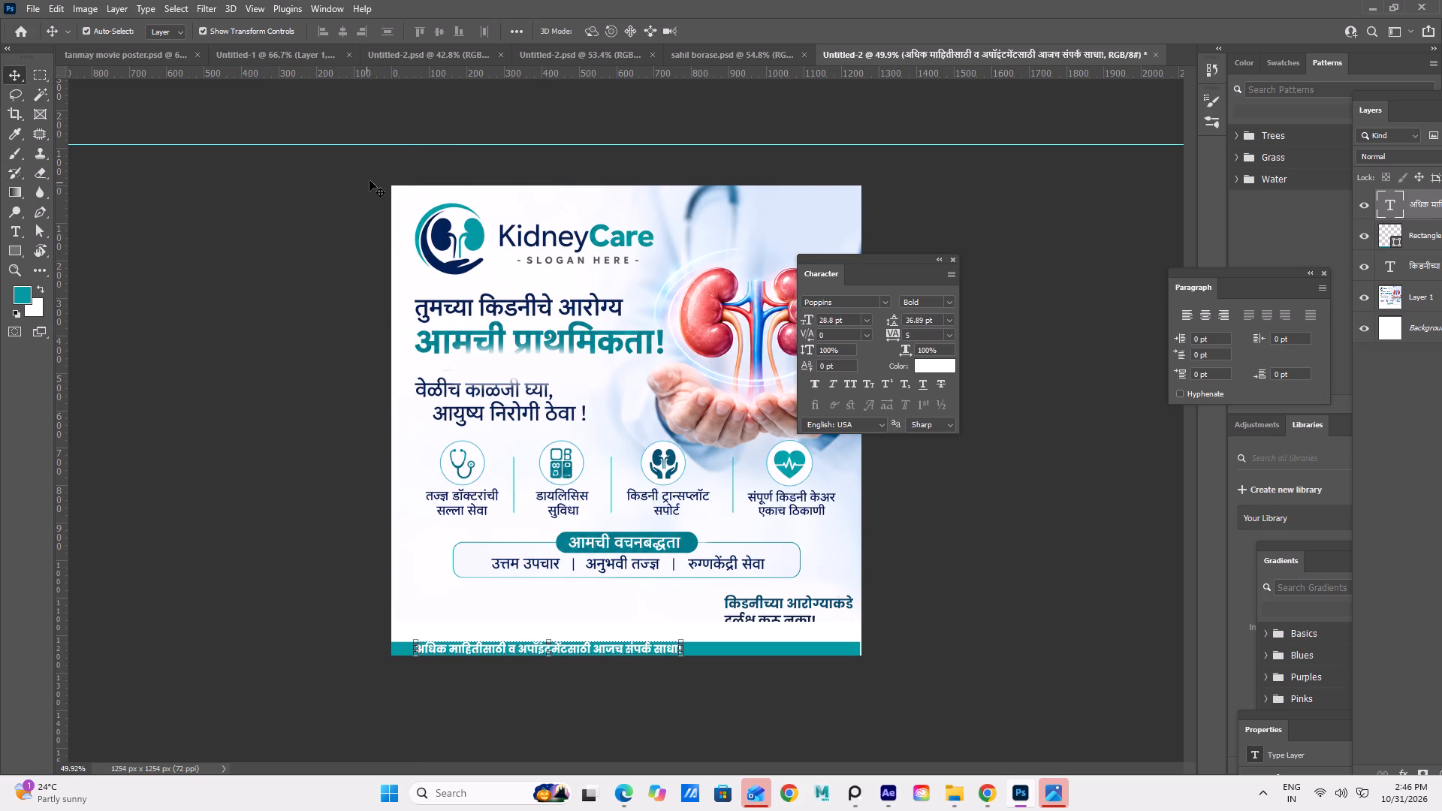
{"action": "left_click_drag", "start_coordinate": [418, 143], "coordinate": [428, 65]}
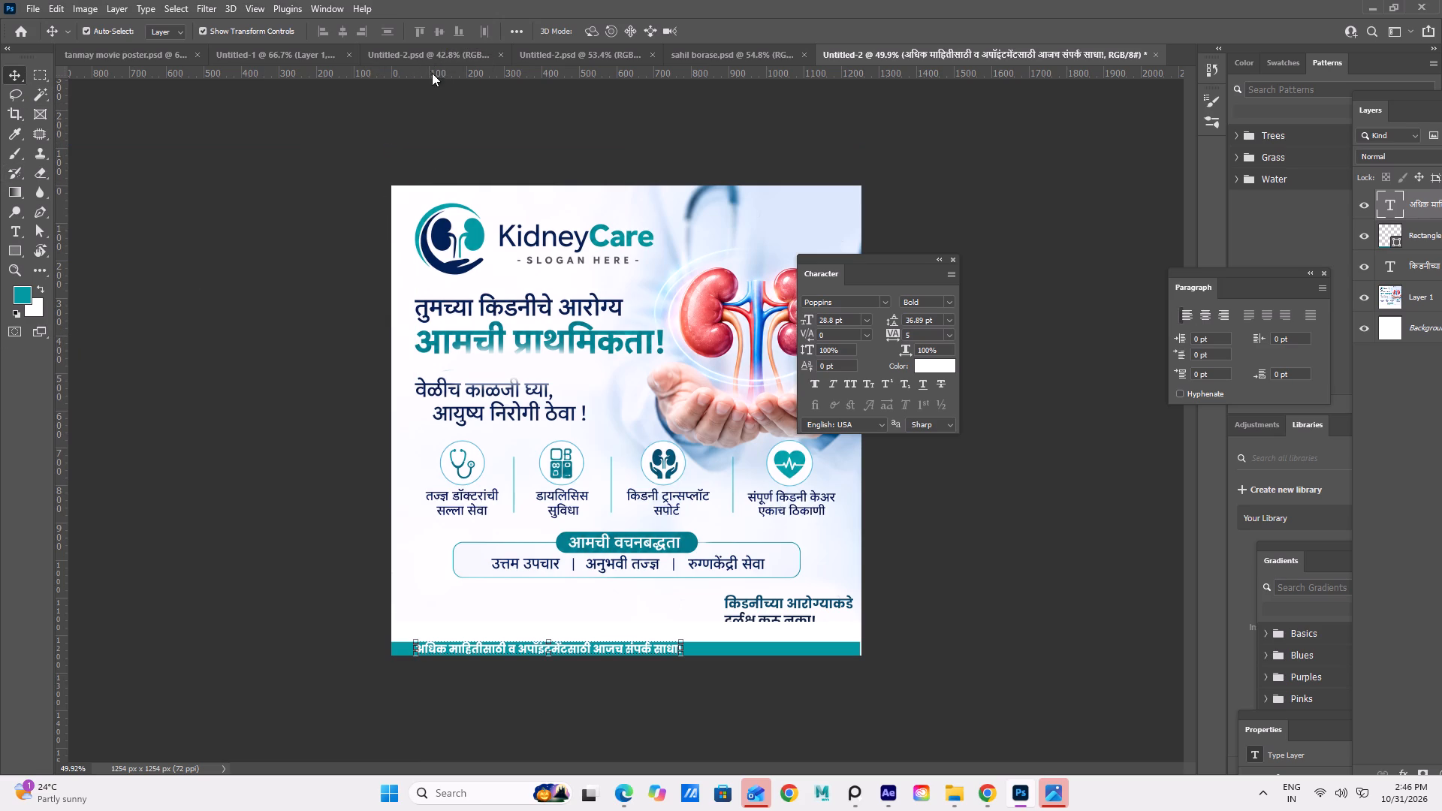
{"action": "left_click", "coordinate": [44, 571]}
{"action": "left_click", "coordinate": [176, 588]}
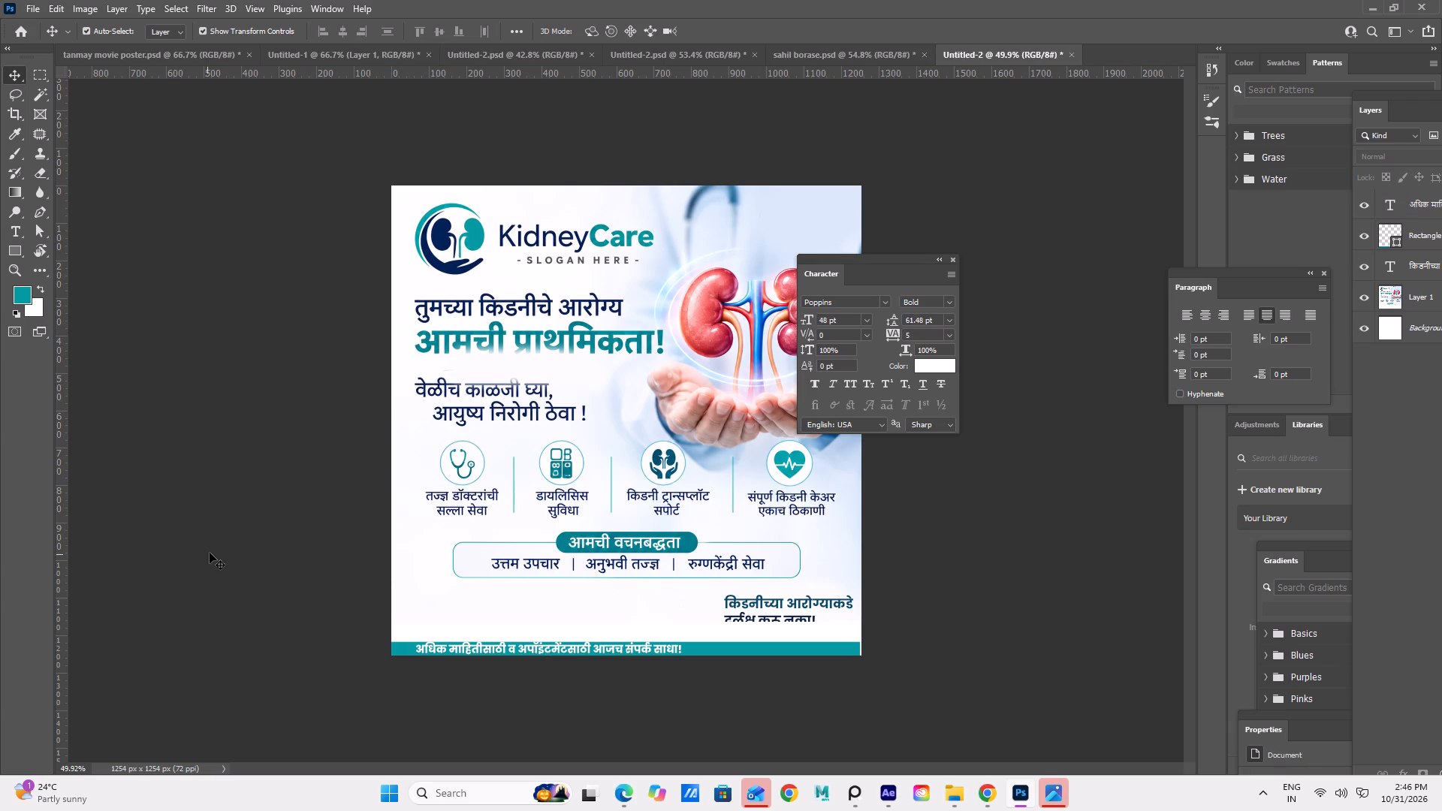
Nudge the contact line 1 px to the left.
{"action": "scroll", "coordinate": [647, 629], "scroll_direction": "up", "scroll_amount": 2, "text": "alt"}
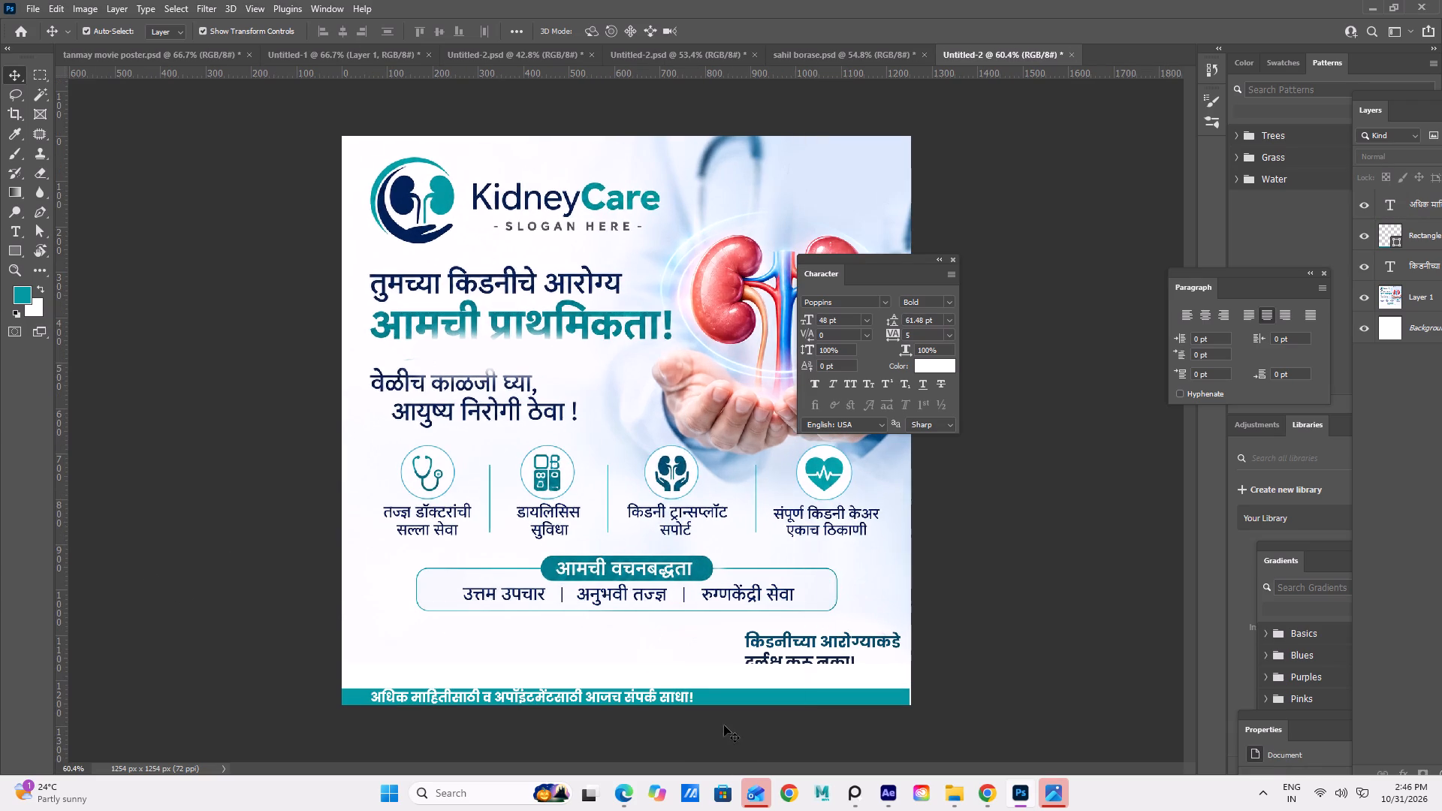
{"action": "left_click", "coordinate": [491, 698]}
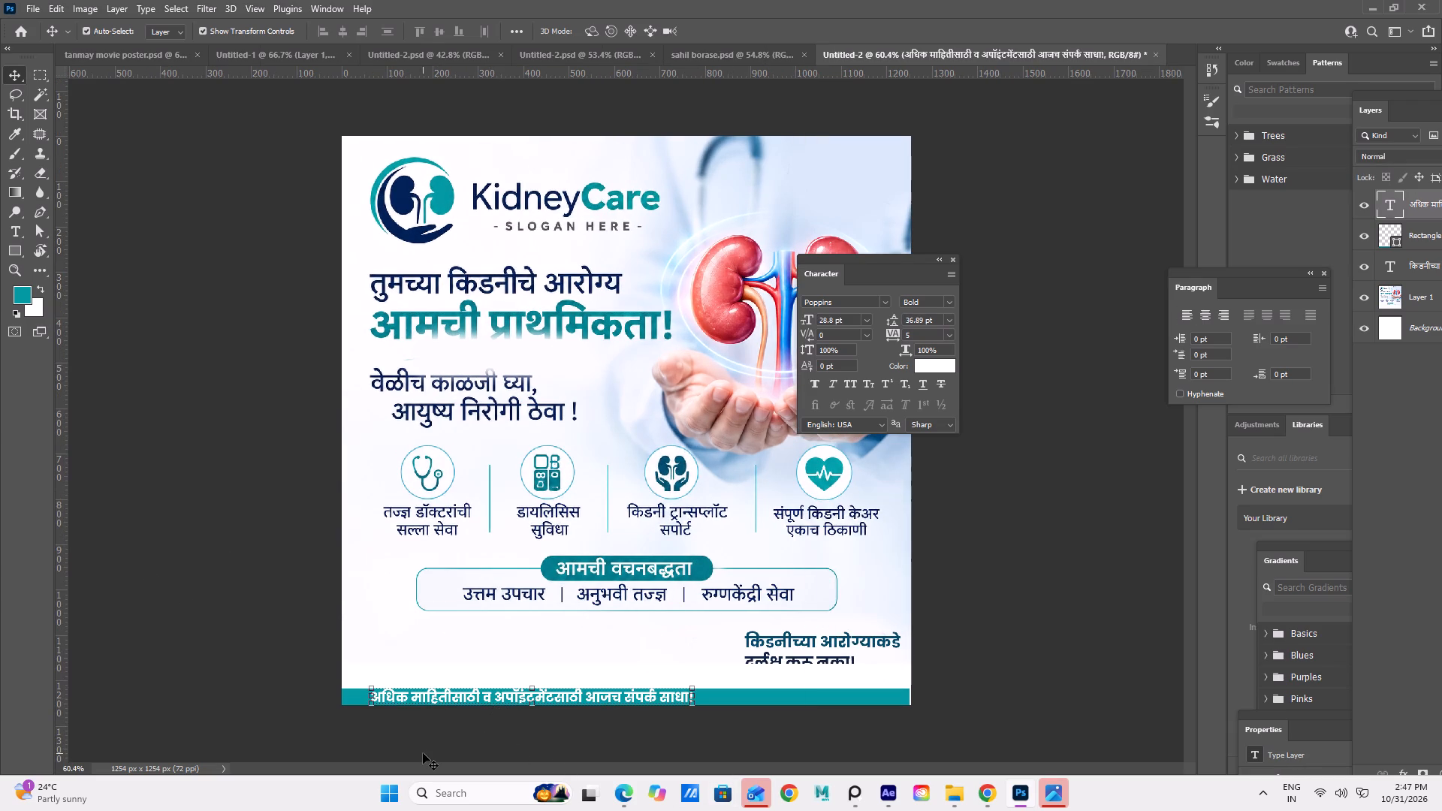
{"action": "key", "text": "Left"}
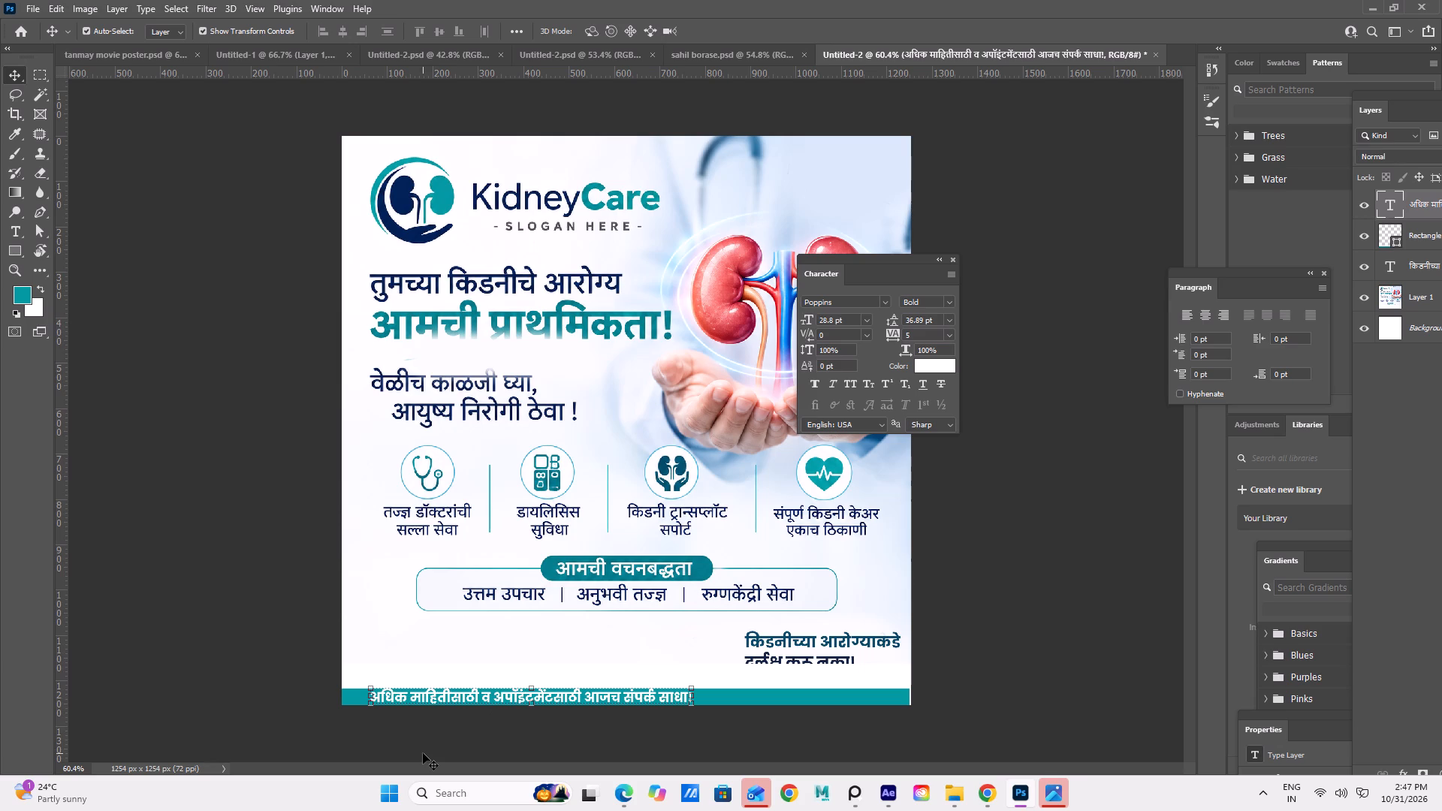
Place a new vertical guide along the left edge of the logo and contact line, leaving nothing selected.
{"action": "left_click_drag", "start_coordinate": [59, 478], "coordinate": [395, 489]}
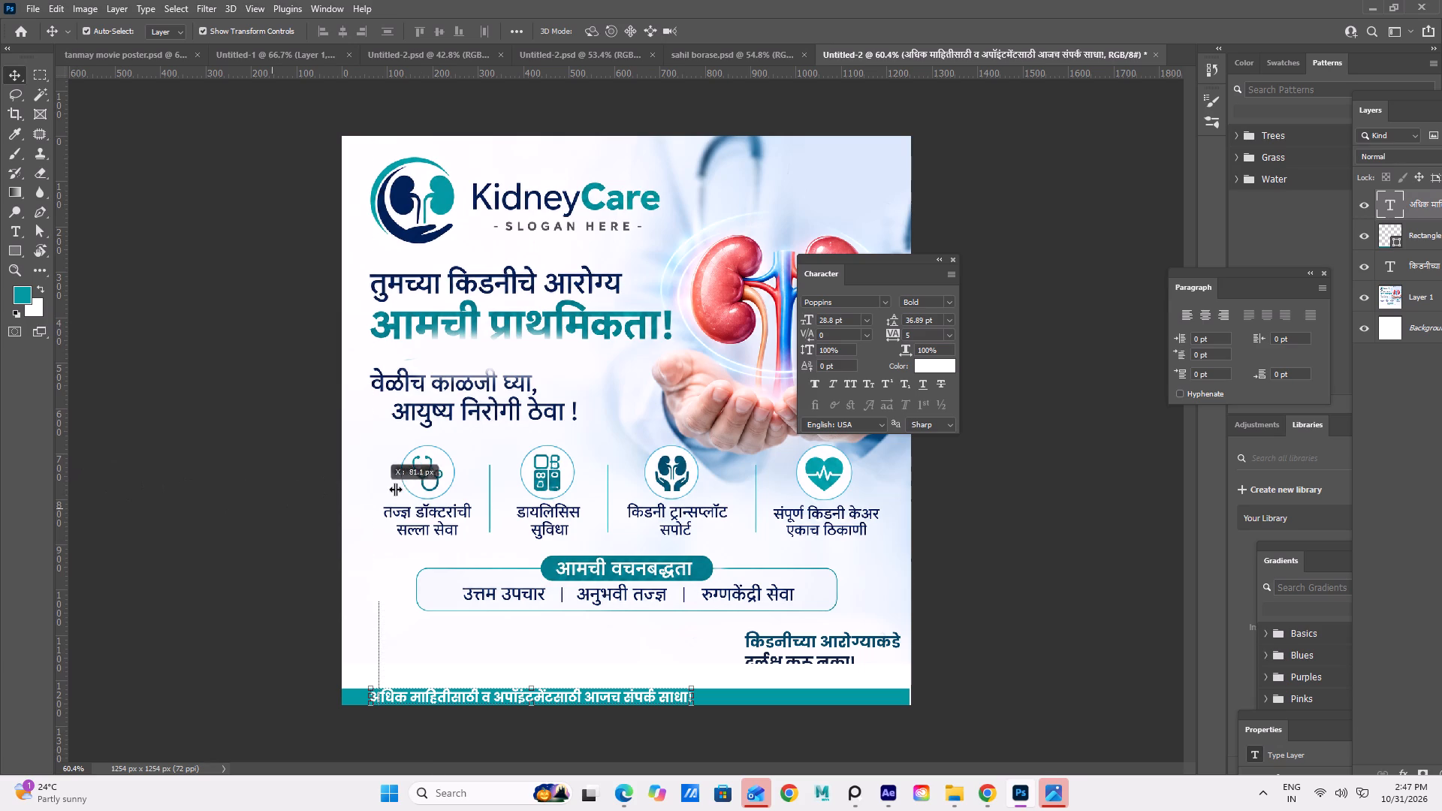
{"action": "left_click_drag", "start_coordinate": [395, 489], "coordinate": [365, 483]}
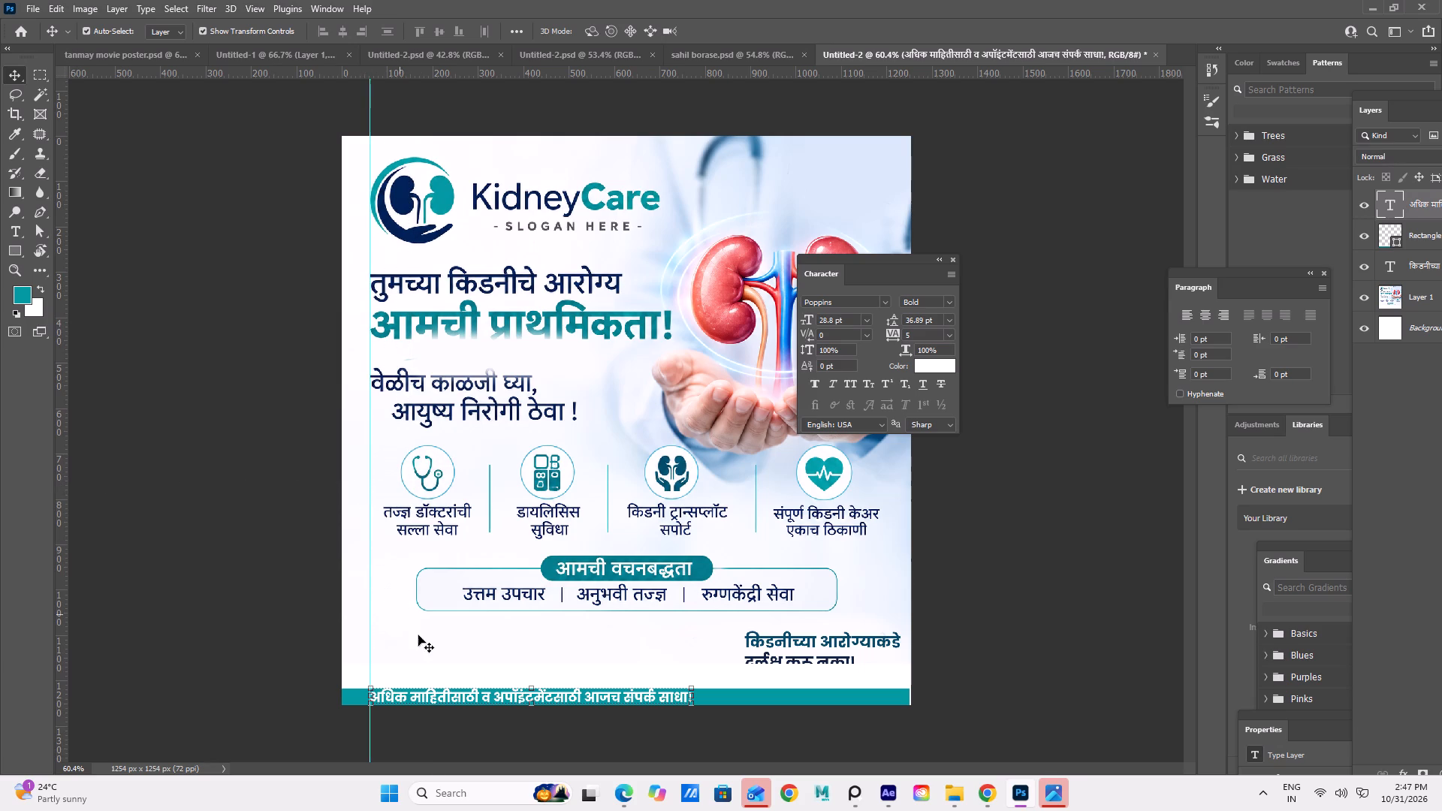
{"action": "left_click", "coordinate": [770, 759]}
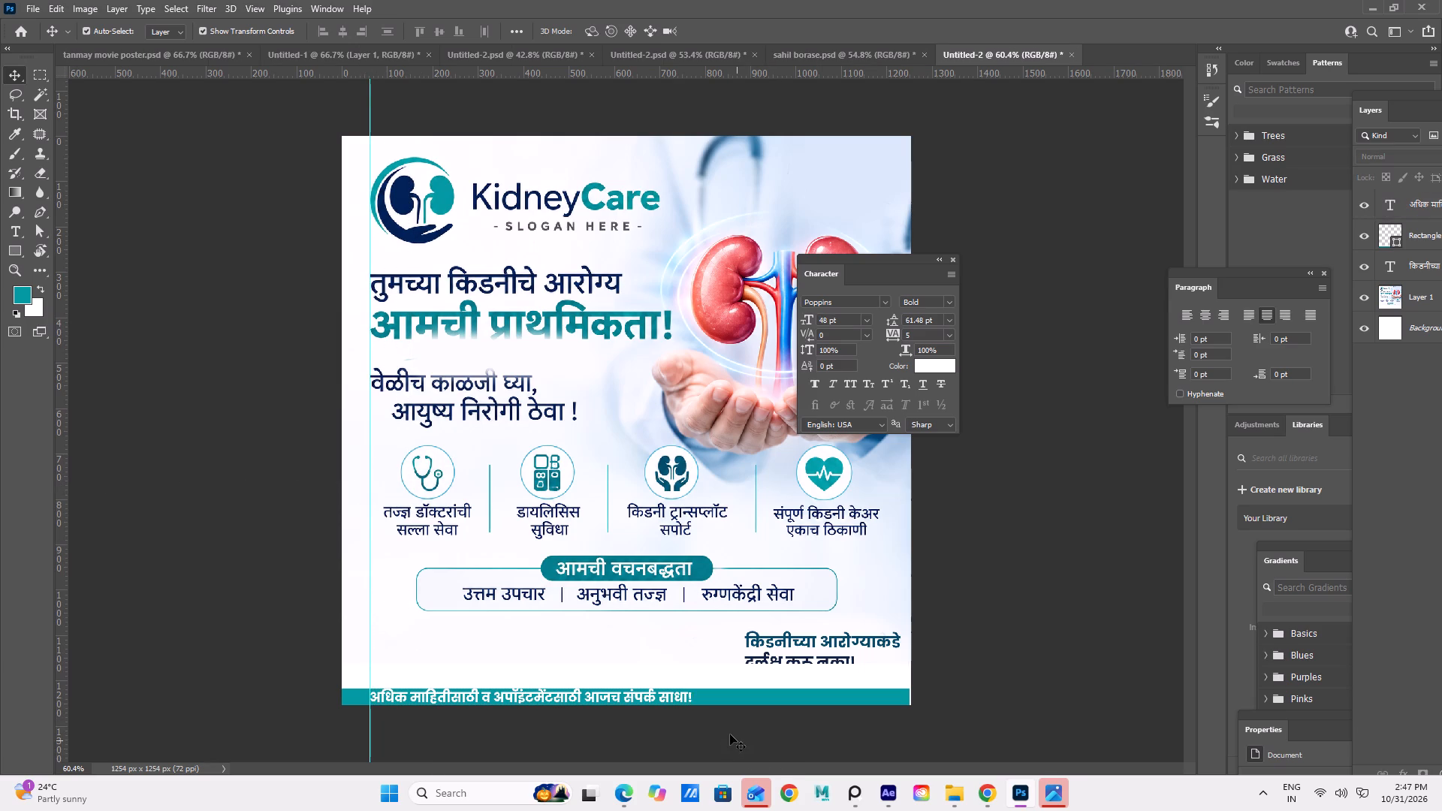
Add white Poppins Bold text on the teal bar after the contact line, with a placeholder number of ten zeros followed by 1.
{"action": "scroll", "coordinate": [732, 748], "scroll_direction": "down", "scroll_amount": 2, "text": "alt"}
{"action": "scroll", "coordinate": [728, 755], "scroll_direction": "up", "scroll_amount": 2, "text": "alt"}
{"action": "right_click", "coordinate": [0, 112]}
{"action": "left_click", "coordinate": [10, 228]}
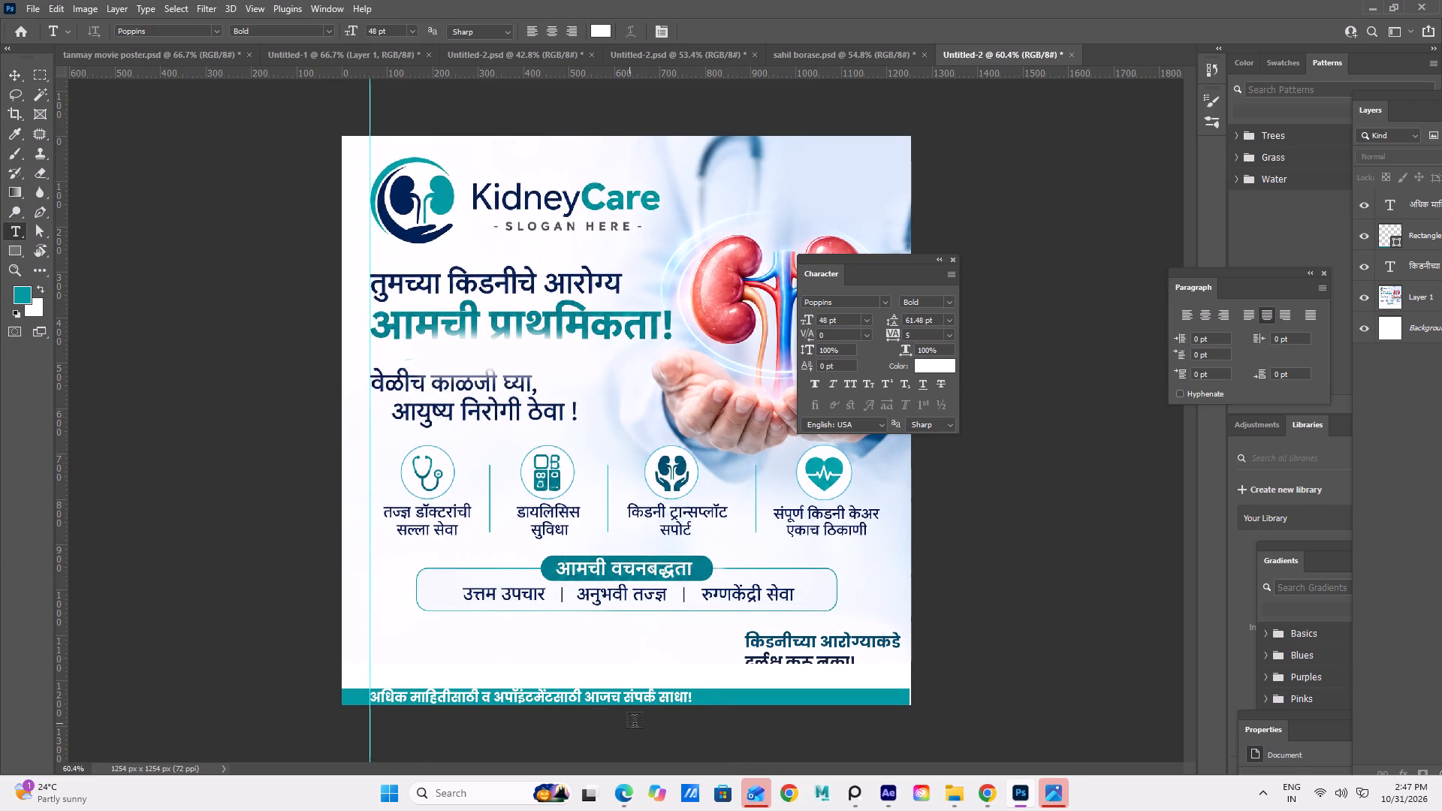
{"action": "left_click", "coordinate": [705, 698]}
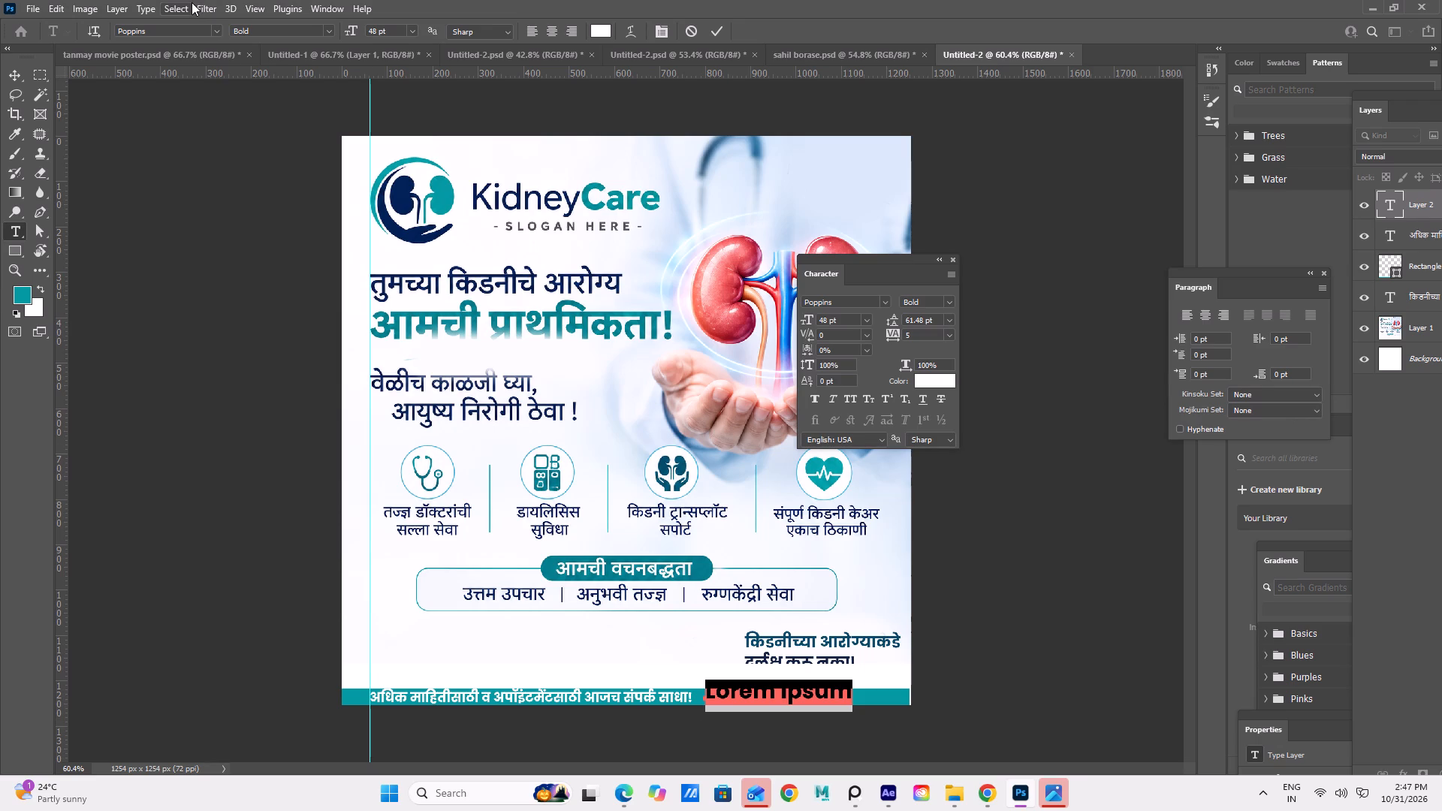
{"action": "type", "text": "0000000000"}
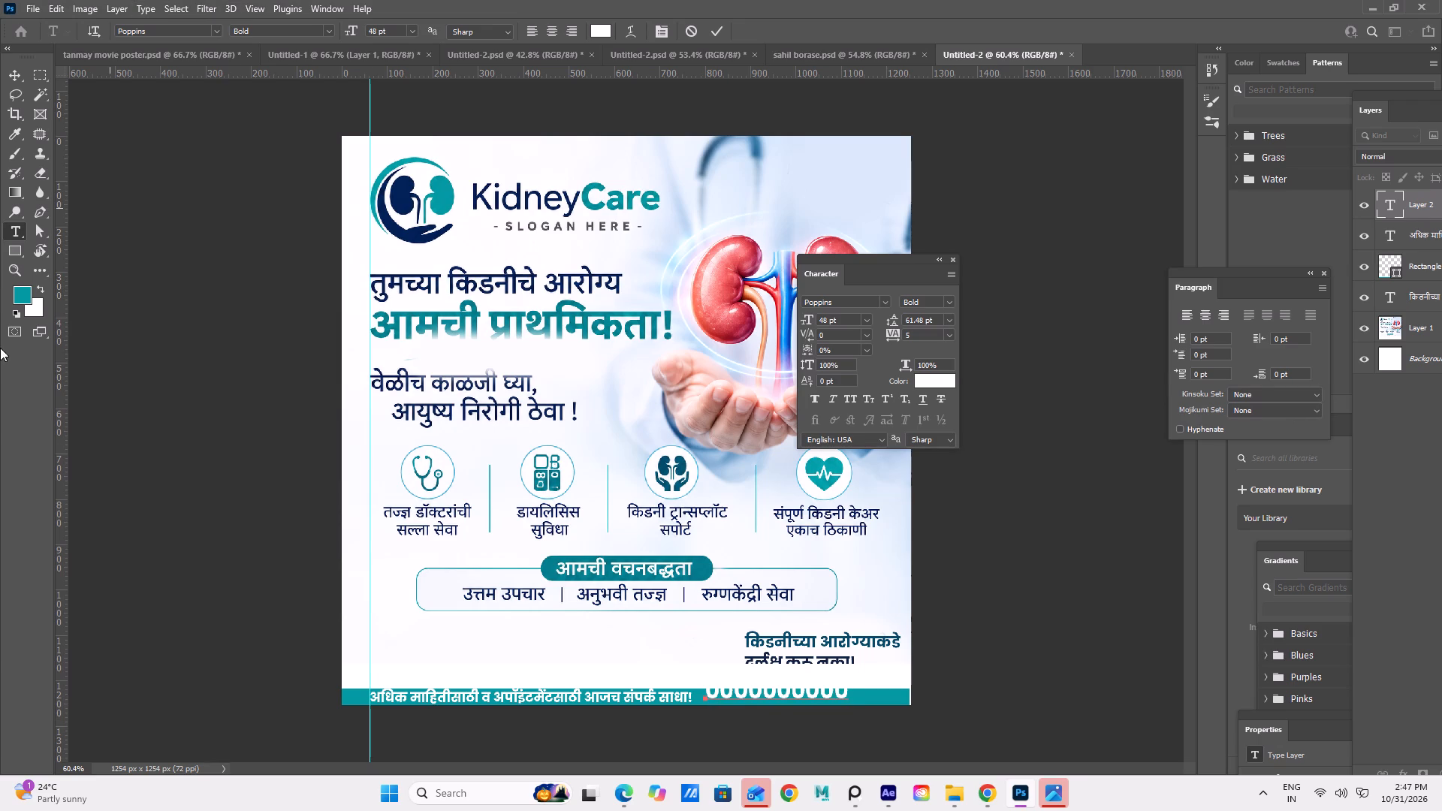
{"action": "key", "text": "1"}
{"action": "left_click", "coordinate": [11, 79]}
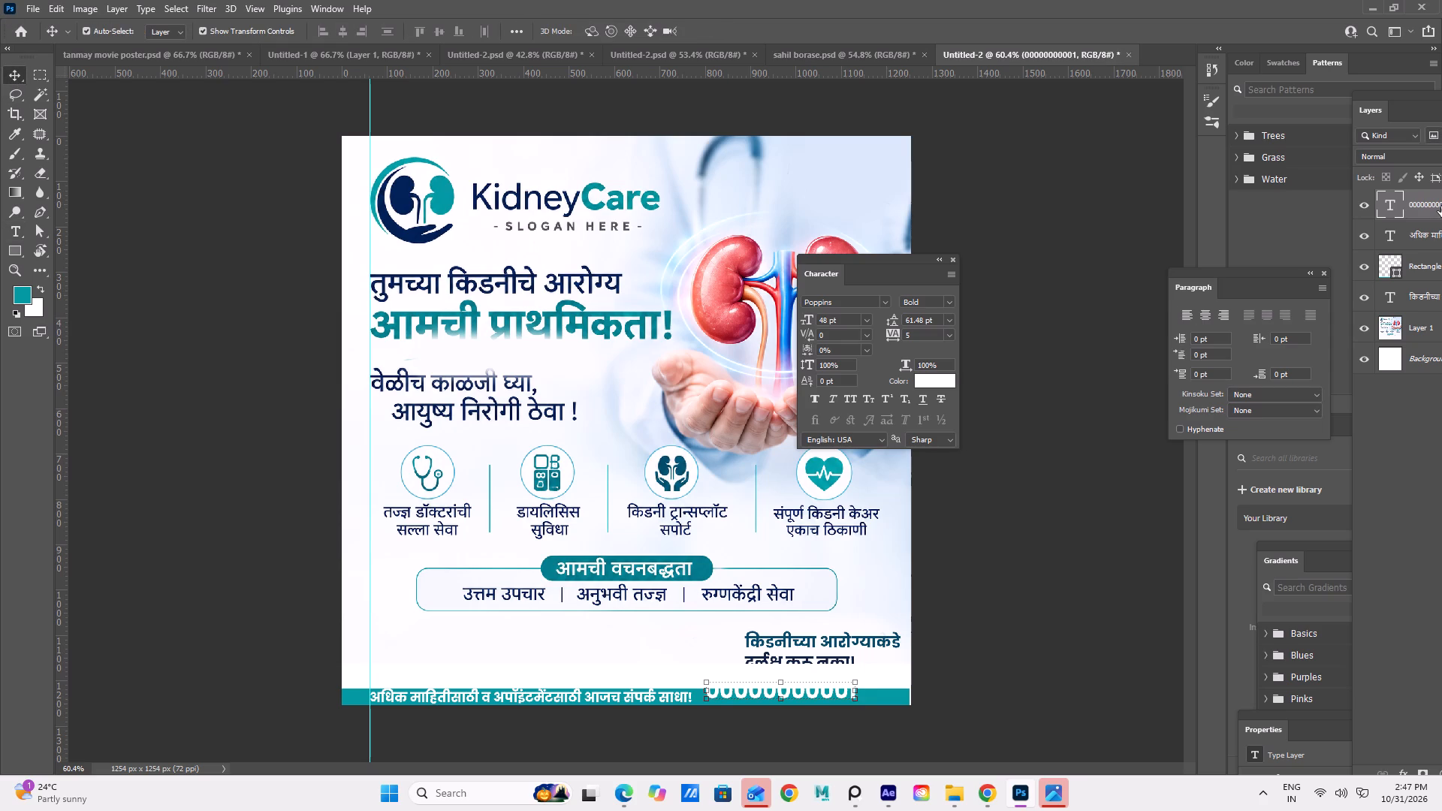
Nudge the placeholder number down 16 px so it sits within the teal bar.
{"action": "key", "text": "Down"}
{"action": "key", "text": "Down"}
{"action": "key", "text": "Down"}
{"action": "key", "text": "Down"}
{"action": "key", "text": "Down"}
{"action": "key", "text": "Down"}
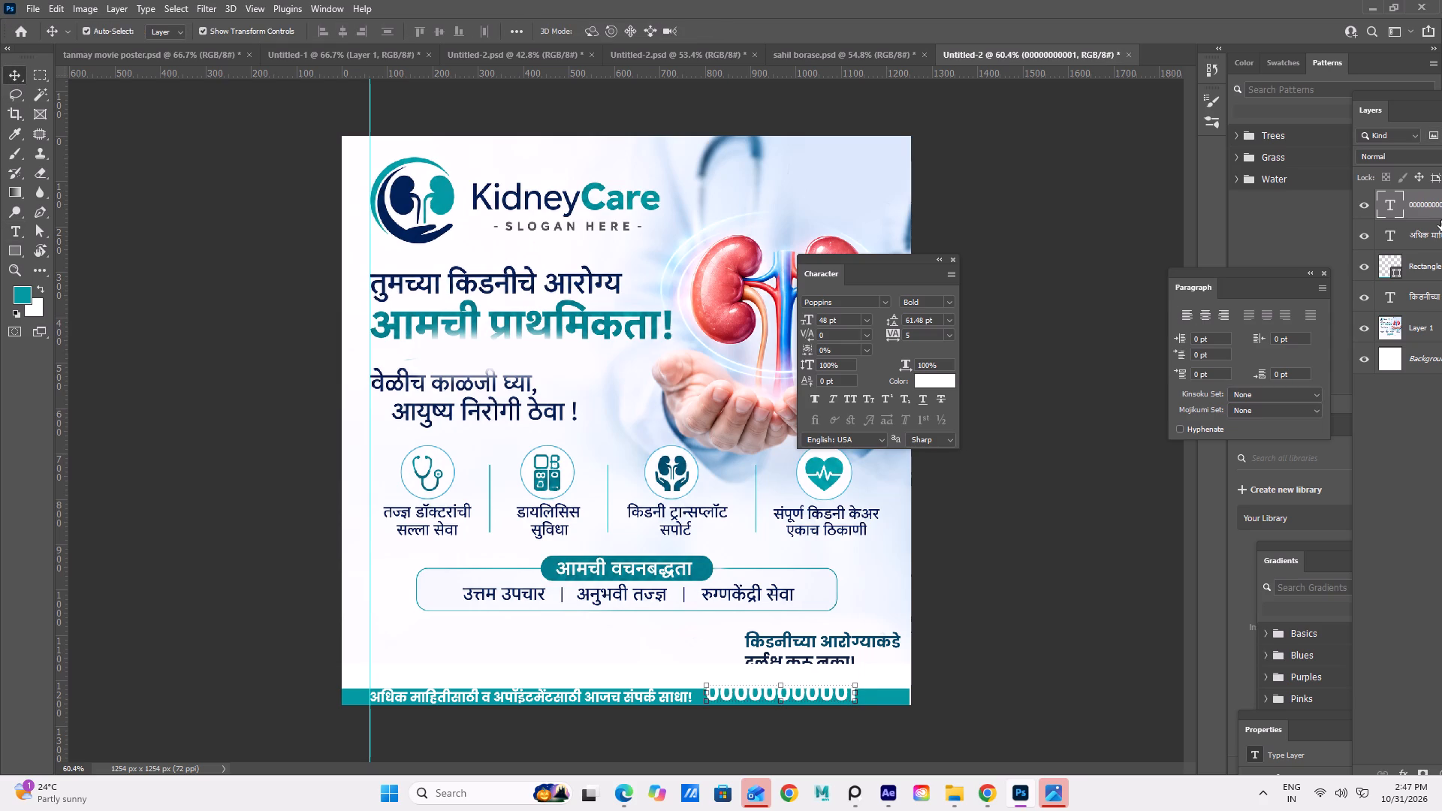
{"action": "key", "text": "Down"}
{"action": "key", "text": "Down"}
{"action": "key", "text": "Down"}
{"action": "key", "text": "Down"}
{"action": "key", "text": "Down"}
{"action": "key", "text": "Down"}
{"action": "key", "text": "Down"}
{"action": "key", "text": "Down"}
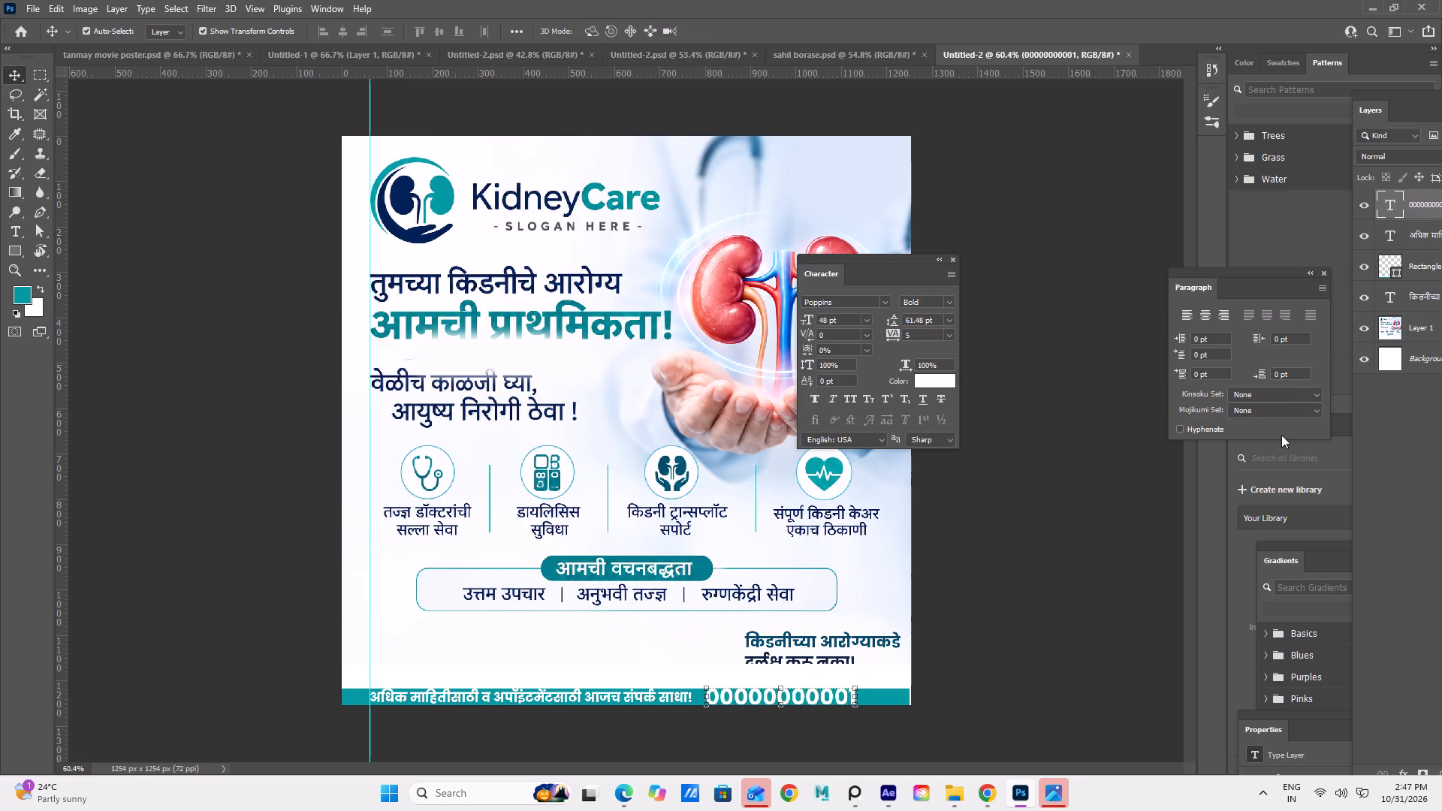
{"action": "key", "text": "Down"}
{"action": "key", "text": "Down"}
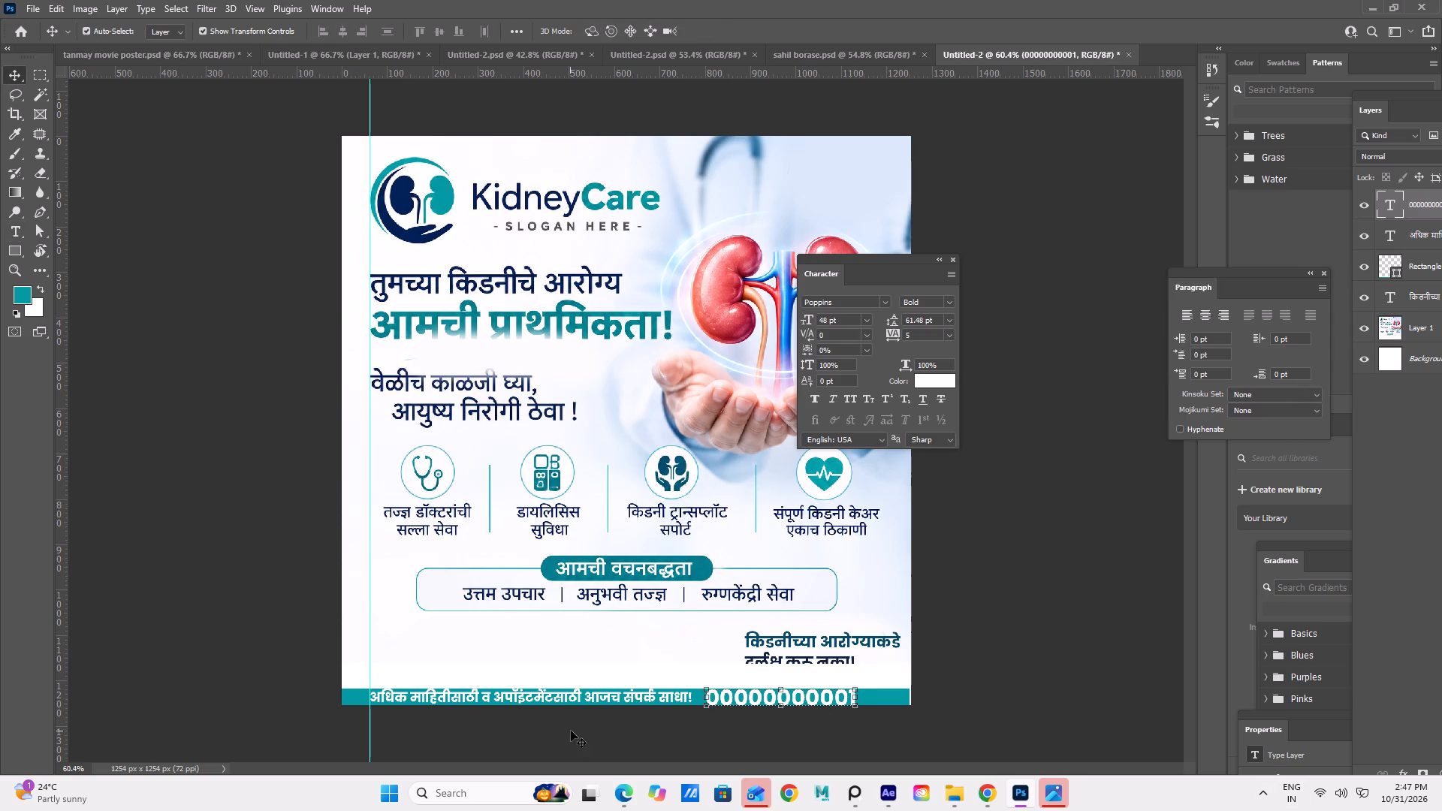
Set the placeholder number's font size to 28.8 pt to match the contact line.
{"action": "left_click", "coordinate": [551, 699]}
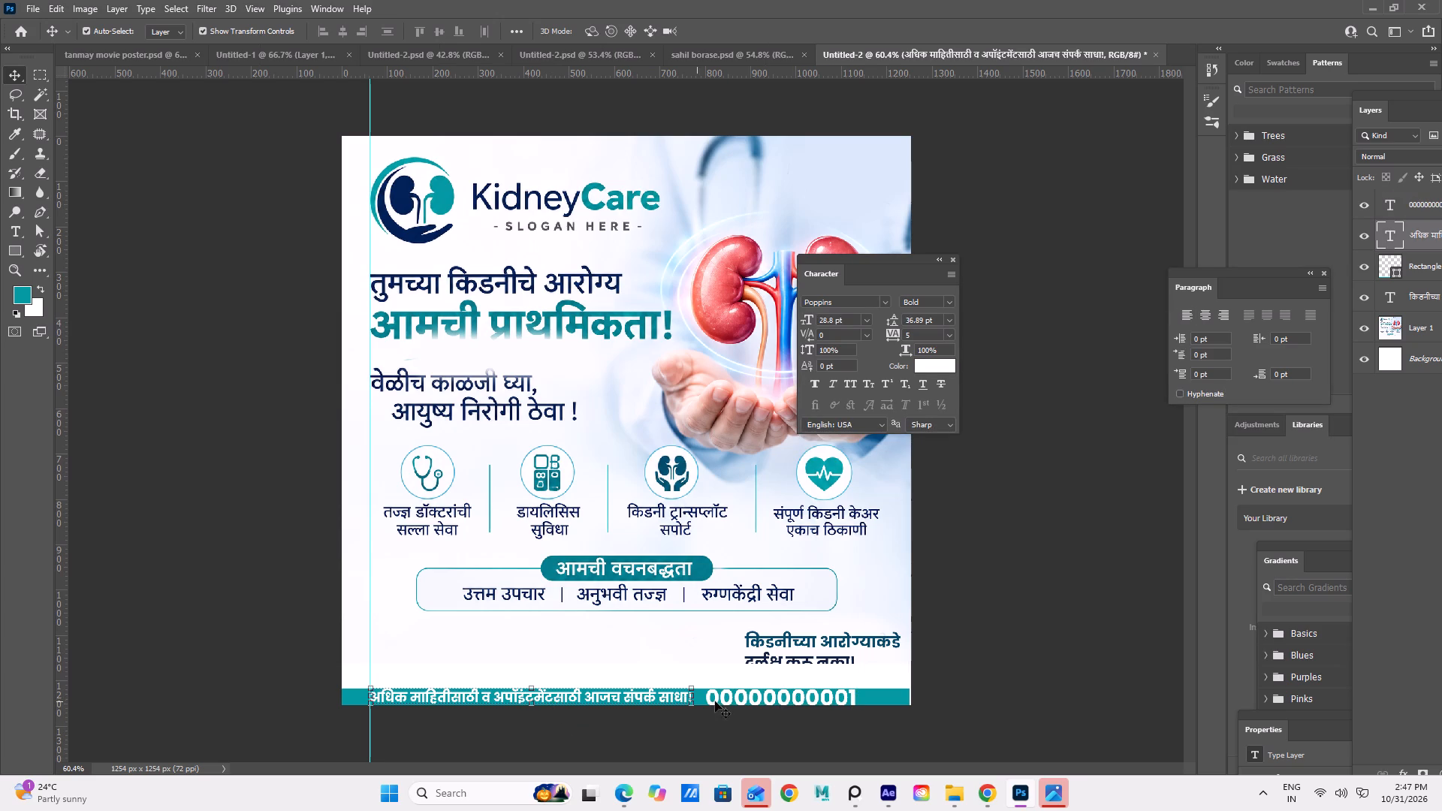
{"action": "left_click", "coordinate": [798, 696]}
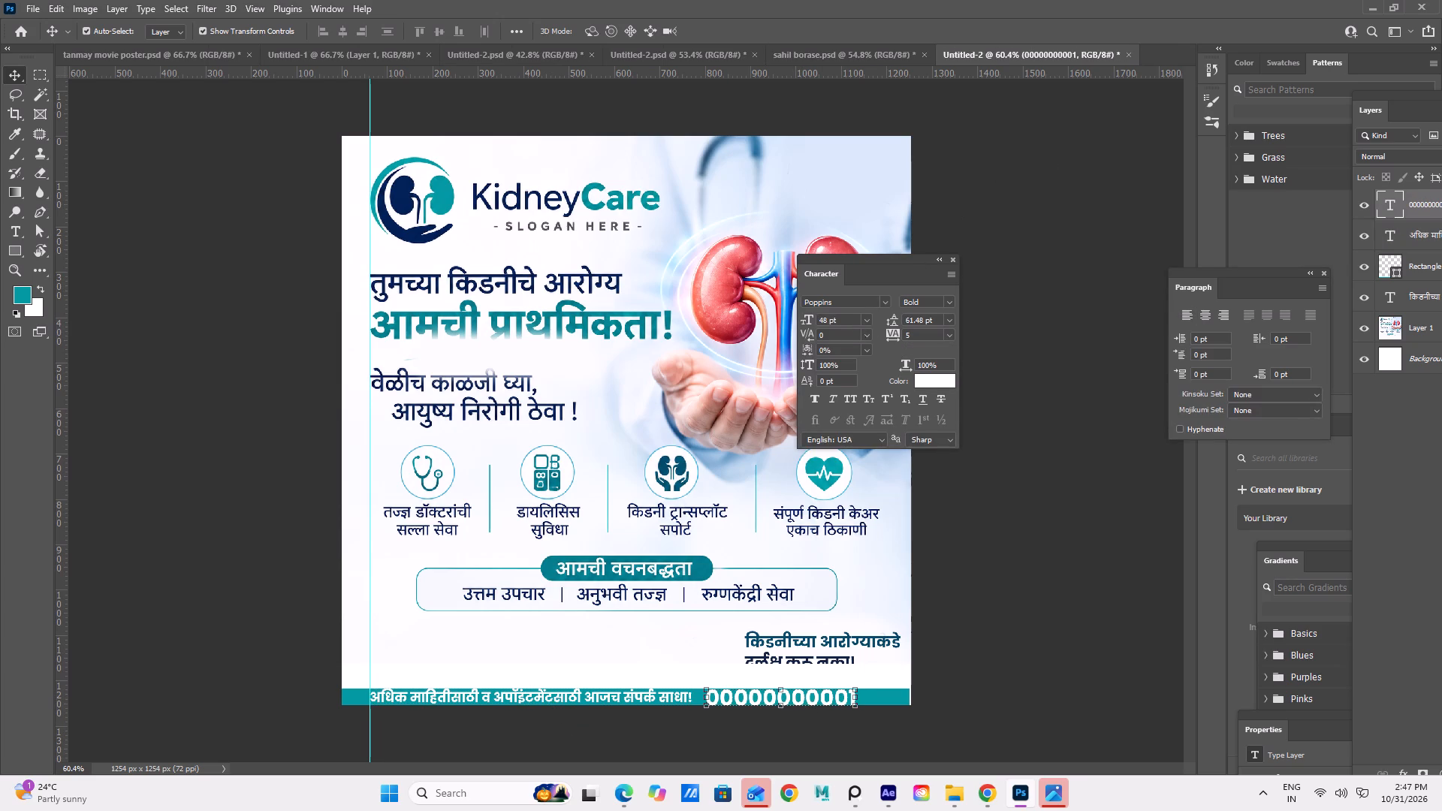
{"action": "left_click", "coordinate": [846, 320]}
{"action": "key", "text": "BackSpace"}
{"action": "key", "text": "BackSpace"}
{"action": "key", "text": "BackSpace"}
{"action": "key", "text": "BackSpace"}
{"action": "key", "text": "BackSpace"}
{"action": "key", "text": "2"}
{"action": "key", "text": "8"}
{"action": "type", "text": ".8"}
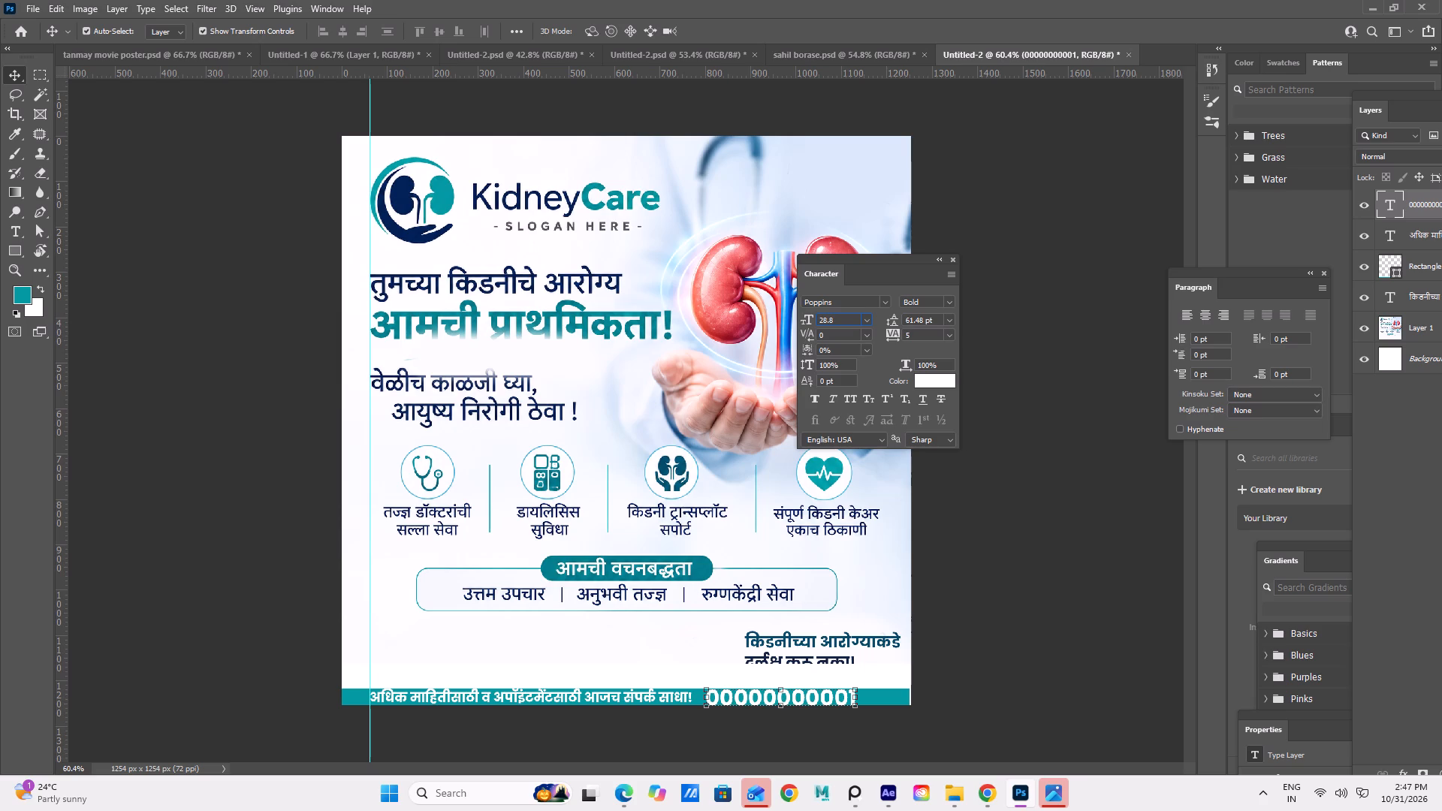
{"action": "key", "text": "Return"}
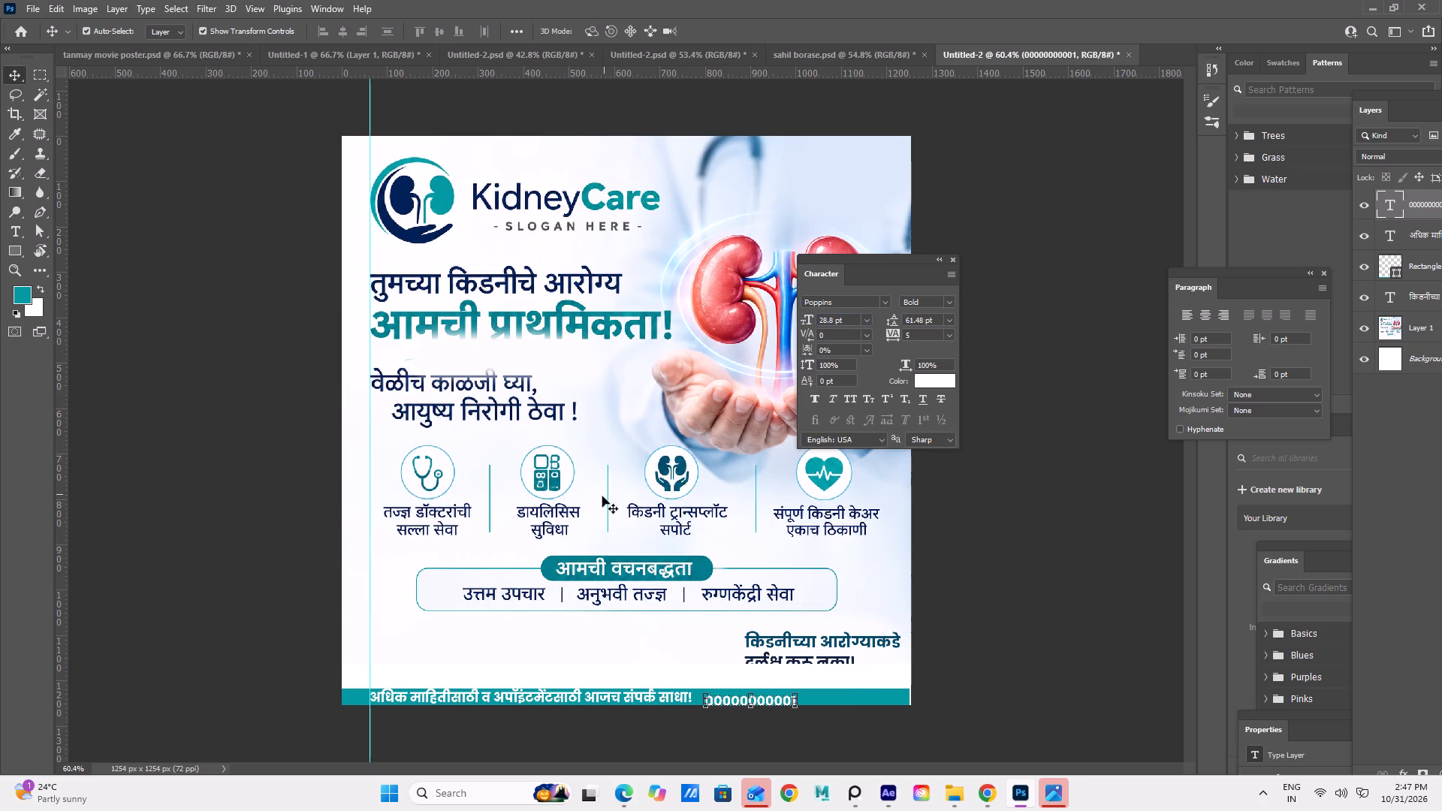
Move the placeholder number up about 5 px and left about 12 px, level with and closer to the contact line.
{"action": "scroll", "coordinate": [686, 565], "scroll_direction": "up", "scroll_amount": 3, "text": "alt"}
{"action": "scroll", "coordinate": [759, 675], "scroll_direction": "down", "scroll_amount": 6}
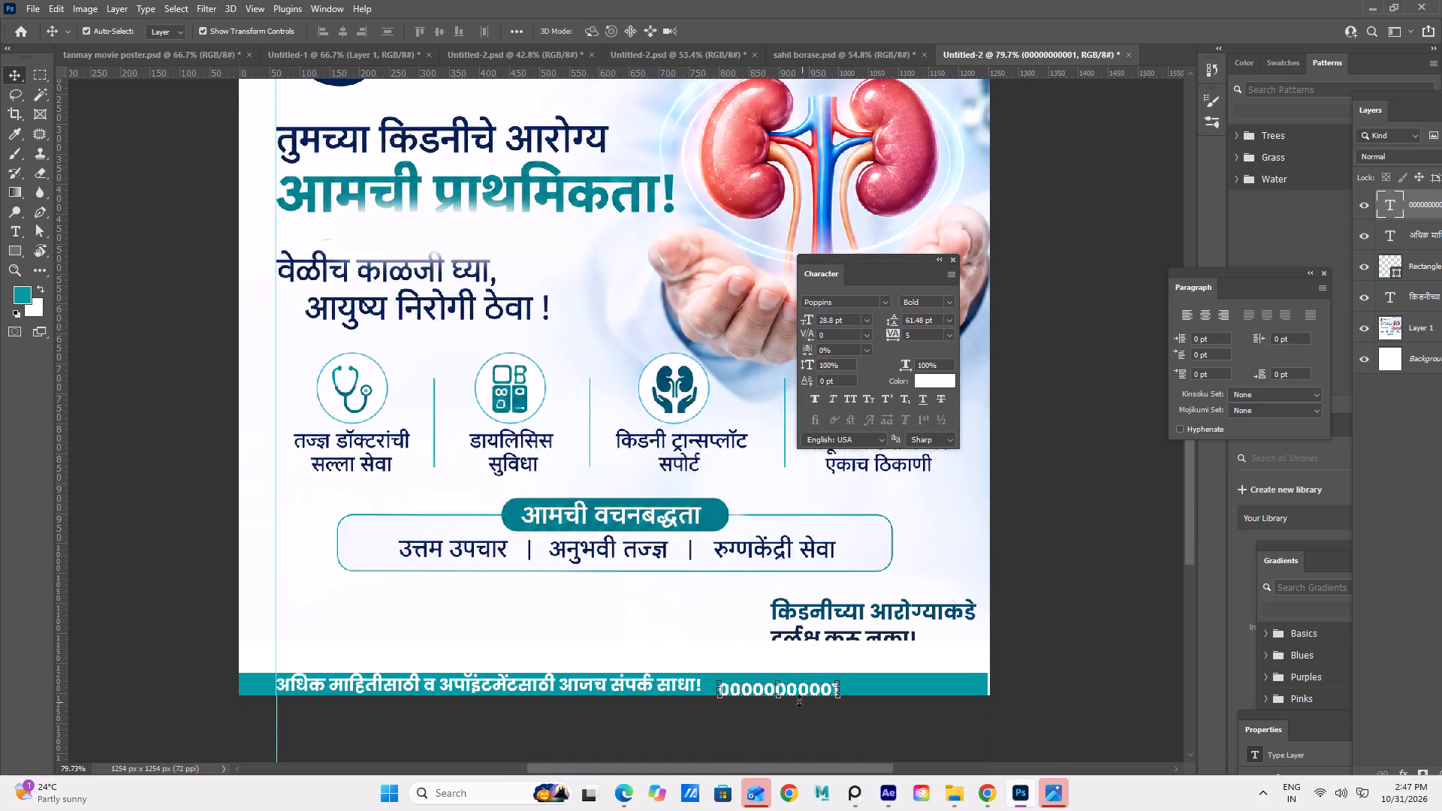
{"action": "scroll", "coordinate": [796, 701], "scroll_direction": "up", "scroll_amount": 5, "text": "alt"}
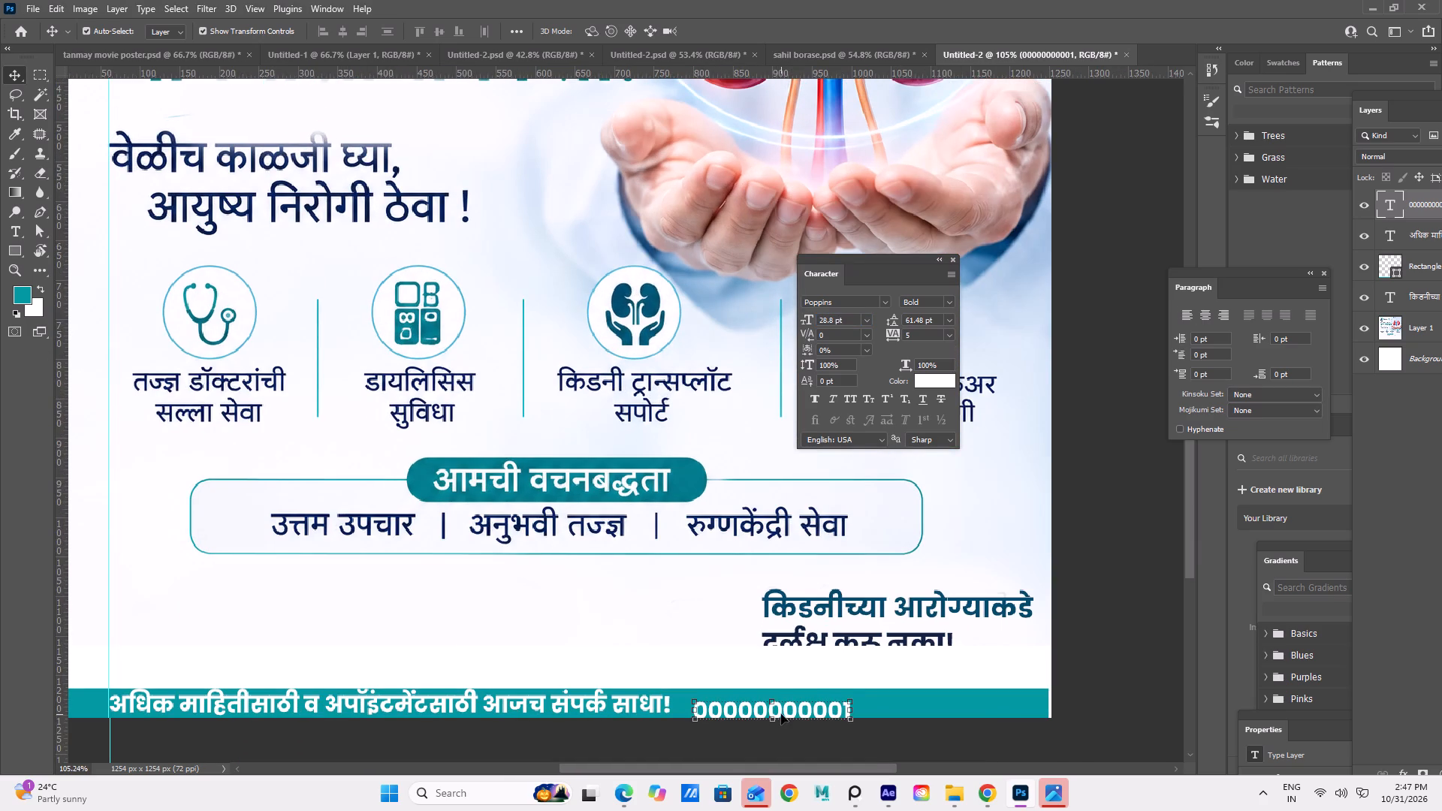
{"action": "left_click_drag", "start_coordinate": [781, 714], "coordinate": [780, 710]}
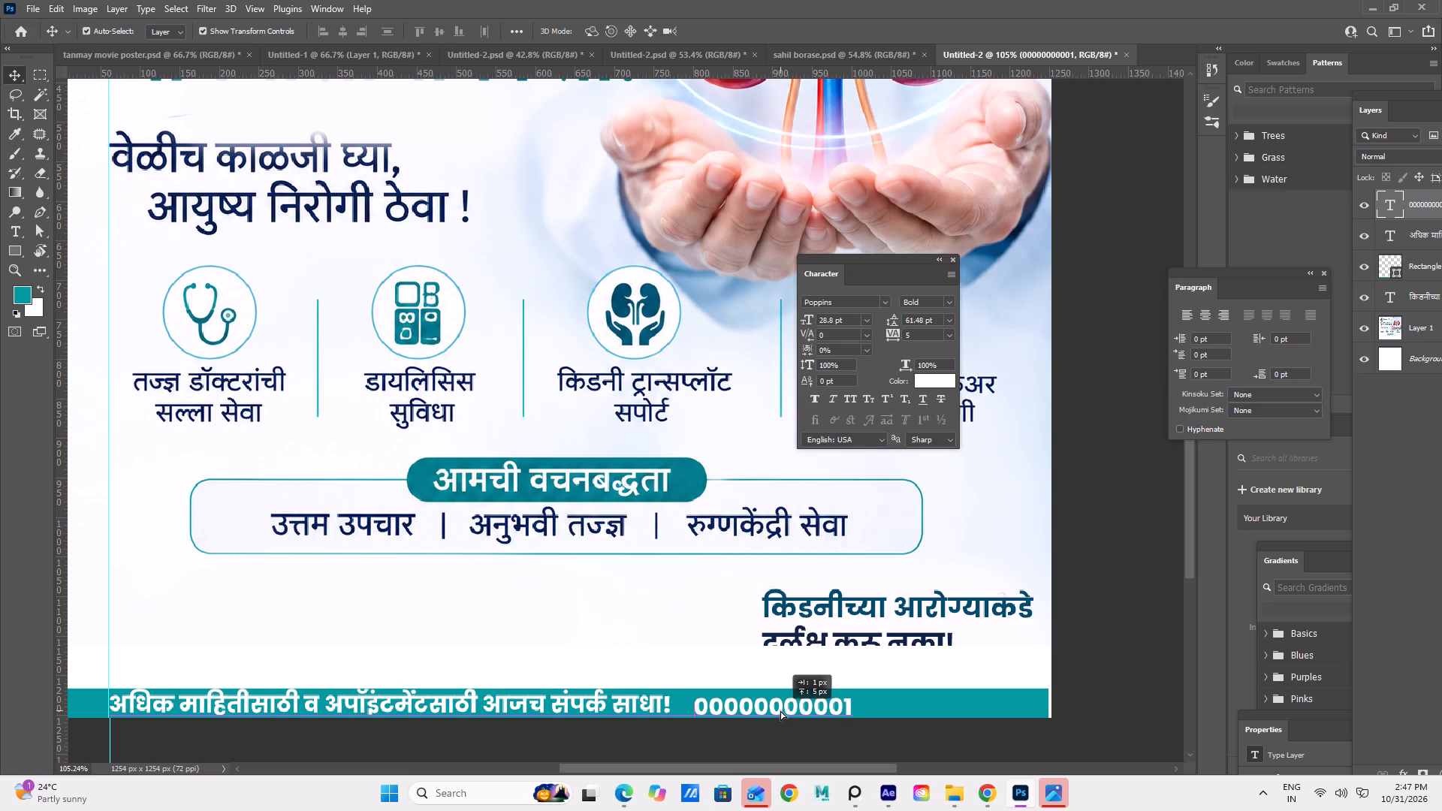
{"action": "left_click_drag", "start_coordinate": [780, 710], "coordinate": [774, 710]}
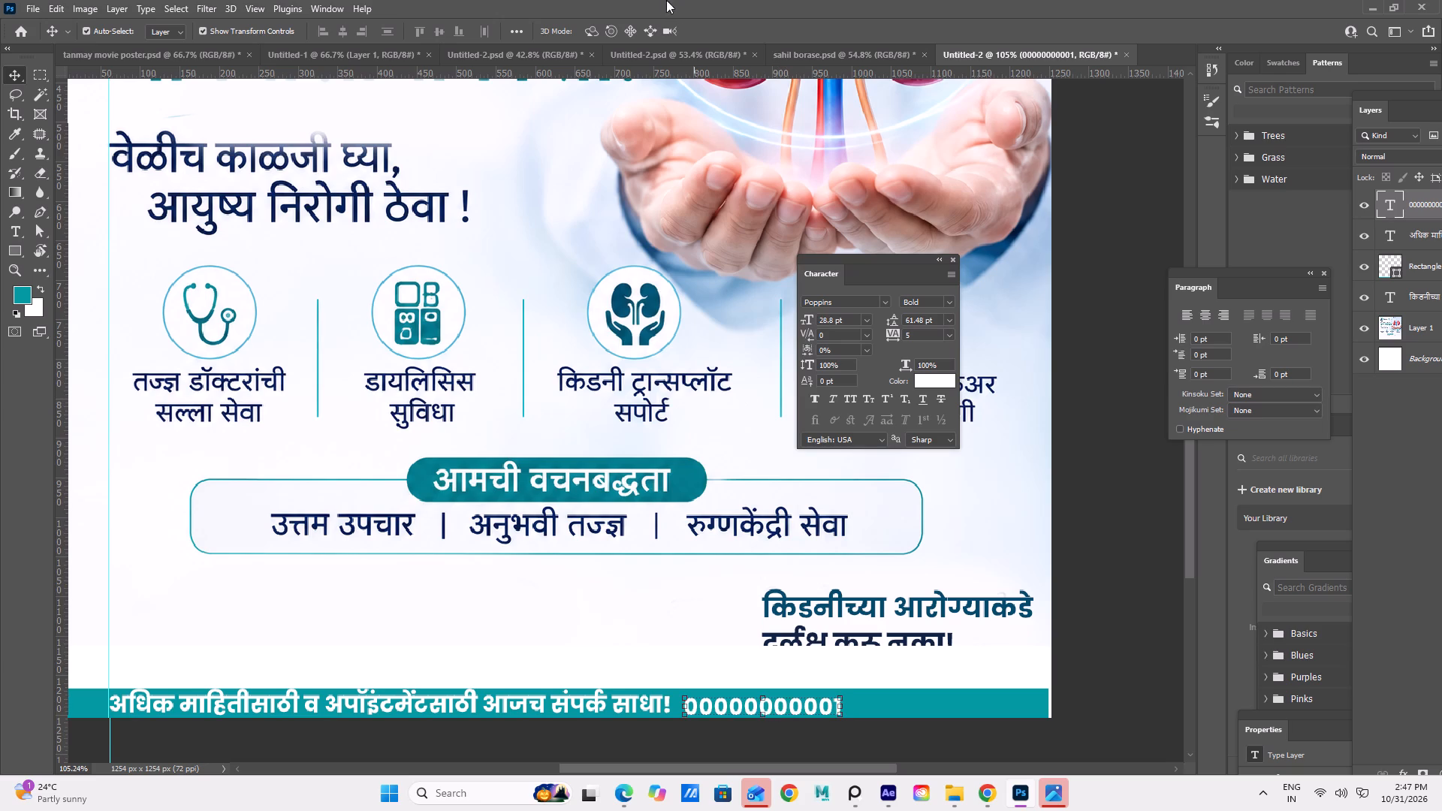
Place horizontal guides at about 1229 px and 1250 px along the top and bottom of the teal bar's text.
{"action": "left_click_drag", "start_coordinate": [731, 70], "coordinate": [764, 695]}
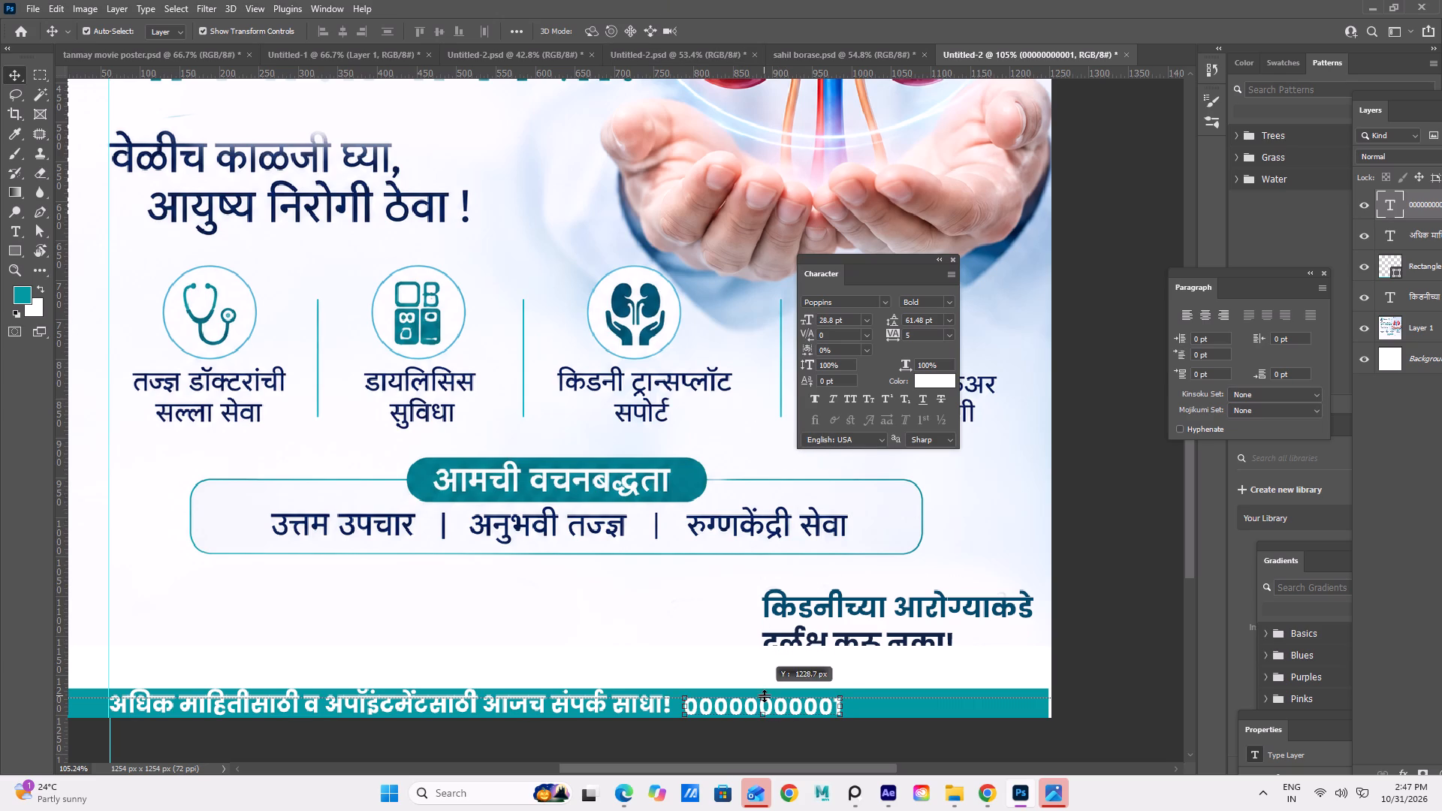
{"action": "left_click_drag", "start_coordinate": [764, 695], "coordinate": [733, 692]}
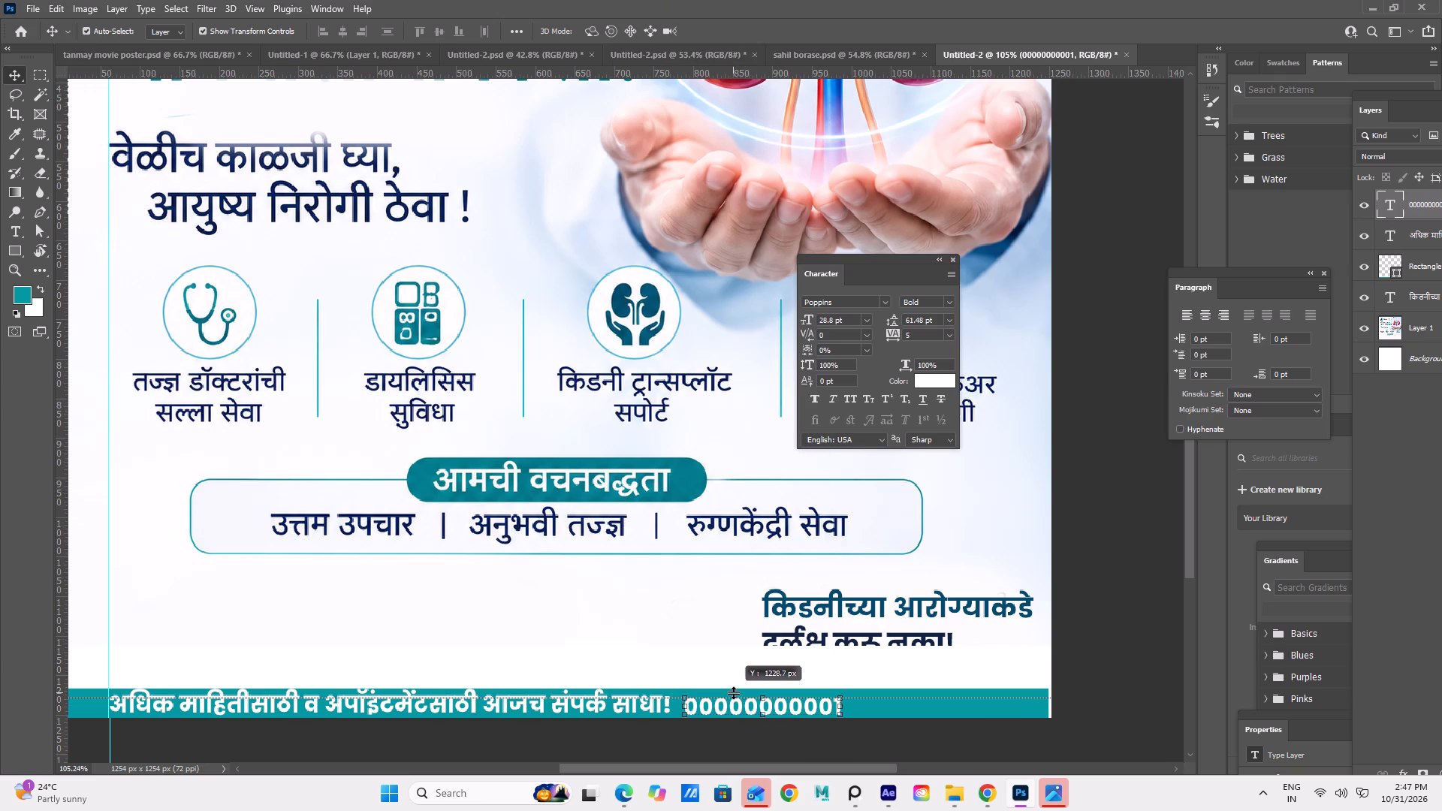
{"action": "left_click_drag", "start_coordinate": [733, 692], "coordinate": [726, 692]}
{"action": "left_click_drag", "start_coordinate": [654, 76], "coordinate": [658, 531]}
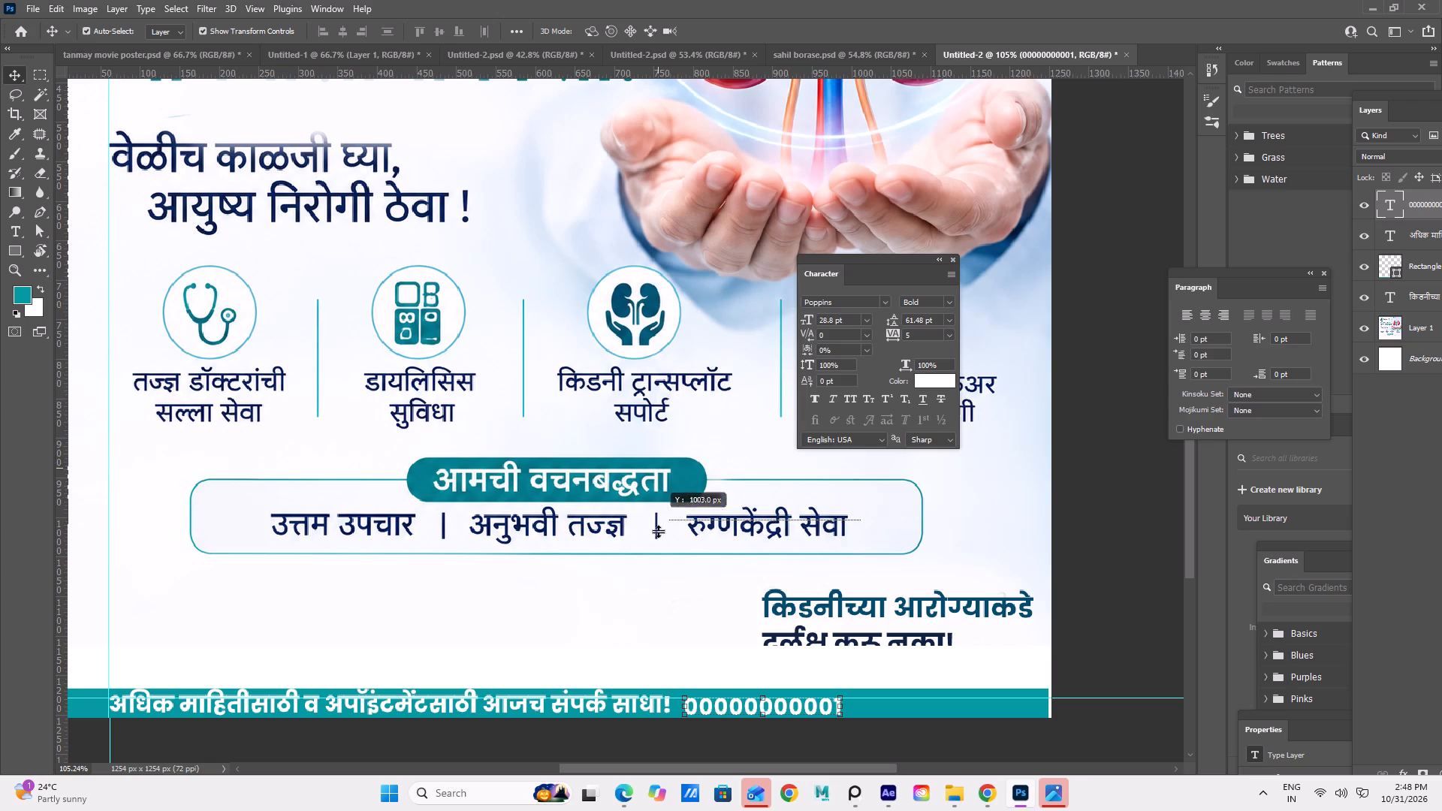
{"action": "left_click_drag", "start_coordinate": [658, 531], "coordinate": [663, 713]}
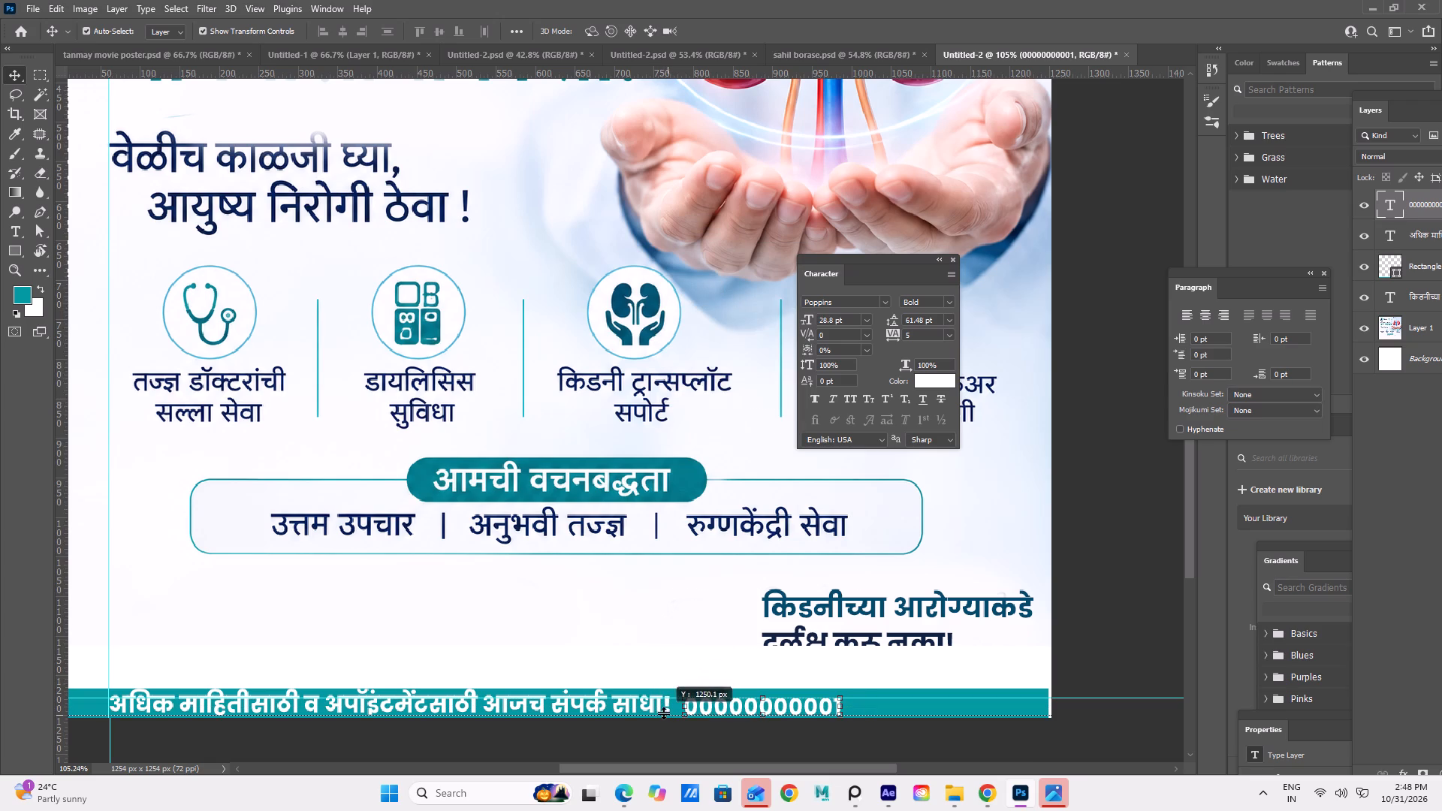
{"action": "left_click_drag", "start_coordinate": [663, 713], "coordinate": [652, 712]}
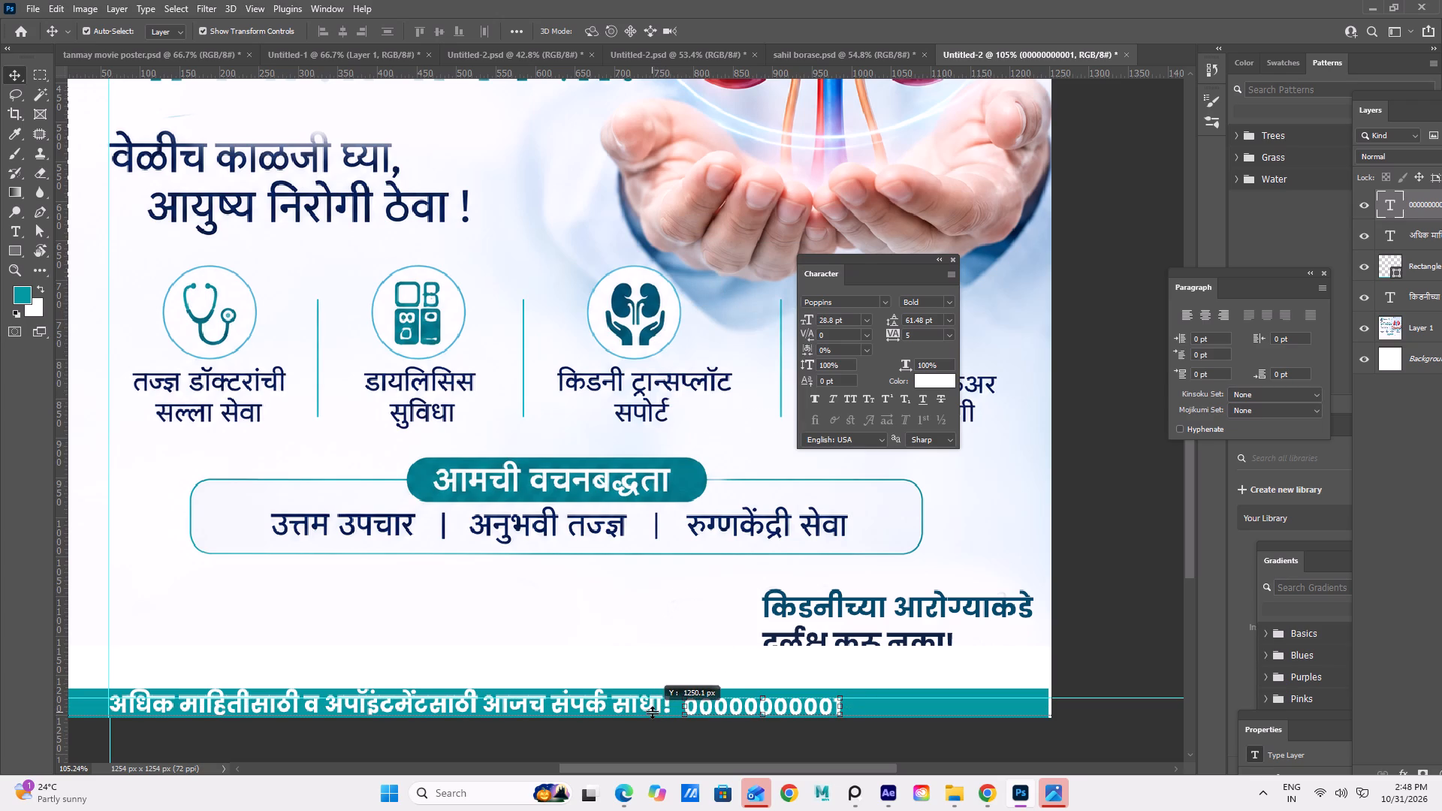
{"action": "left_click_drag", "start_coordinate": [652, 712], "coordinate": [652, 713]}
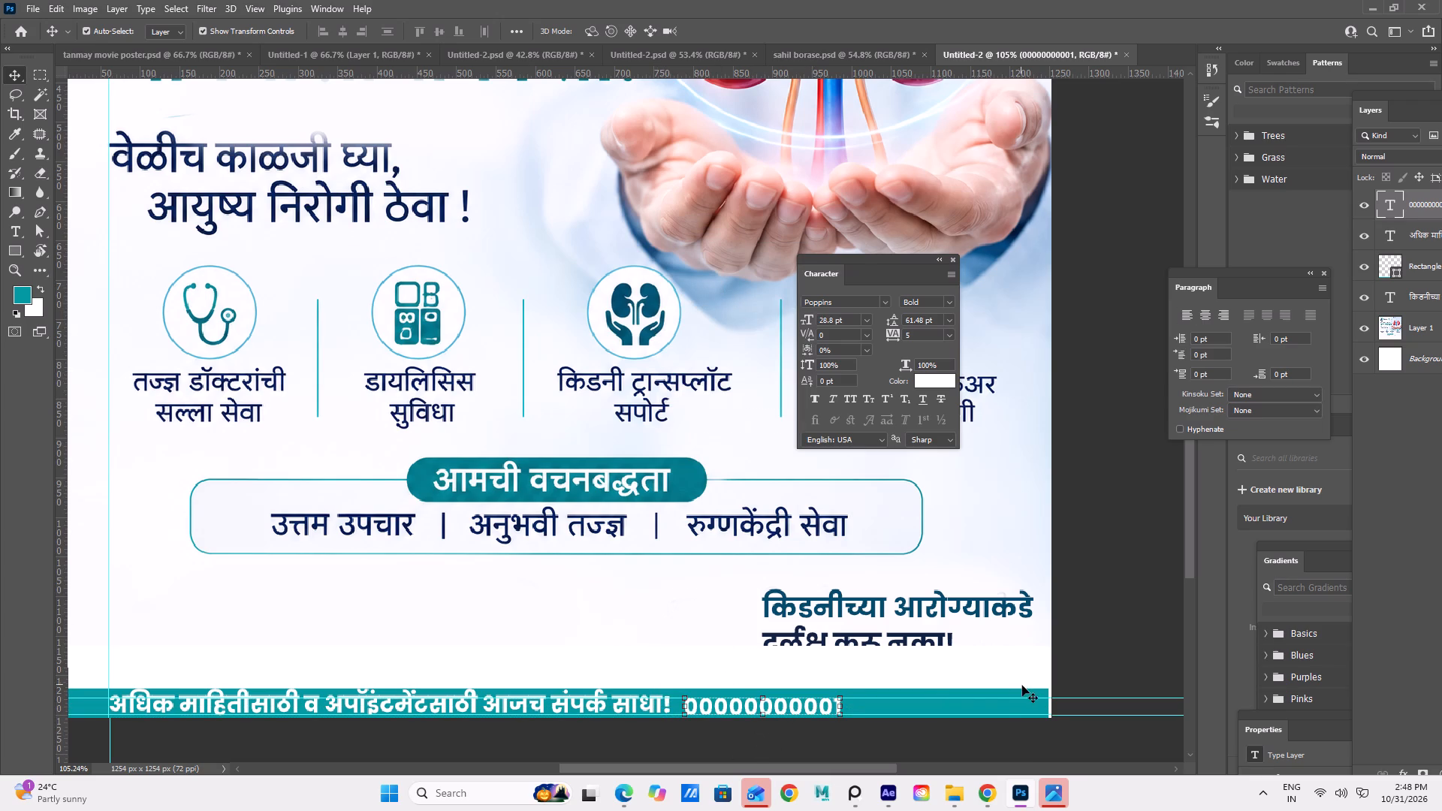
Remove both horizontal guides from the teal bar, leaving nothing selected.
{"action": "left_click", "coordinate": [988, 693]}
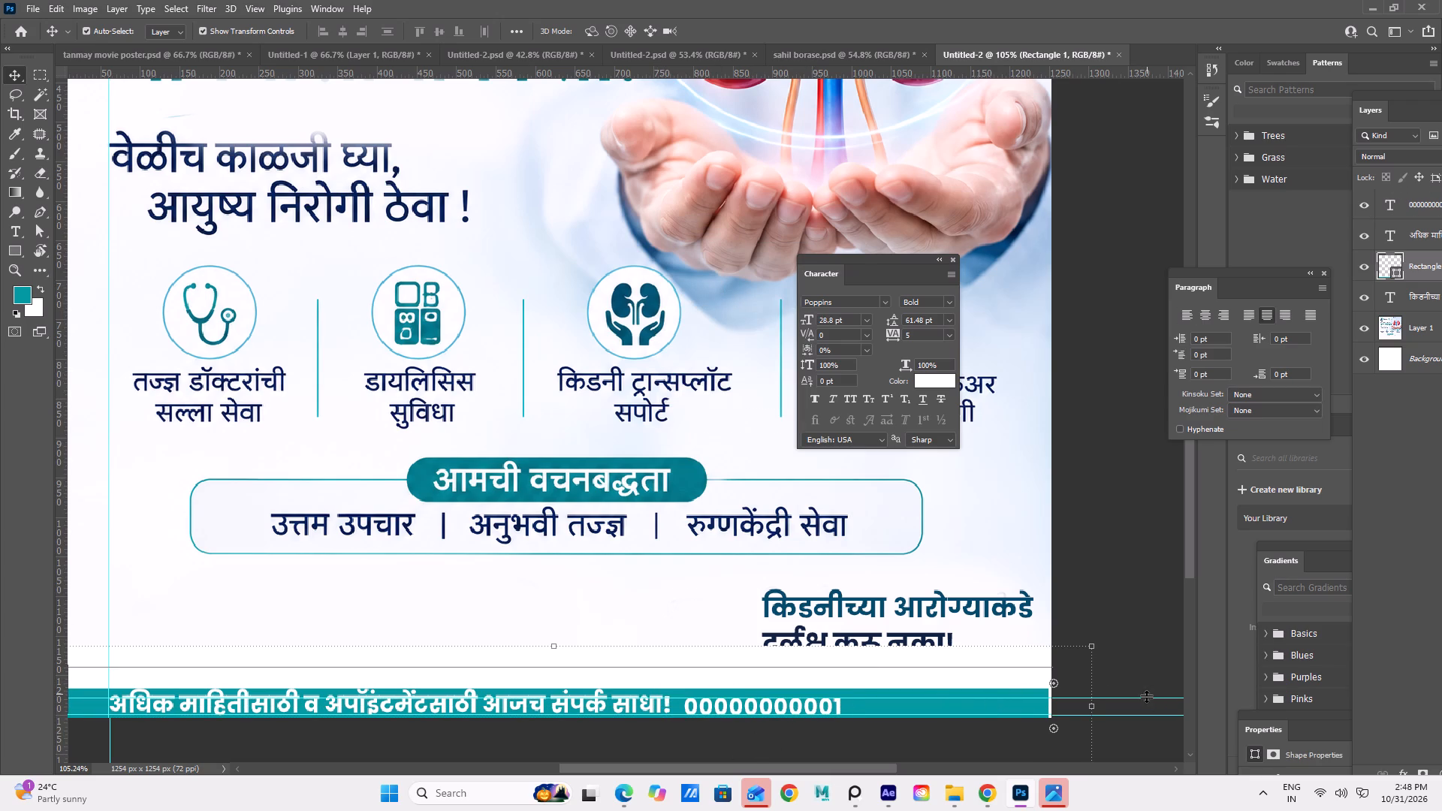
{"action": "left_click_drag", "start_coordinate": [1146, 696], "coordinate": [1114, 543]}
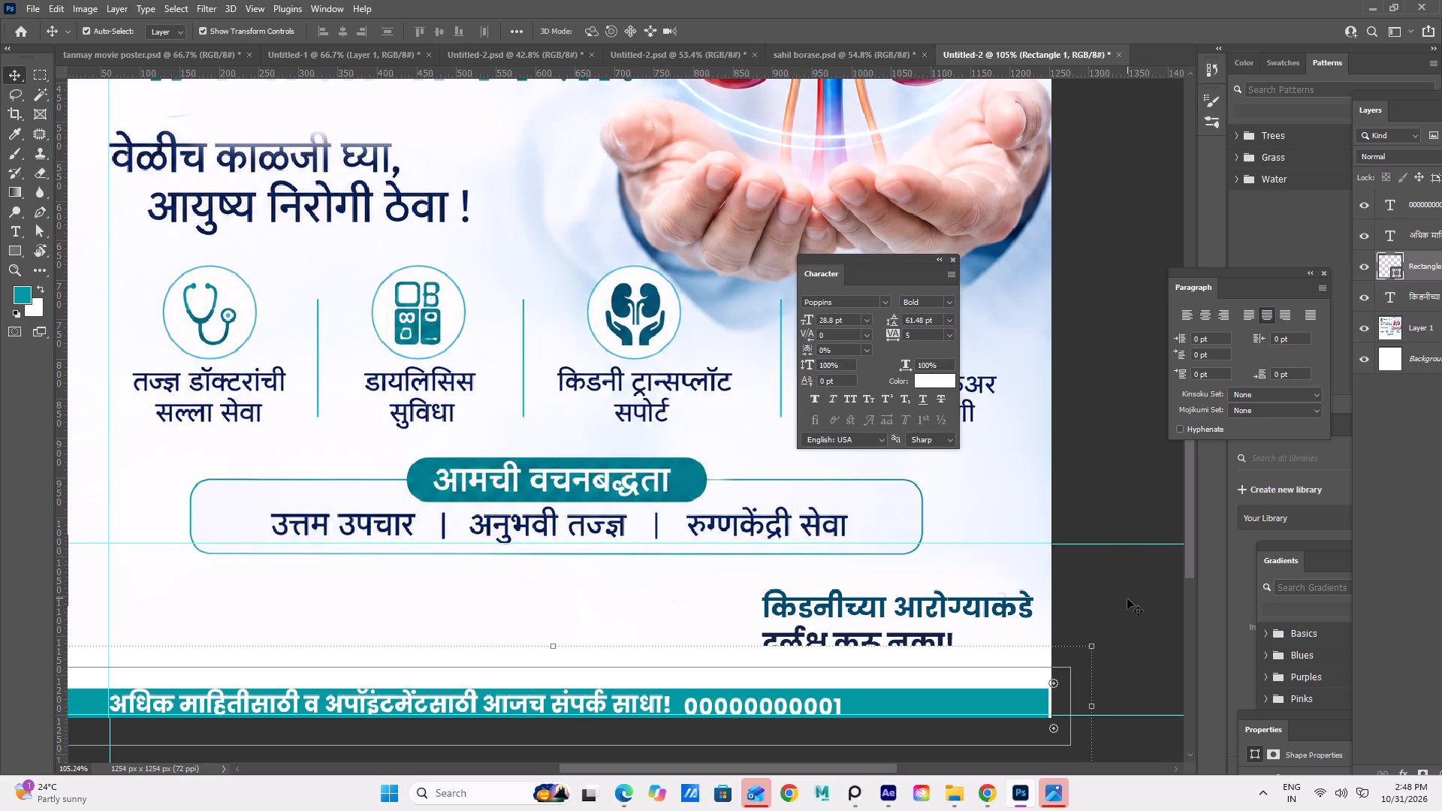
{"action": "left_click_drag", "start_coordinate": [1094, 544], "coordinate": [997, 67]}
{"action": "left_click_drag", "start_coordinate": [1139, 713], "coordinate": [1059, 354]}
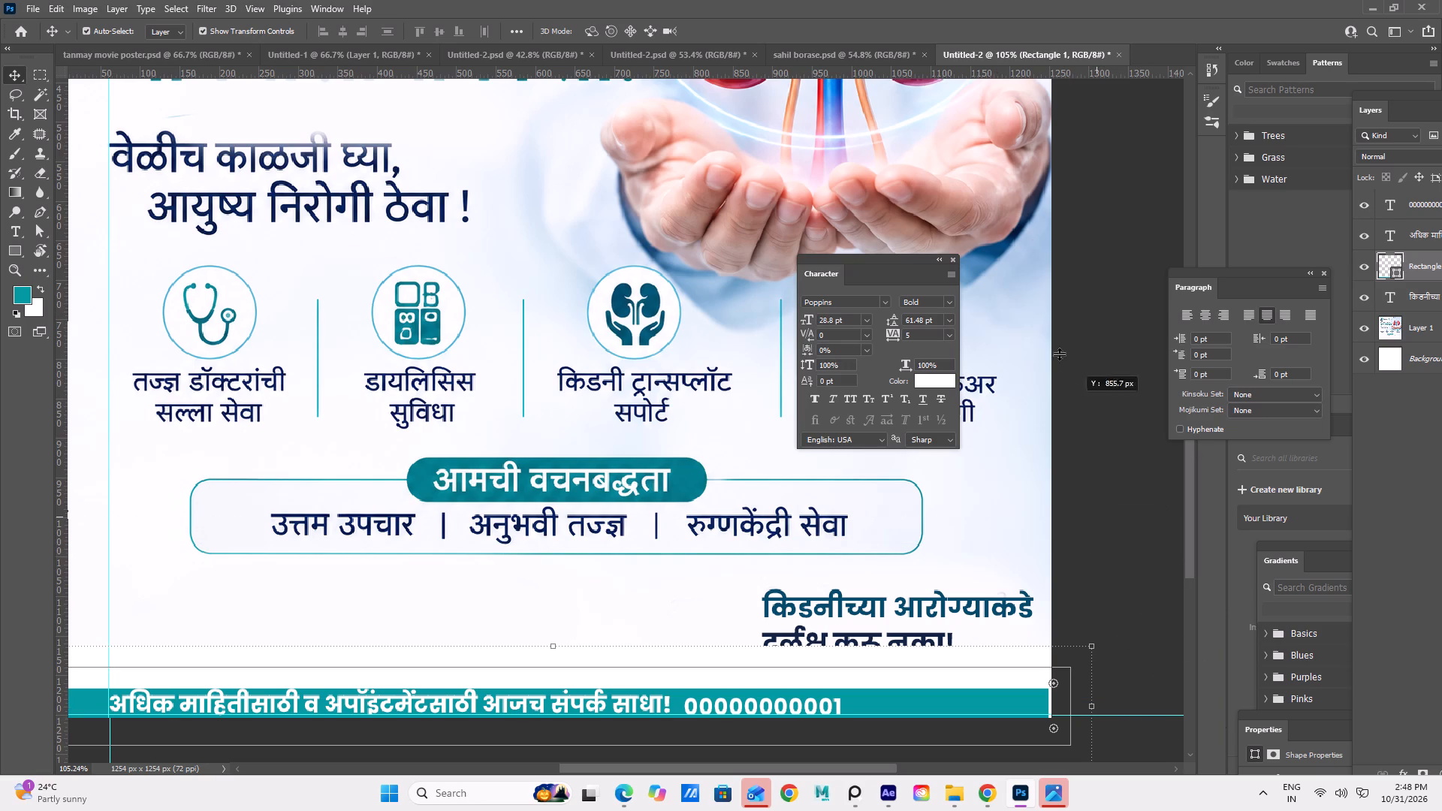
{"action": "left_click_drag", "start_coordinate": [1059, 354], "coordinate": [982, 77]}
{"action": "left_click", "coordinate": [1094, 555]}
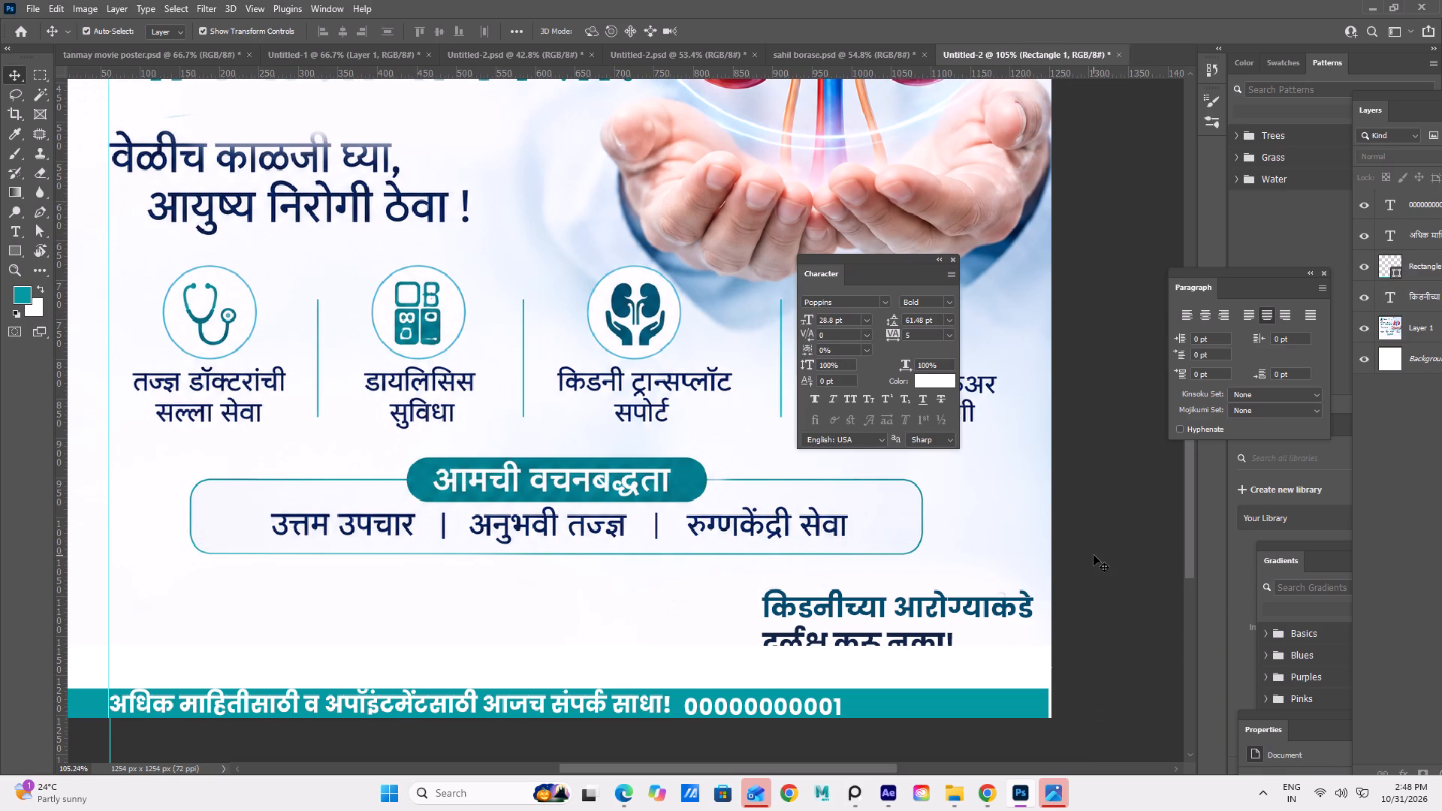
Scale the teal bar proportionally to 101.23% so it covers the gap at the post's right edge, and deselect it.
{"action": "left_click", "coordinate": [1027, 706]}
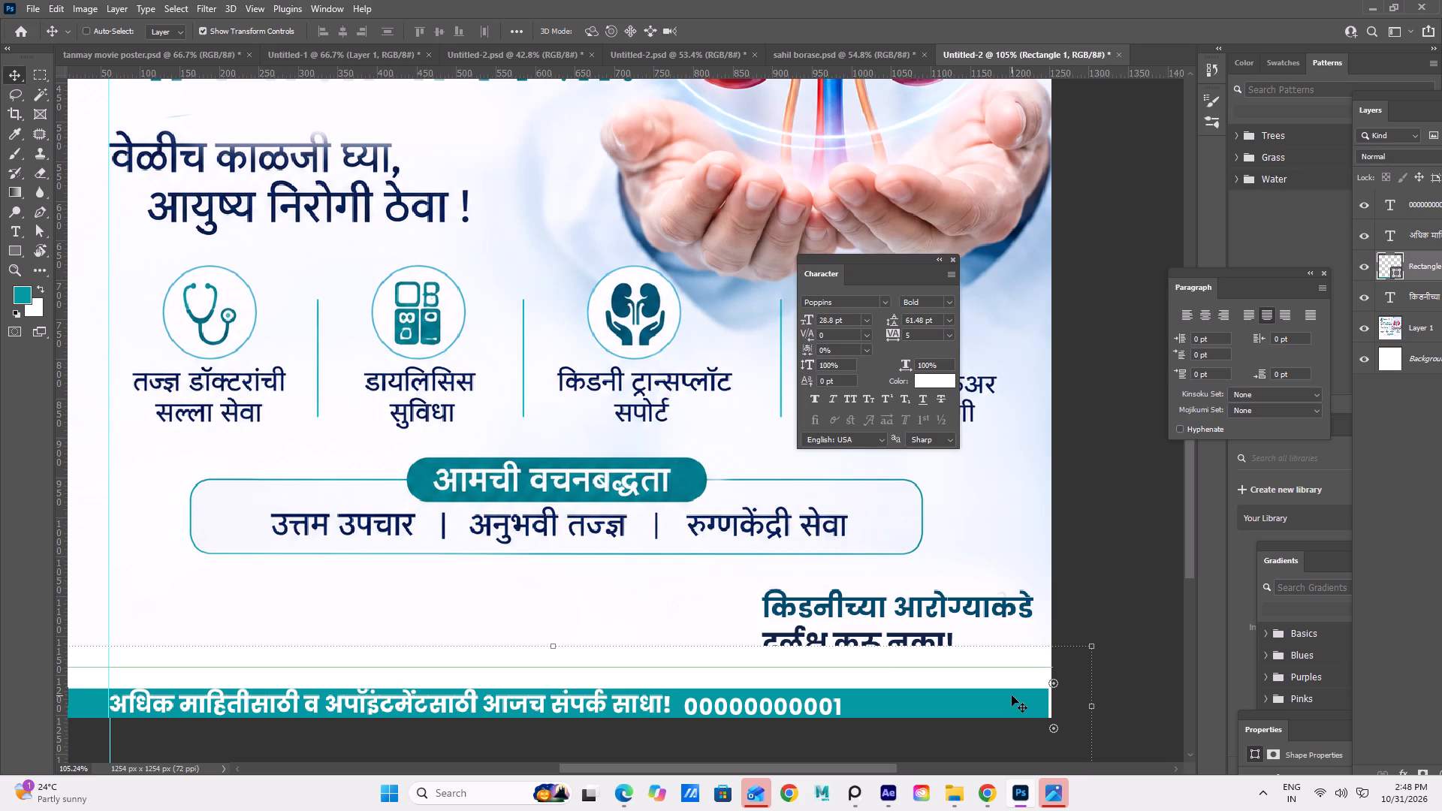
{"action": "key", "text": "ctrl+super+t"}
{"action": "left_click_drag", "start_coordinate": [1063, 667], "coordinate": [1076, 667]}
{"action": "scroll", "coordinate": [89, 674], "scroll_direction": "down", "scroll_amount": 3, "text": "alt"}
{"action": "scroll", "coordinate": [0, 783], "scroll_direction": "down", "scroll_amount": 4, "text": "alt"}
{"action": "scroll", "coordinate": [732, 572], "scroll_direction": "down", "scroll_amount": 2, "text": "alt"}
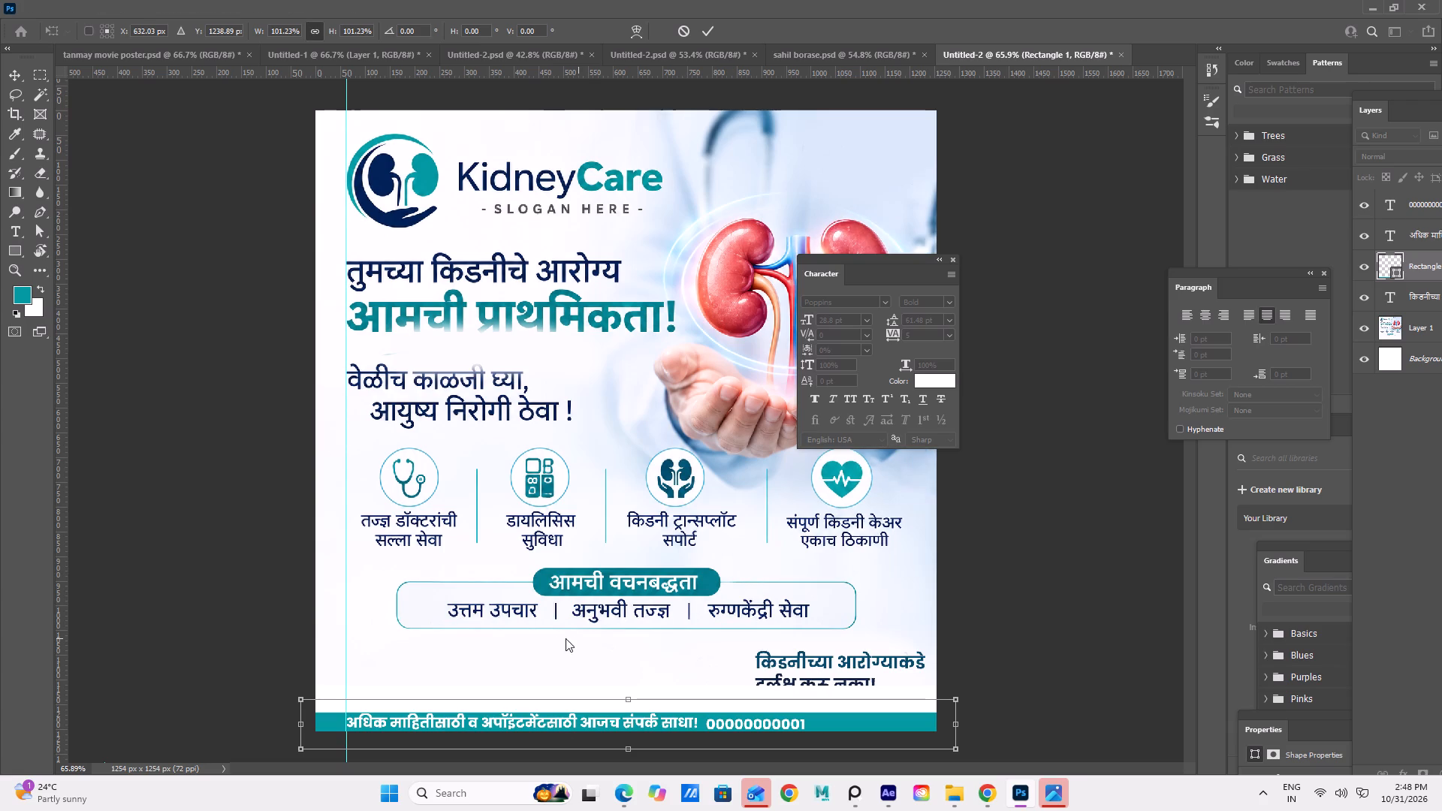
{"action": "left_click", "coordinate": [95, 232]}
{"action": "left_click", "coordinate": [141, 271]}
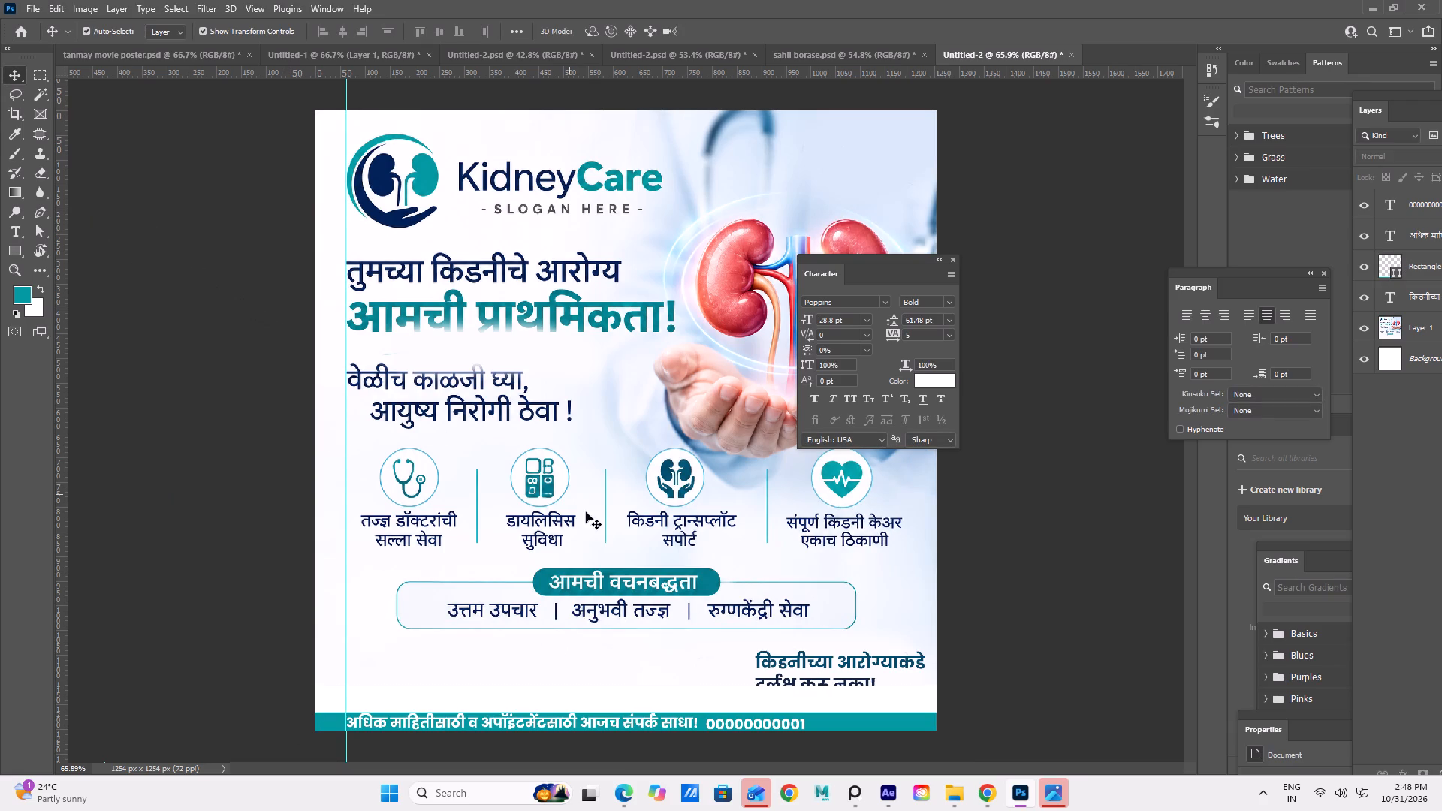
Group the Marathi contact line and the placeholder number layers together.
{"action": "left_click", "coordinate": [720, 722]}
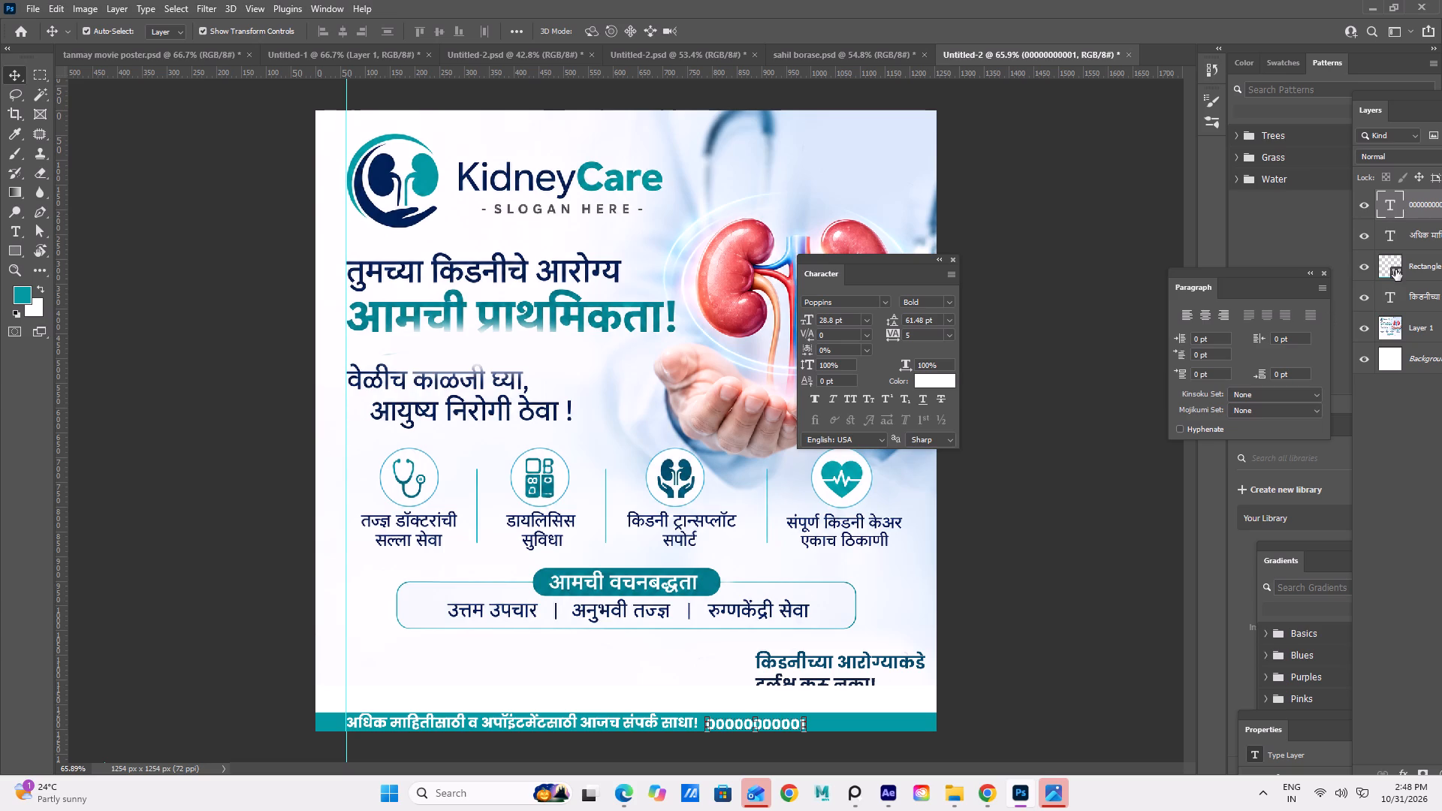
{"action": "left_click", "coordinate": [1401, 223], "text": "shift"}
{"action": "left_click", "coordinate": [1409, 237], "text": "shift"}
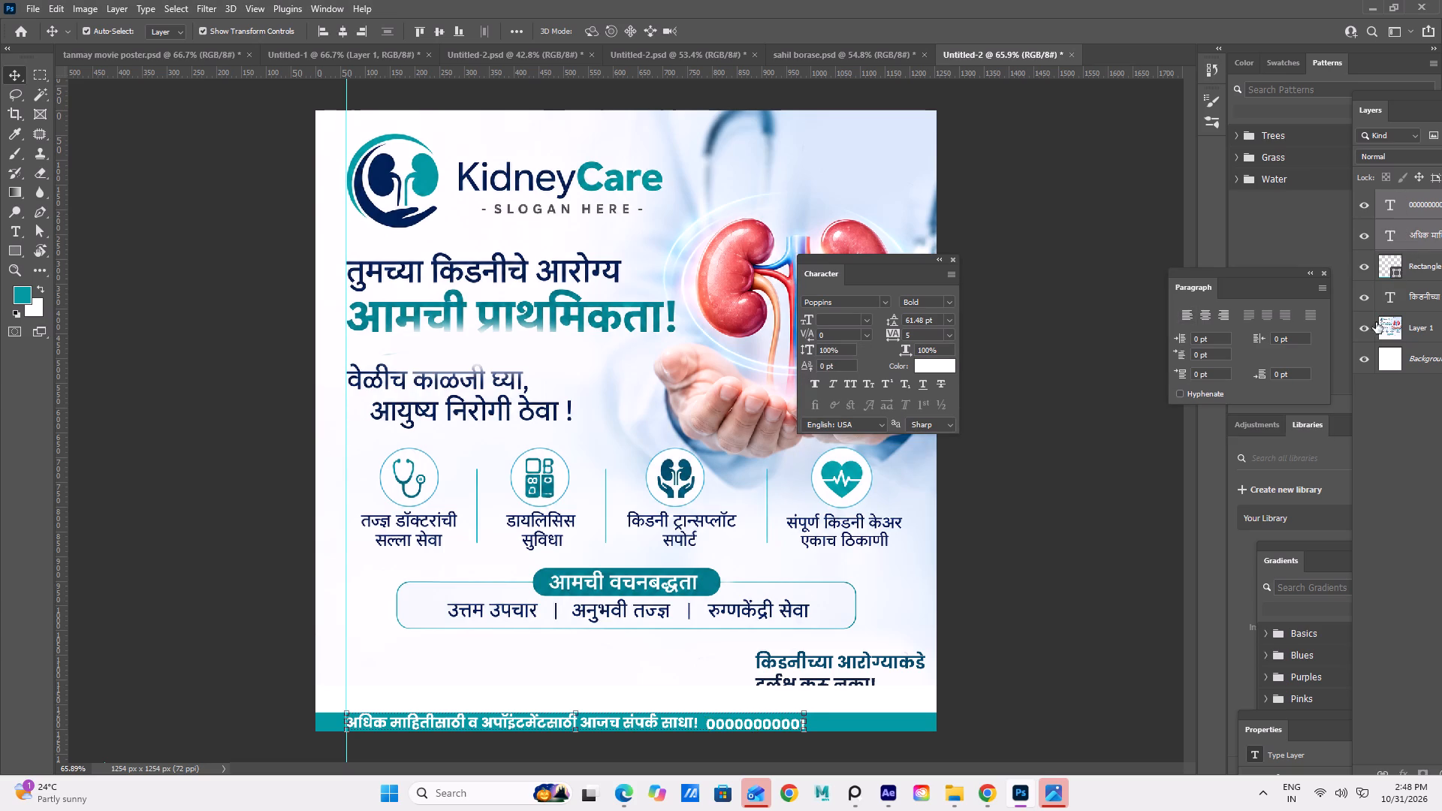
{"action": "left_click_drag", "start_coordinate": [1377, 122], "coordinate": [1255, 76]}
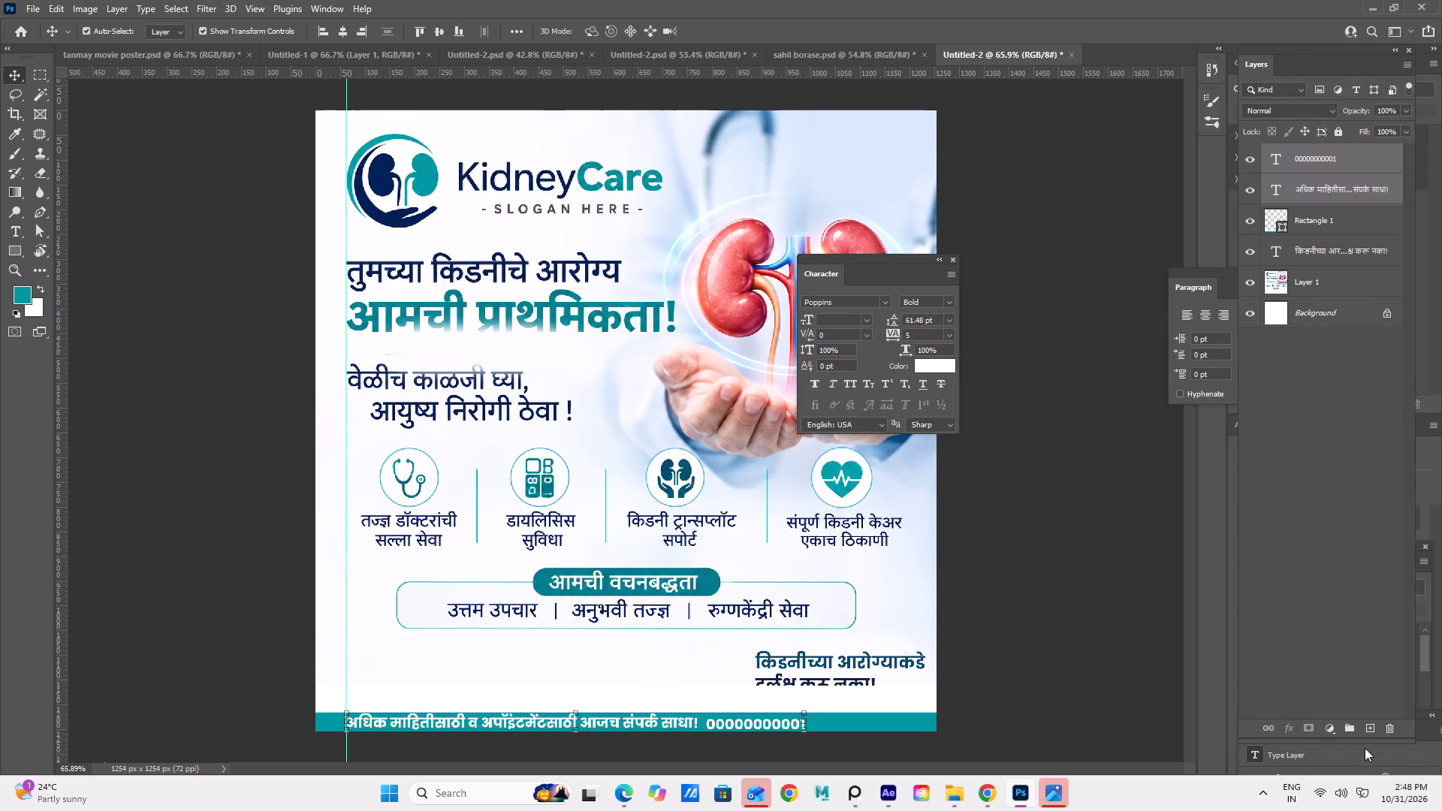
{"action": "left_click", "coordinate": [1345, 730]}
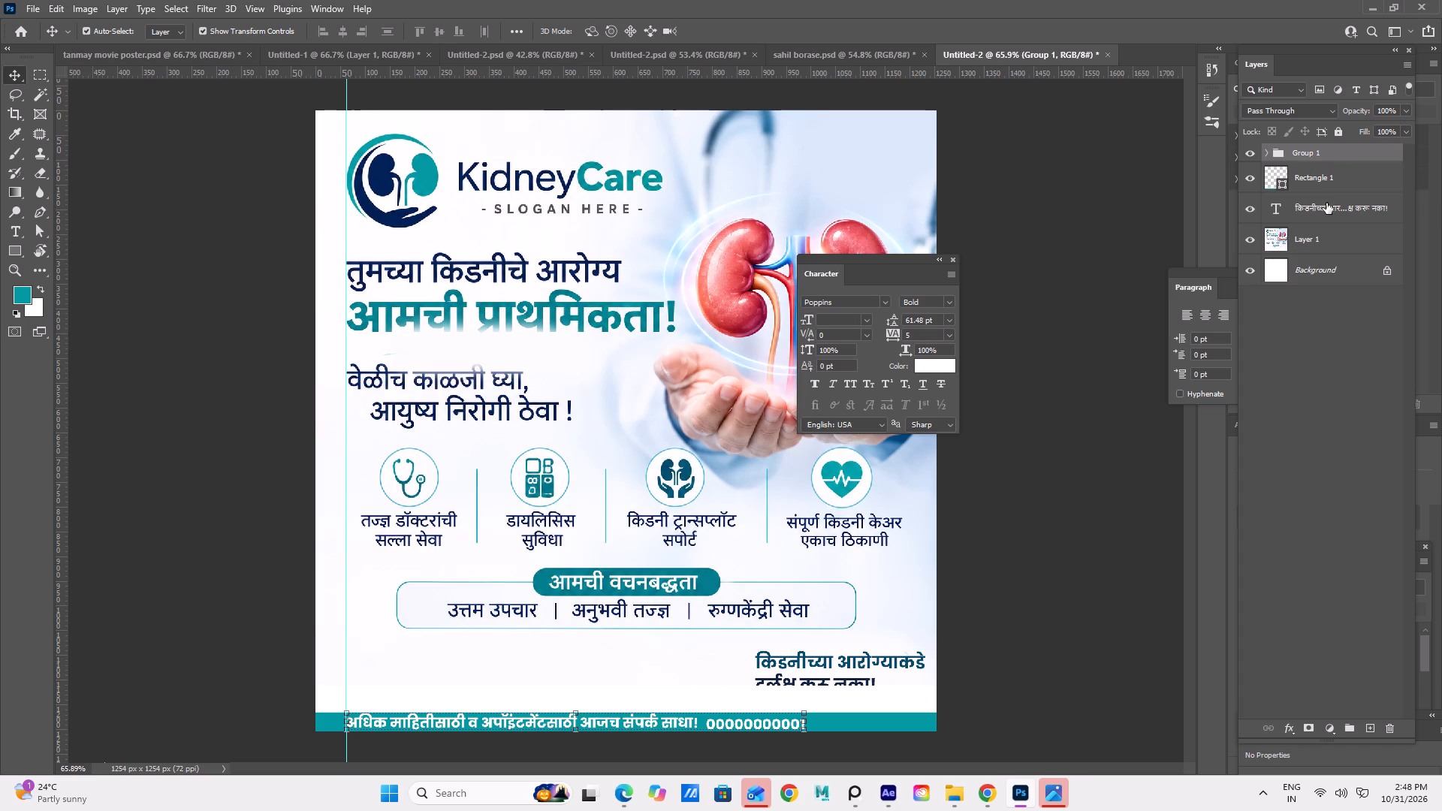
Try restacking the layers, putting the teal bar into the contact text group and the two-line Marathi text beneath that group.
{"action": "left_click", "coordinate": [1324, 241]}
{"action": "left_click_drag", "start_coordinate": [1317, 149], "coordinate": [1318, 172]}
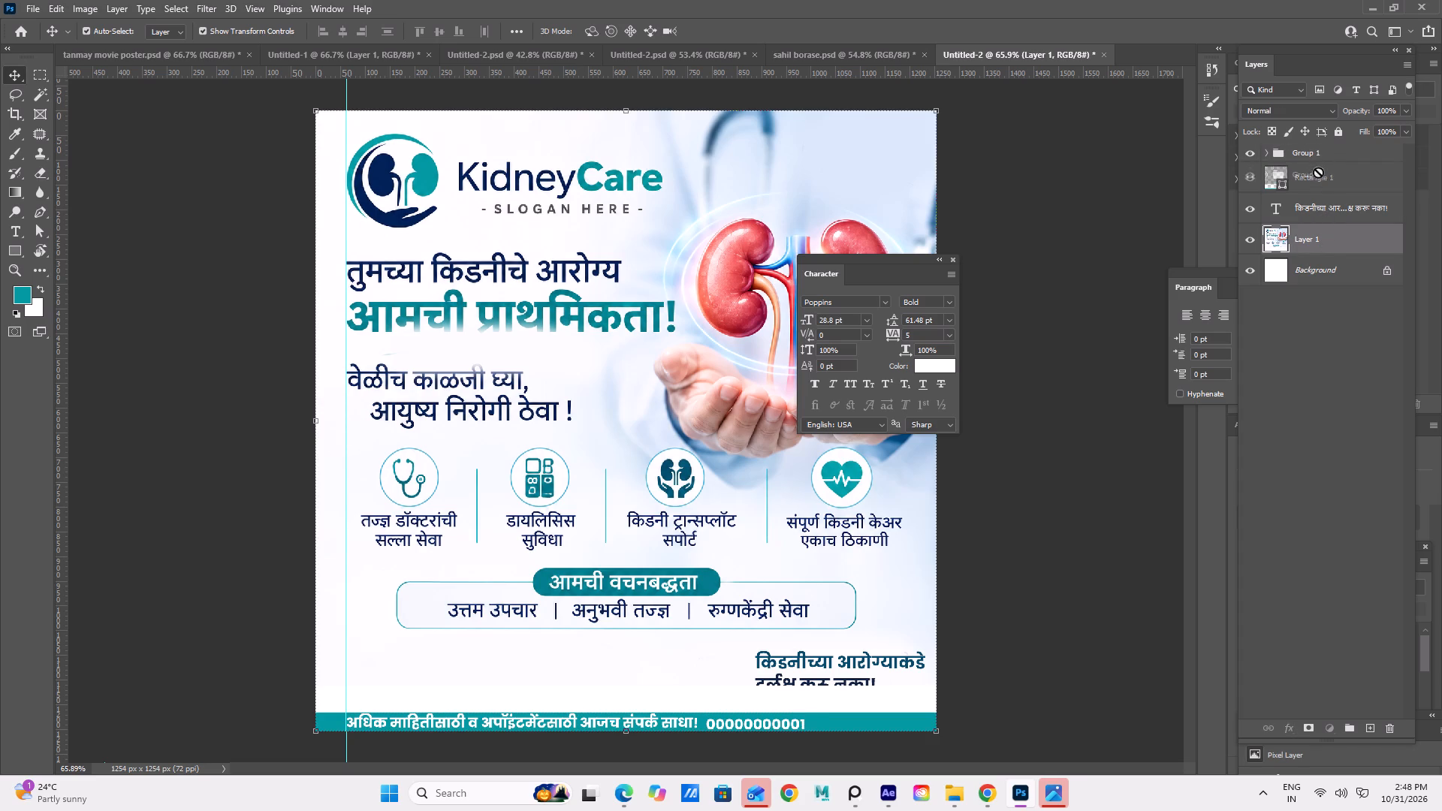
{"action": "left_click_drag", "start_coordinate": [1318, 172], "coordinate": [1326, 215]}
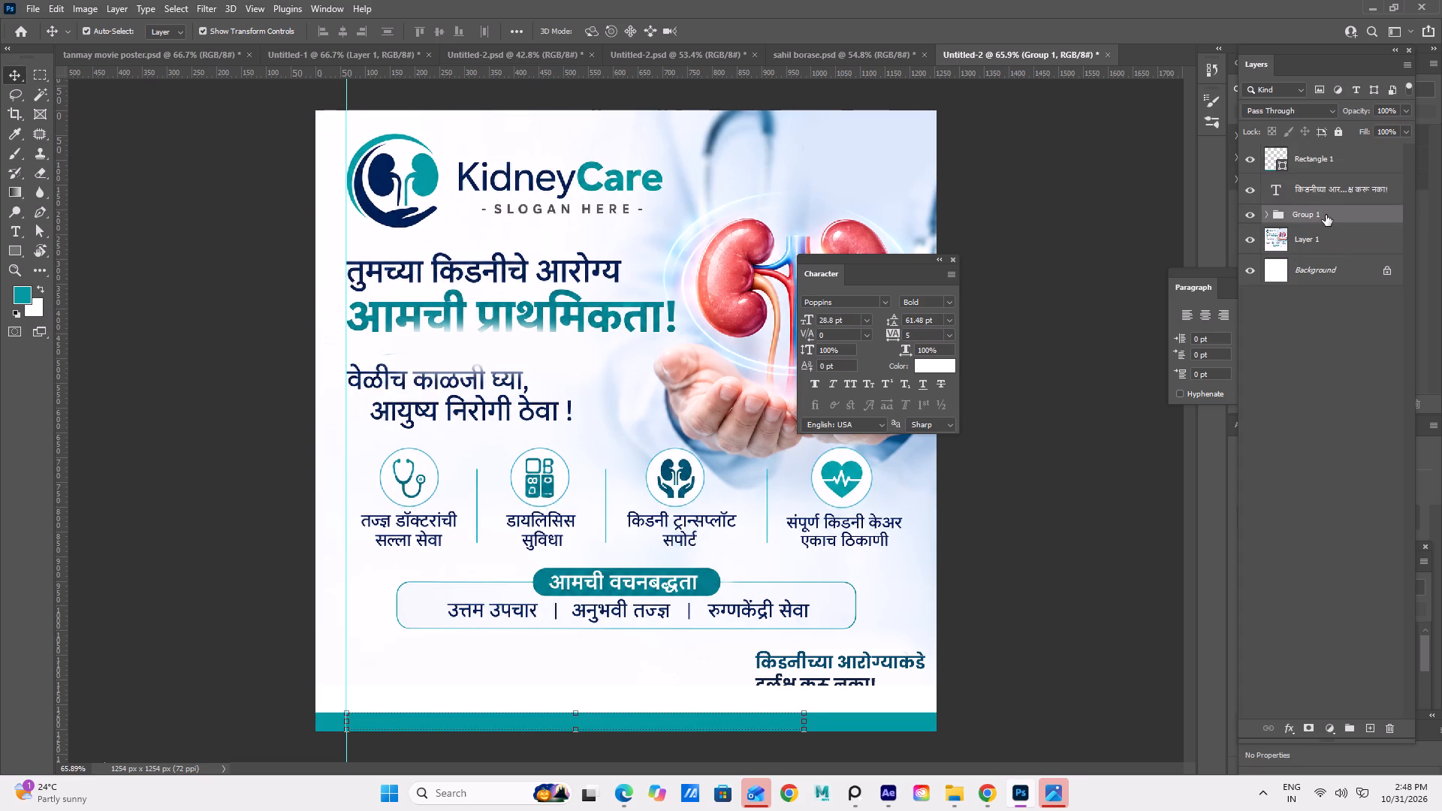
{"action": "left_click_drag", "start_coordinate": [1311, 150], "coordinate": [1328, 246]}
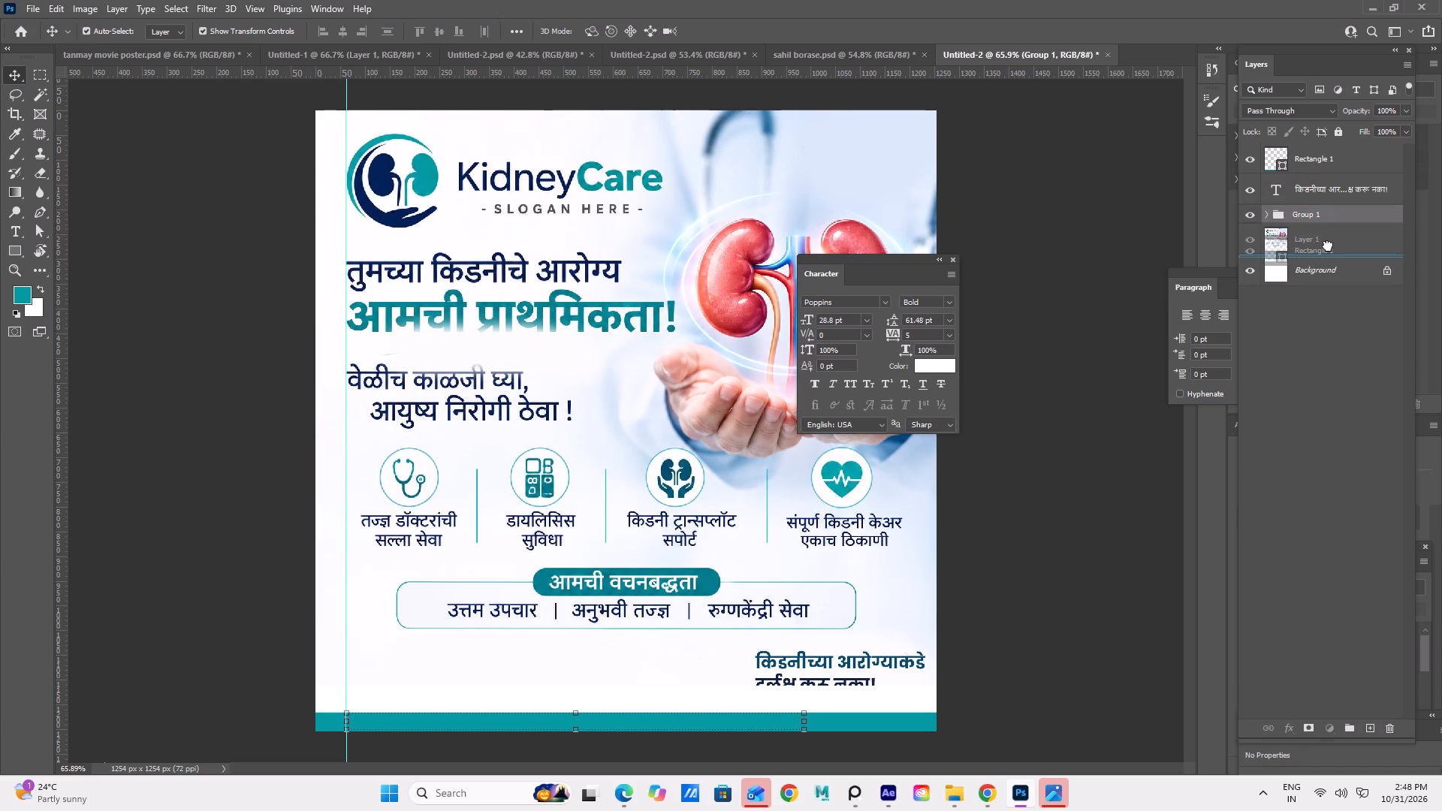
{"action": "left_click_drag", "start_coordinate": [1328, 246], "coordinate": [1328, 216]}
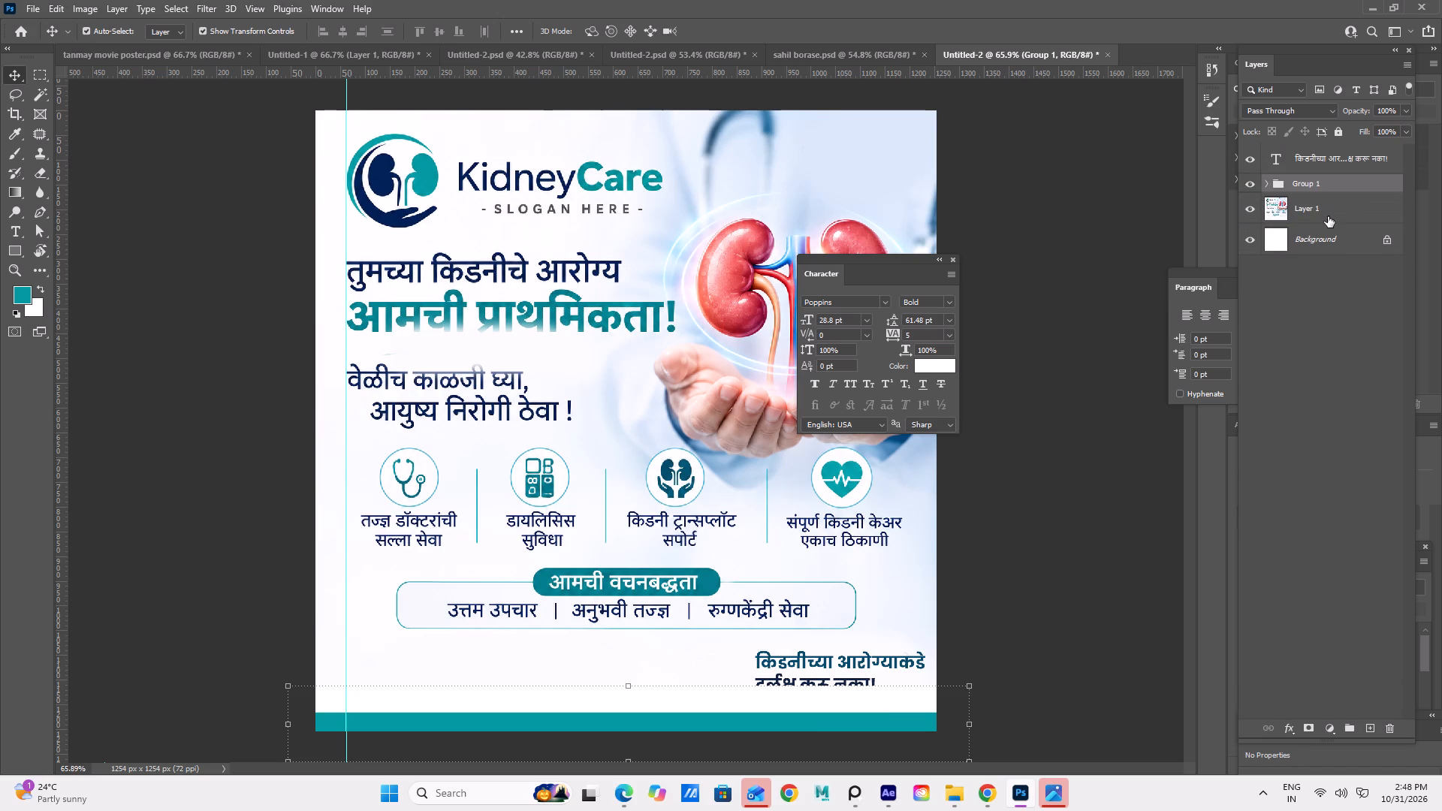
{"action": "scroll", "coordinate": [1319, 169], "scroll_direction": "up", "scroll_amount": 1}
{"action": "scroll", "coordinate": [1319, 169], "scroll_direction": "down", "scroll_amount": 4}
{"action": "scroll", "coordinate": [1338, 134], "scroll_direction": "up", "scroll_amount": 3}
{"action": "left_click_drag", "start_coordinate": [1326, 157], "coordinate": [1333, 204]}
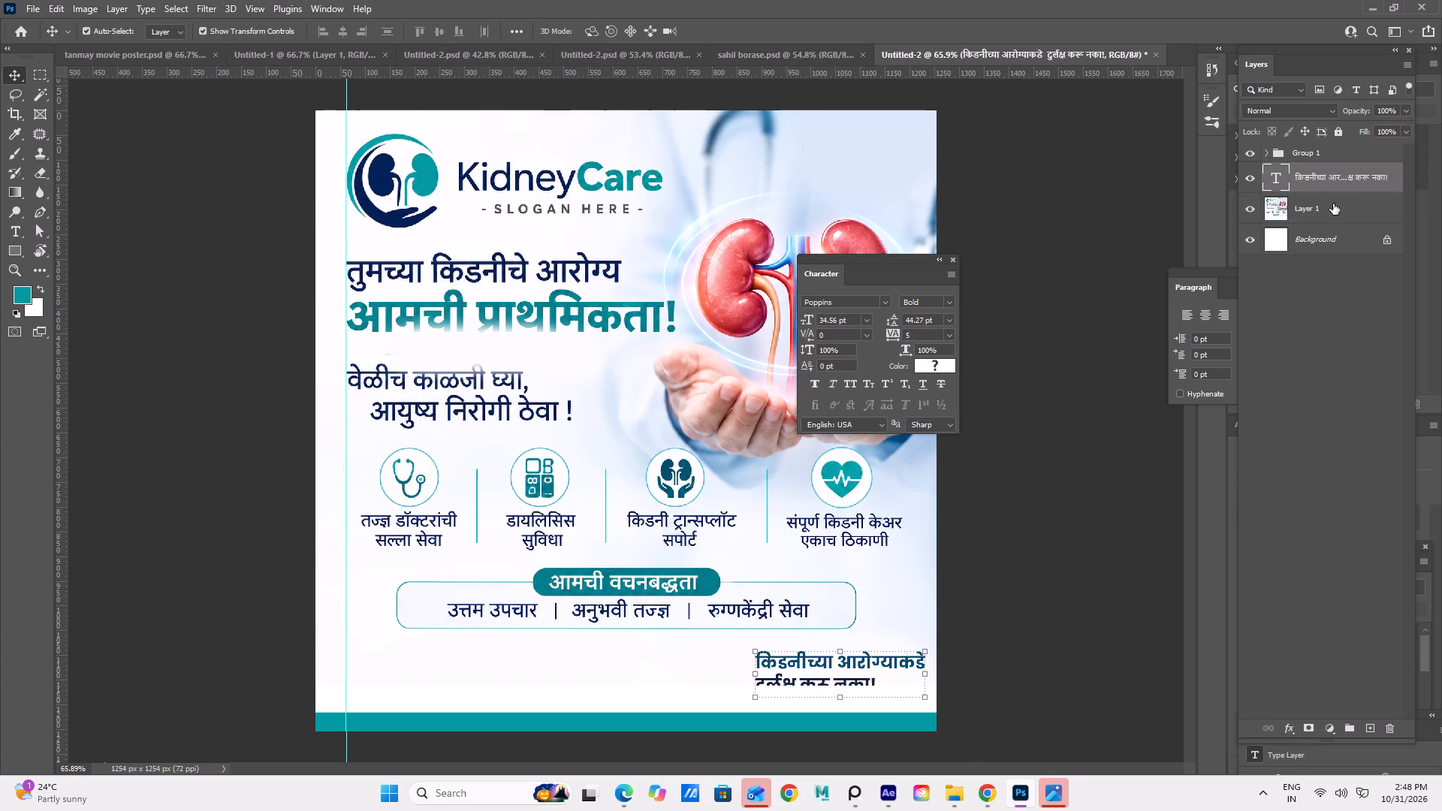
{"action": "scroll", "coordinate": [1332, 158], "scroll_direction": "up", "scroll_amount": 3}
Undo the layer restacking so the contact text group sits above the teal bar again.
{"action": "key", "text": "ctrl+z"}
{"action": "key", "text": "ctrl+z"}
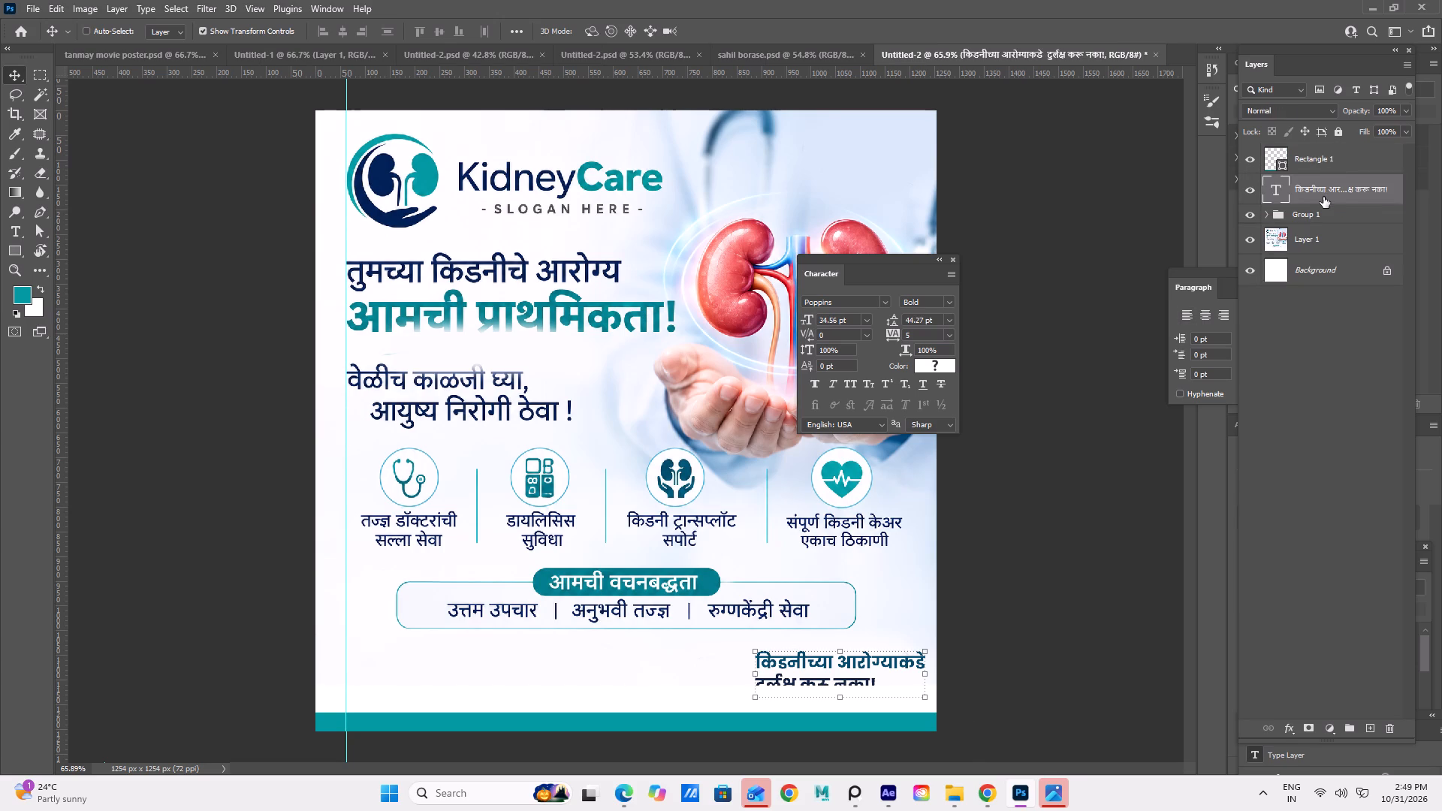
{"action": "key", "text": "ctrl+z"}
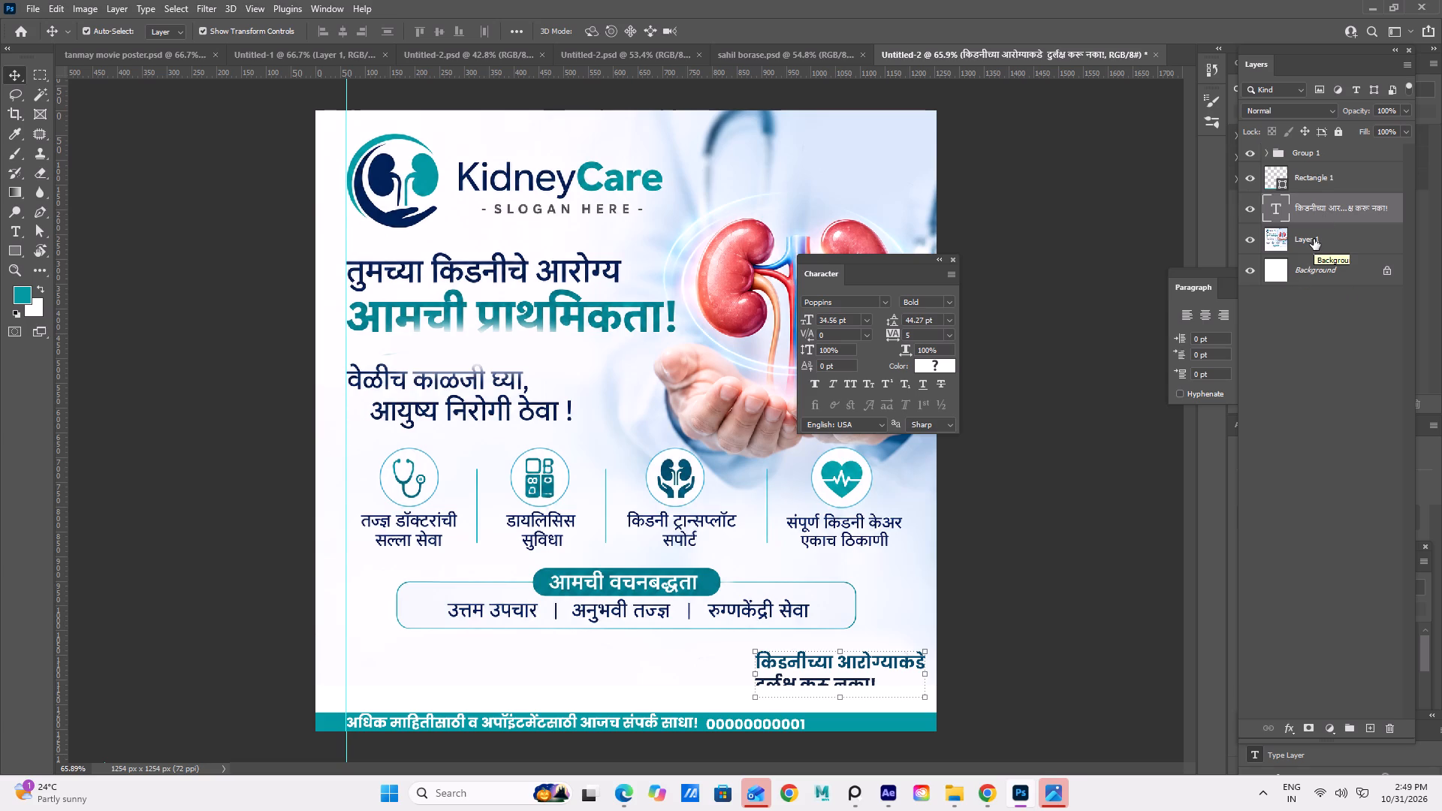
Move the two-line text किडनीच्या आरोग्याकडे दुर्लक्ष करू नका! up about 25 px, clear of the white band above the teal bar.
{"action": "left_click", "coordinate": [1312, 237]}
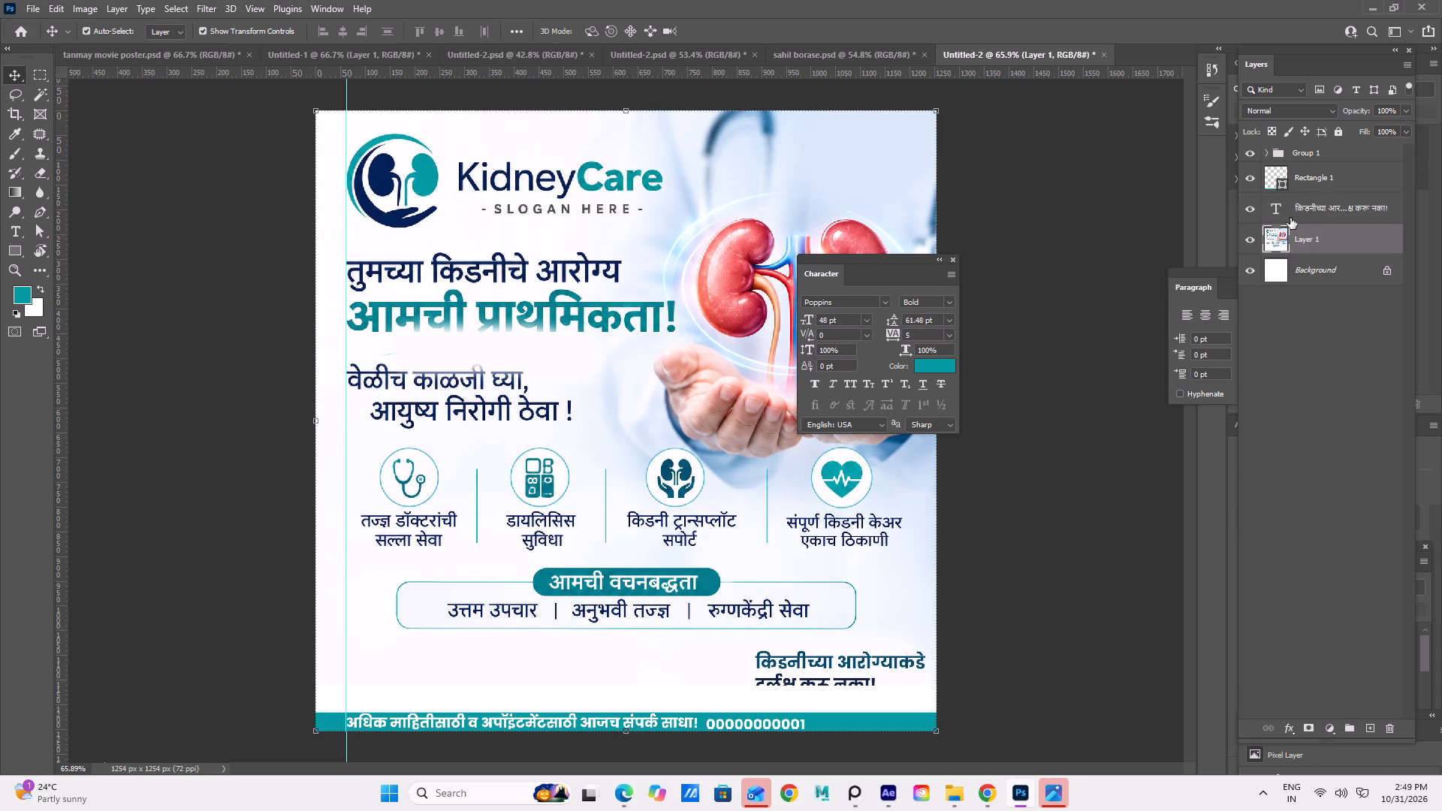
{"action": "left_click_drag", "start_coordinate": [820, 677], "coordinate": [820, 664]}
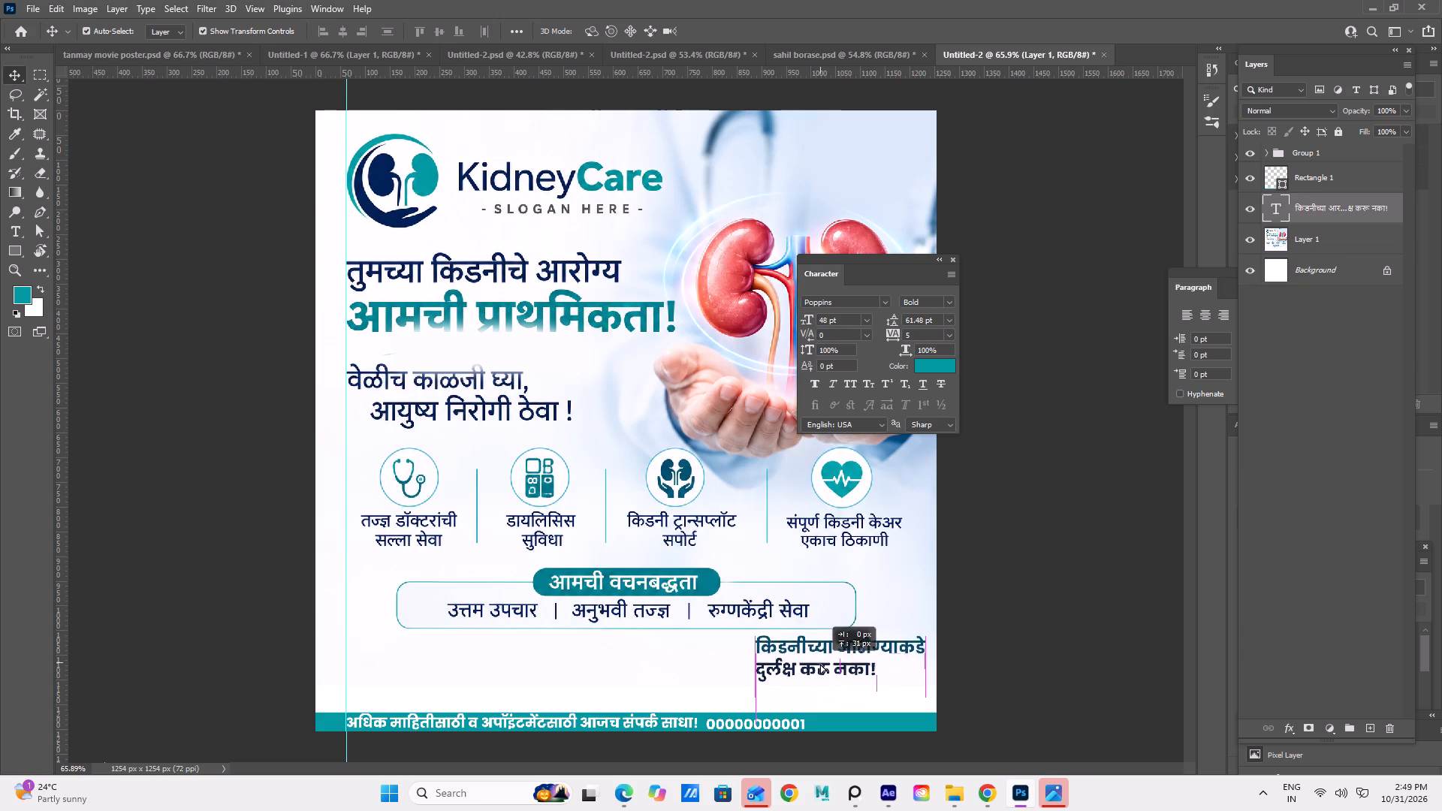
{"action": "left_click_drag", "start_coordinate": [820, 664], "coordinate": [840, 665]}
{"action": "left_click_drag", "start_coordinate": [835, 664], "coordinate": [813, 662]}
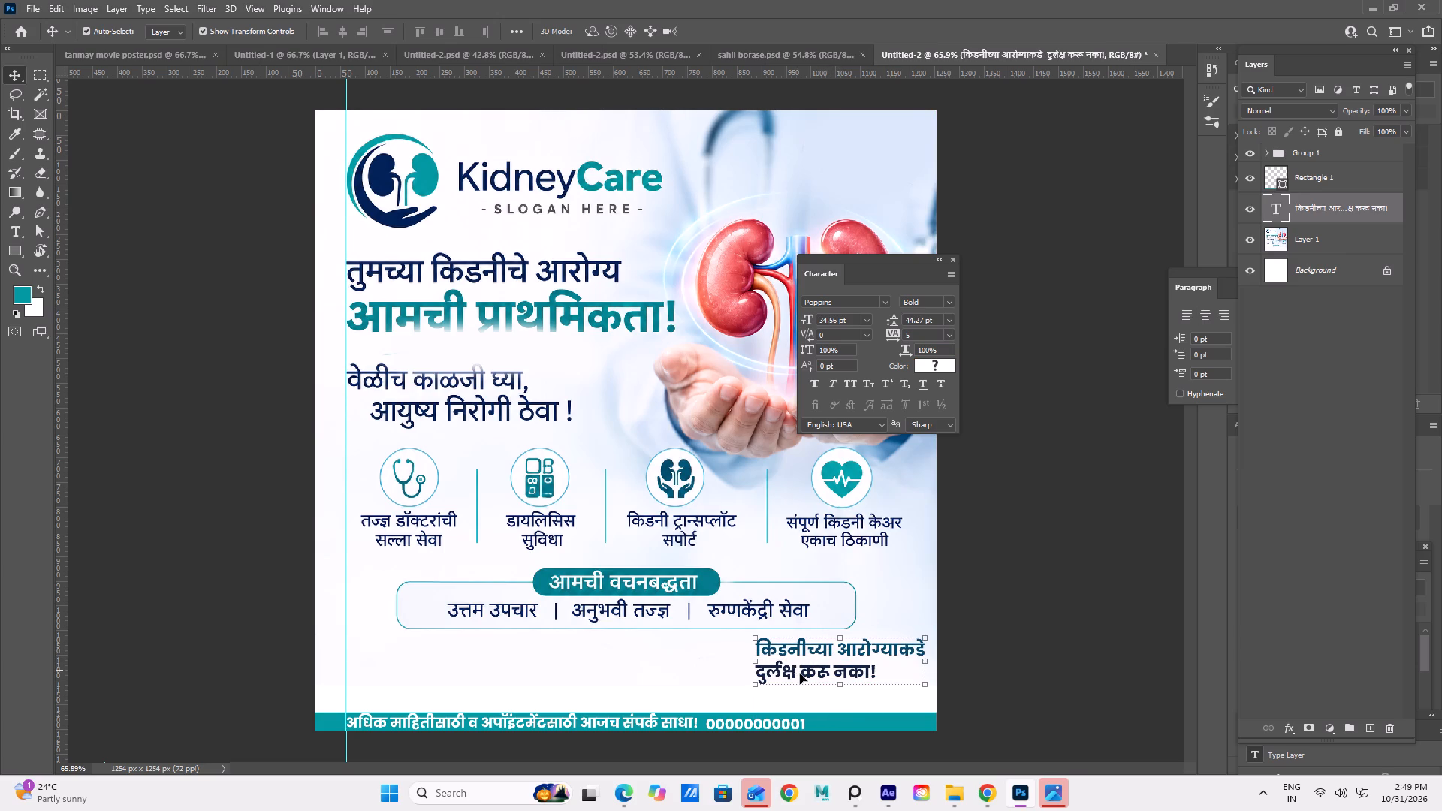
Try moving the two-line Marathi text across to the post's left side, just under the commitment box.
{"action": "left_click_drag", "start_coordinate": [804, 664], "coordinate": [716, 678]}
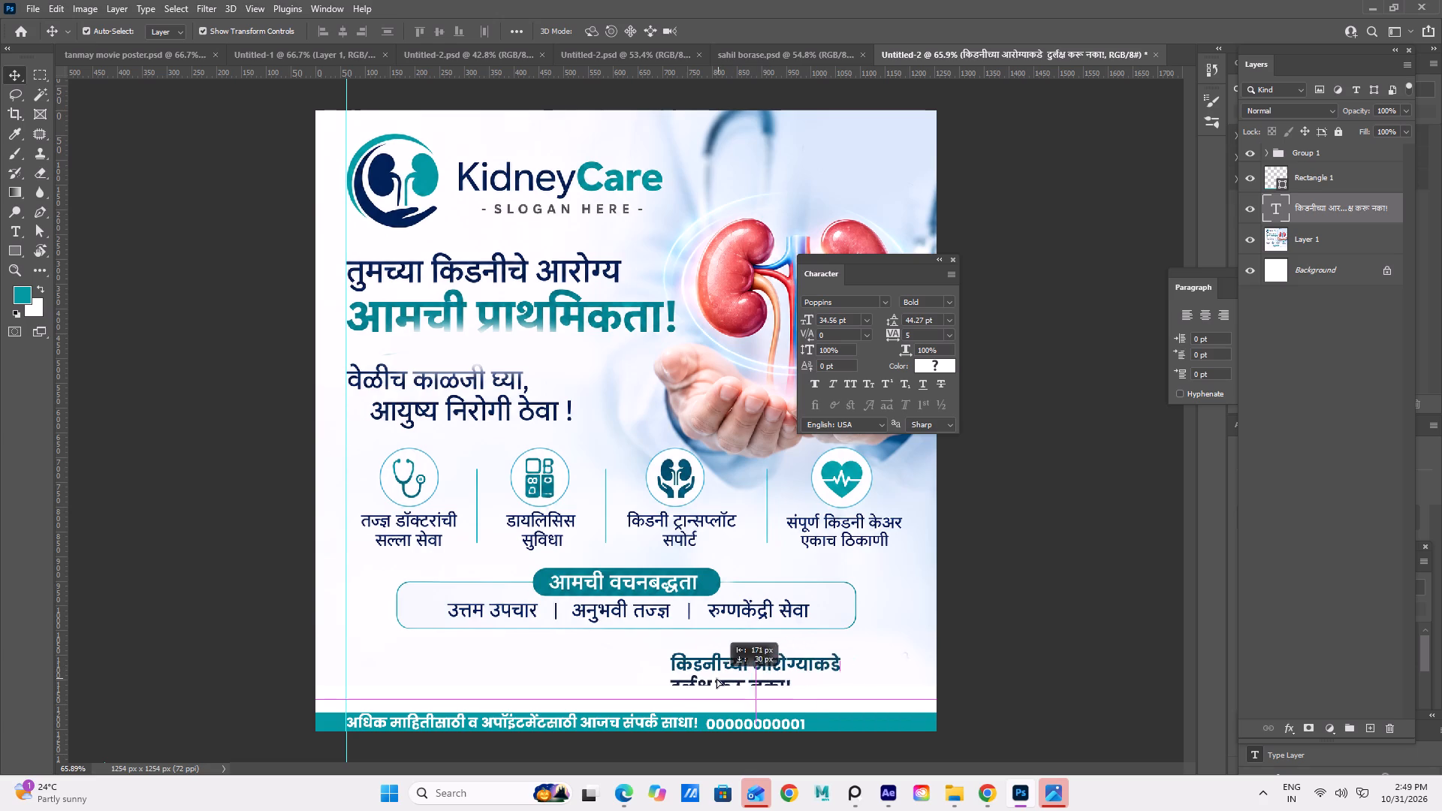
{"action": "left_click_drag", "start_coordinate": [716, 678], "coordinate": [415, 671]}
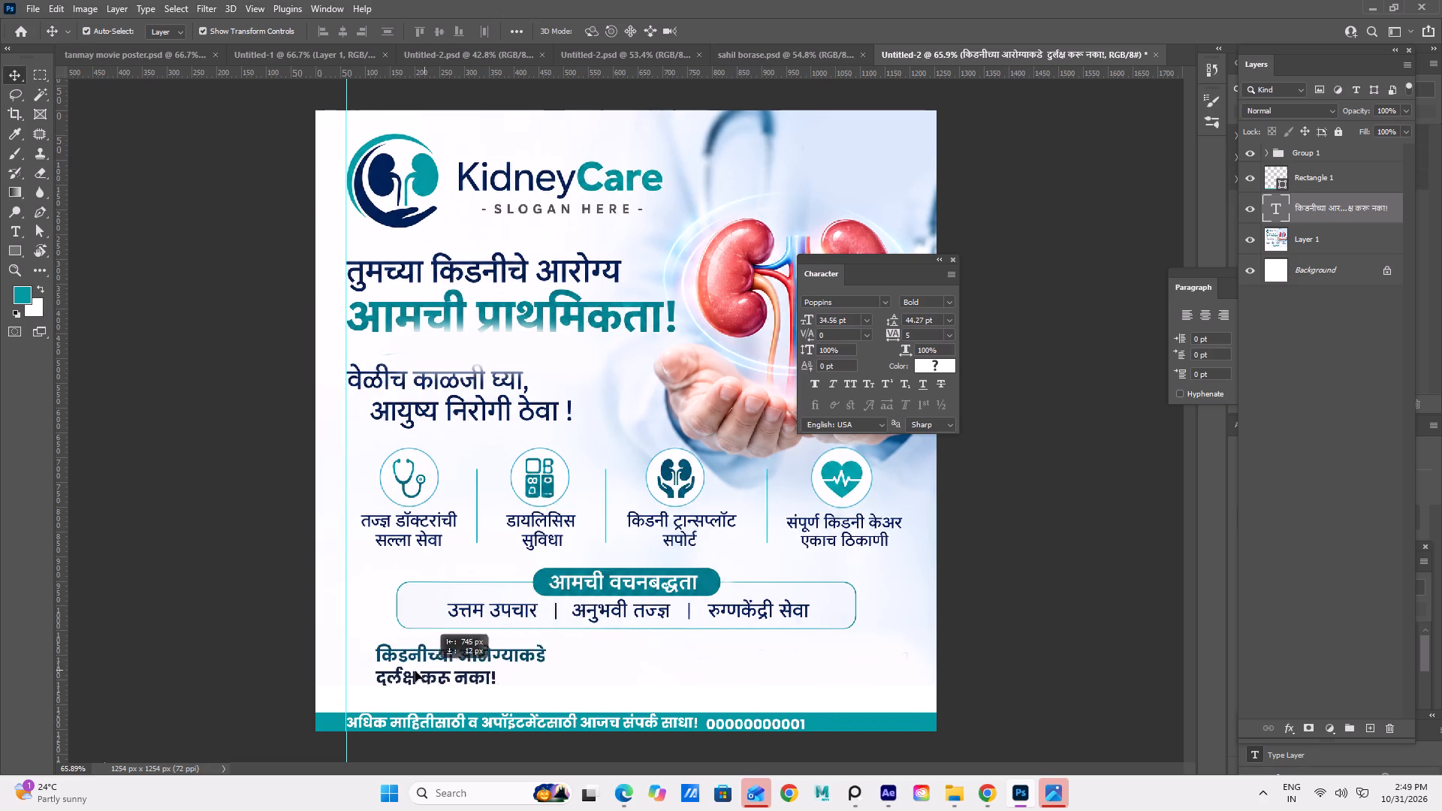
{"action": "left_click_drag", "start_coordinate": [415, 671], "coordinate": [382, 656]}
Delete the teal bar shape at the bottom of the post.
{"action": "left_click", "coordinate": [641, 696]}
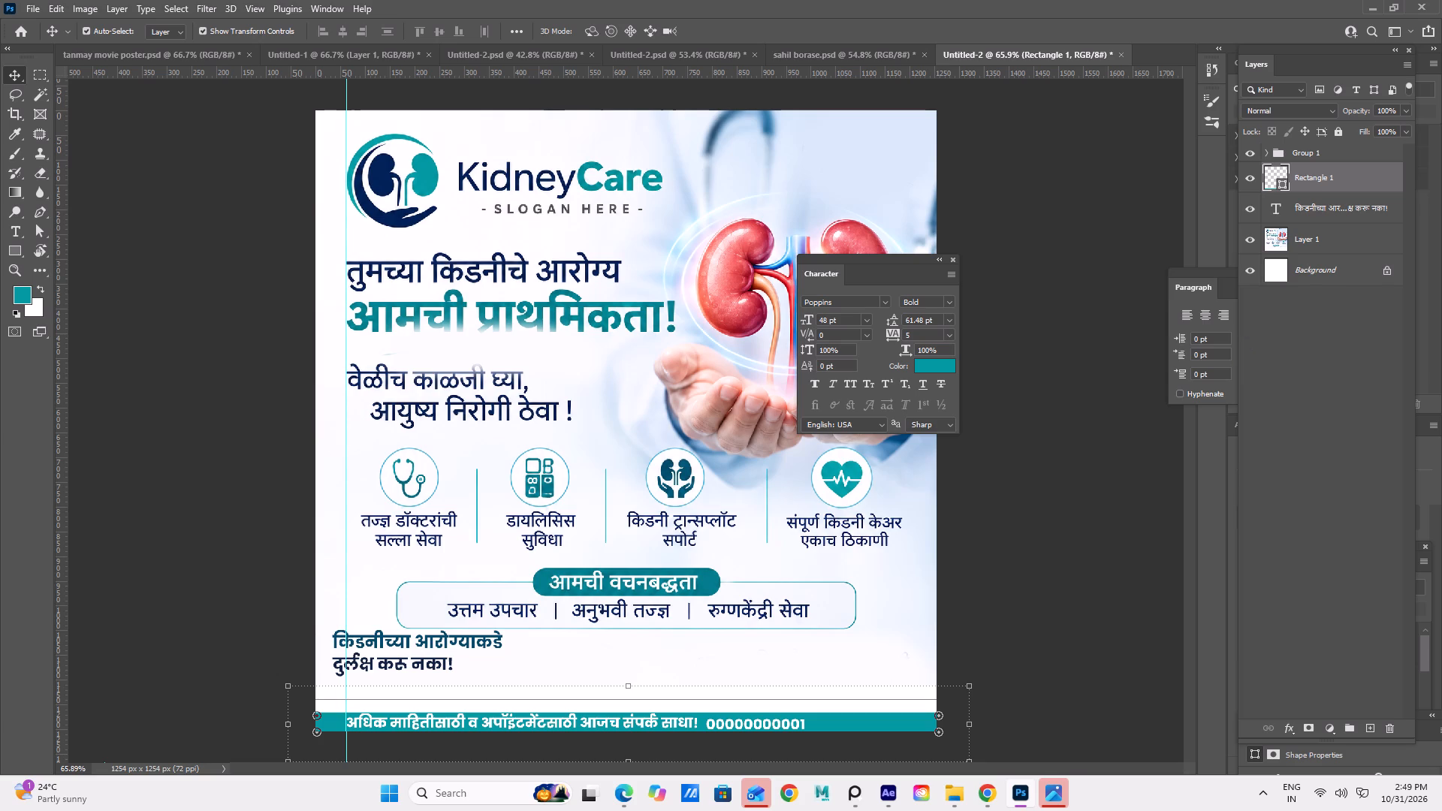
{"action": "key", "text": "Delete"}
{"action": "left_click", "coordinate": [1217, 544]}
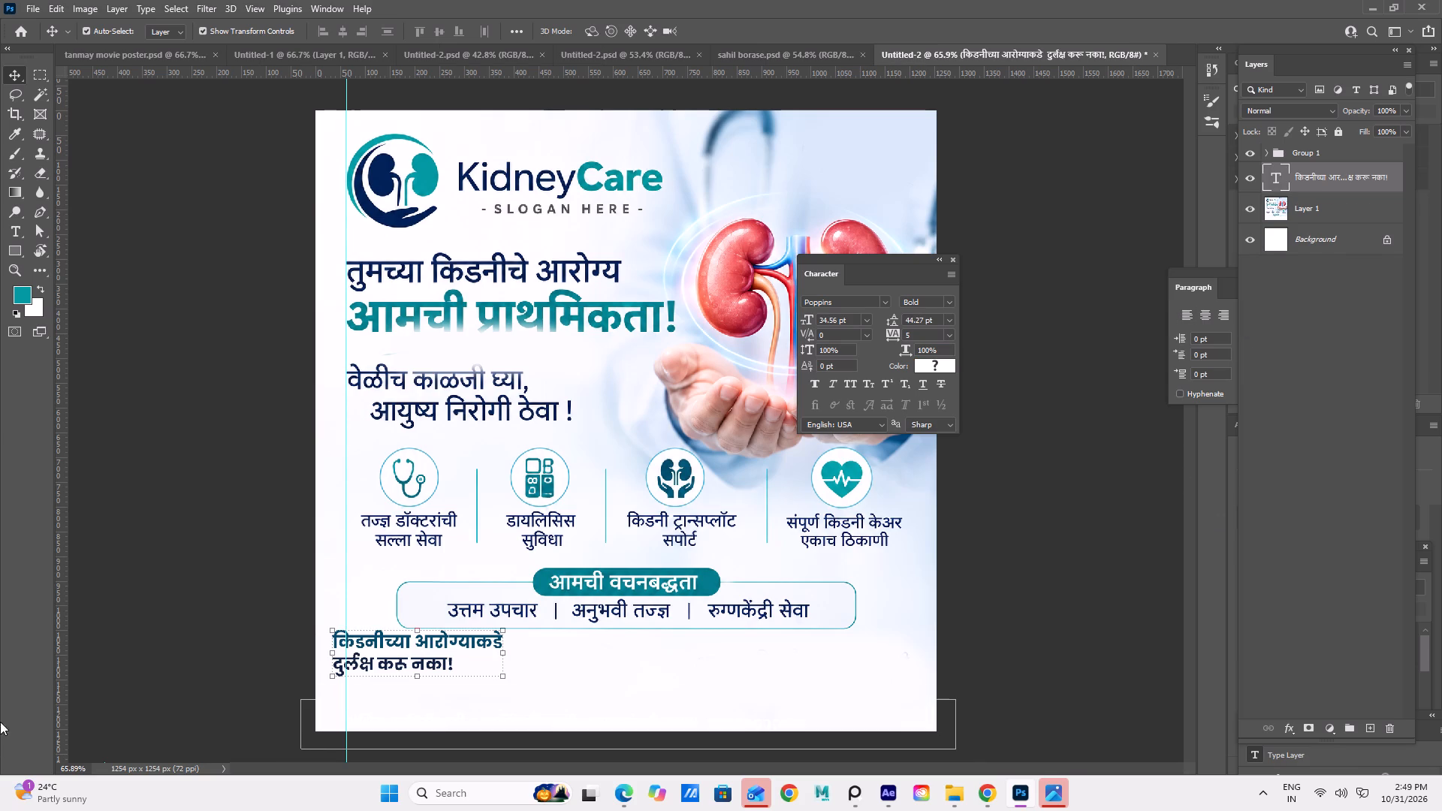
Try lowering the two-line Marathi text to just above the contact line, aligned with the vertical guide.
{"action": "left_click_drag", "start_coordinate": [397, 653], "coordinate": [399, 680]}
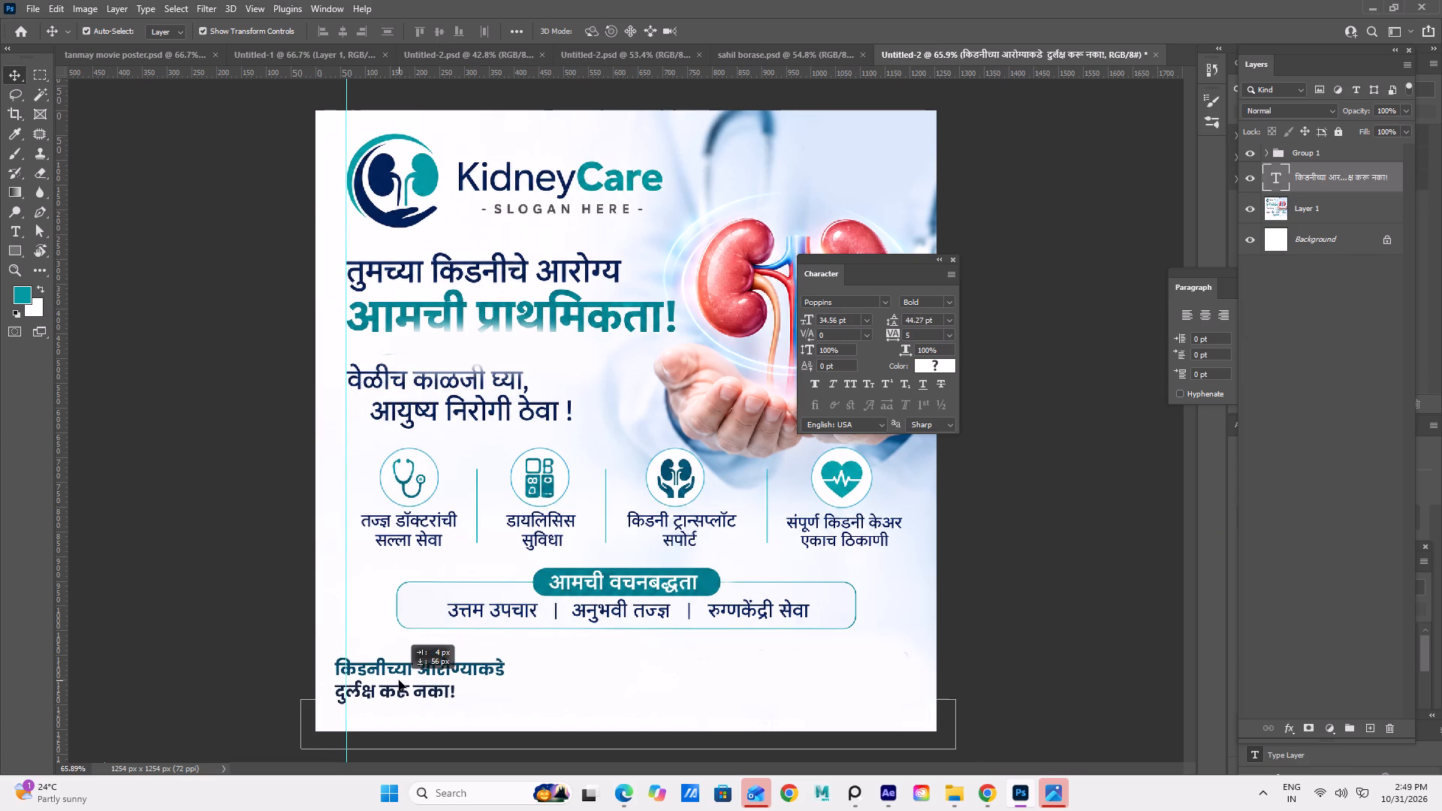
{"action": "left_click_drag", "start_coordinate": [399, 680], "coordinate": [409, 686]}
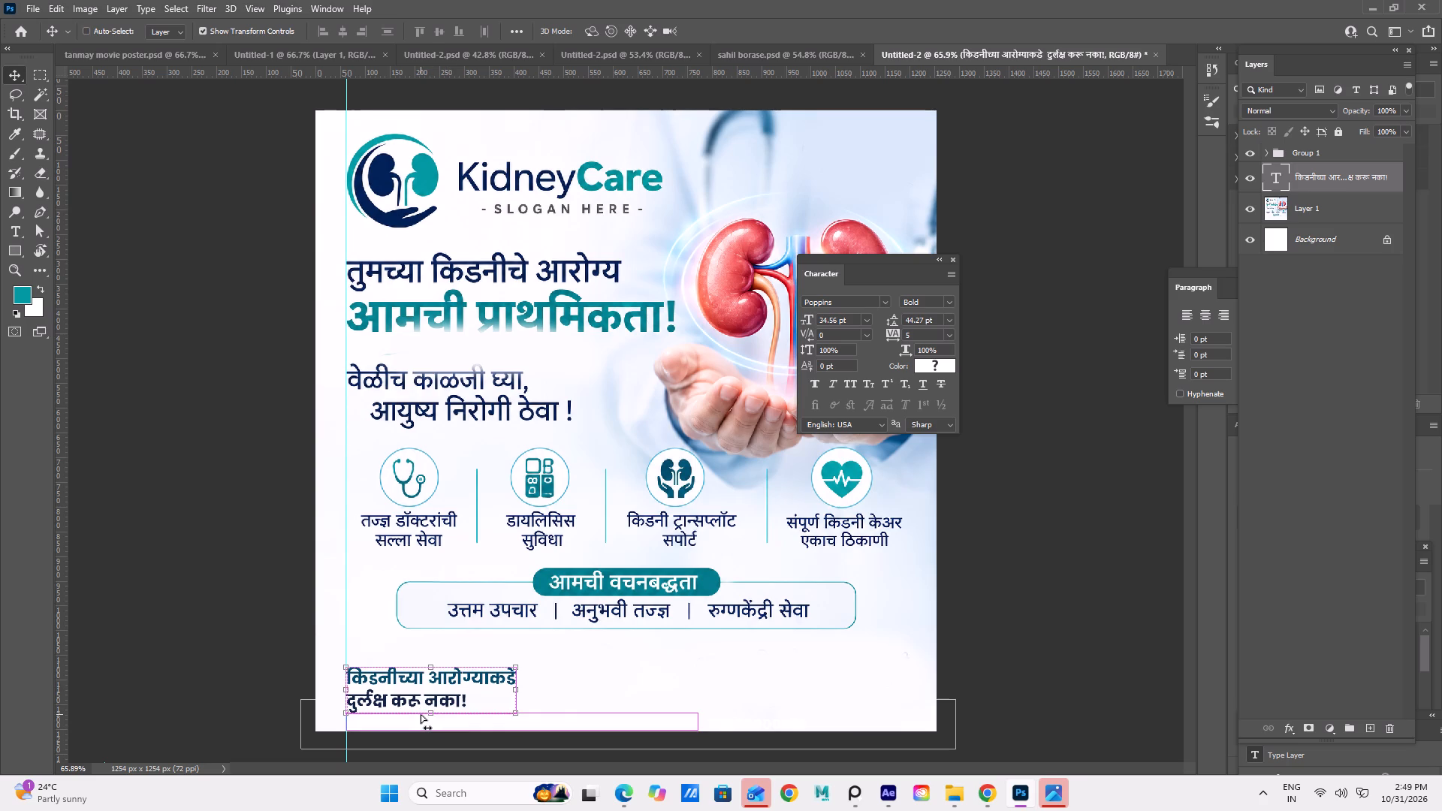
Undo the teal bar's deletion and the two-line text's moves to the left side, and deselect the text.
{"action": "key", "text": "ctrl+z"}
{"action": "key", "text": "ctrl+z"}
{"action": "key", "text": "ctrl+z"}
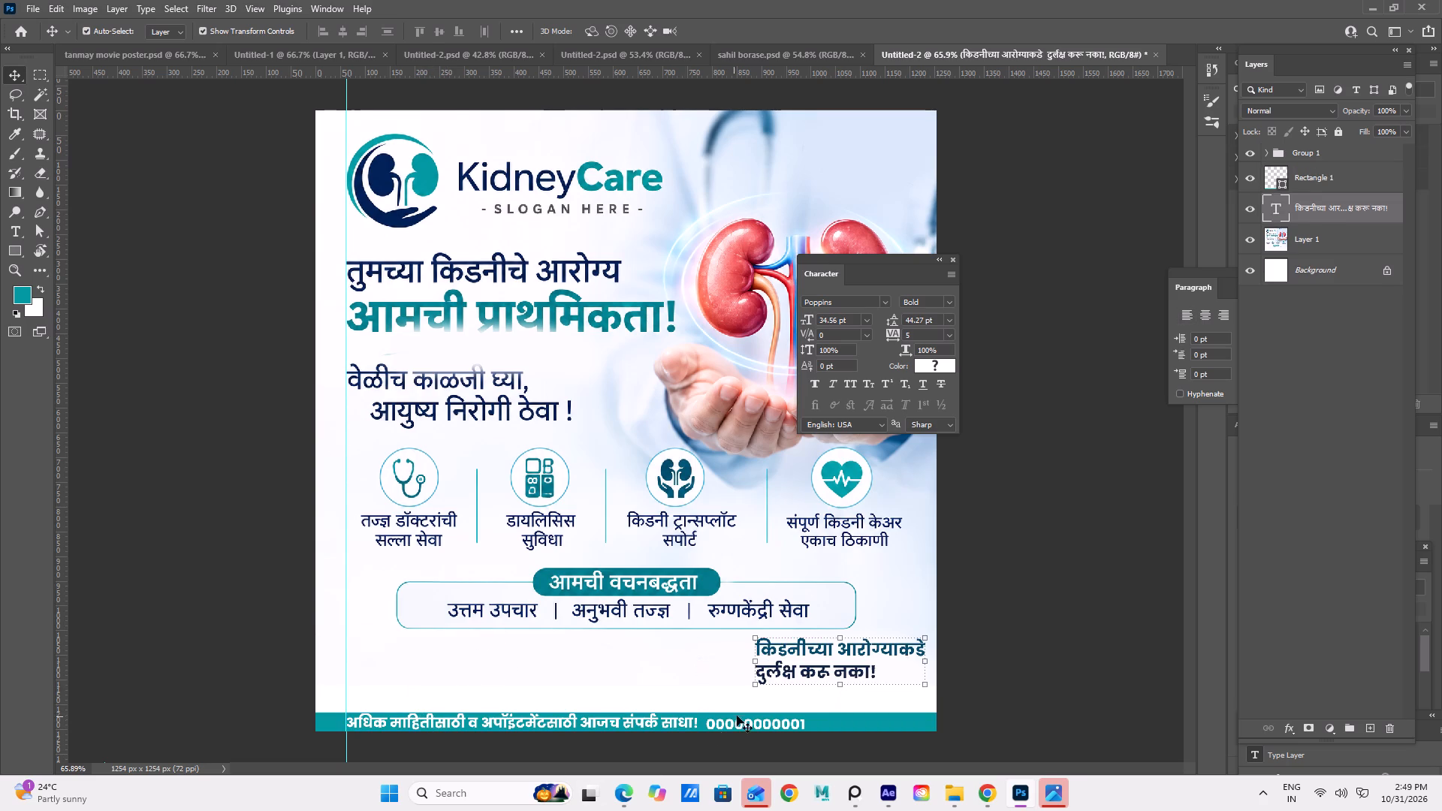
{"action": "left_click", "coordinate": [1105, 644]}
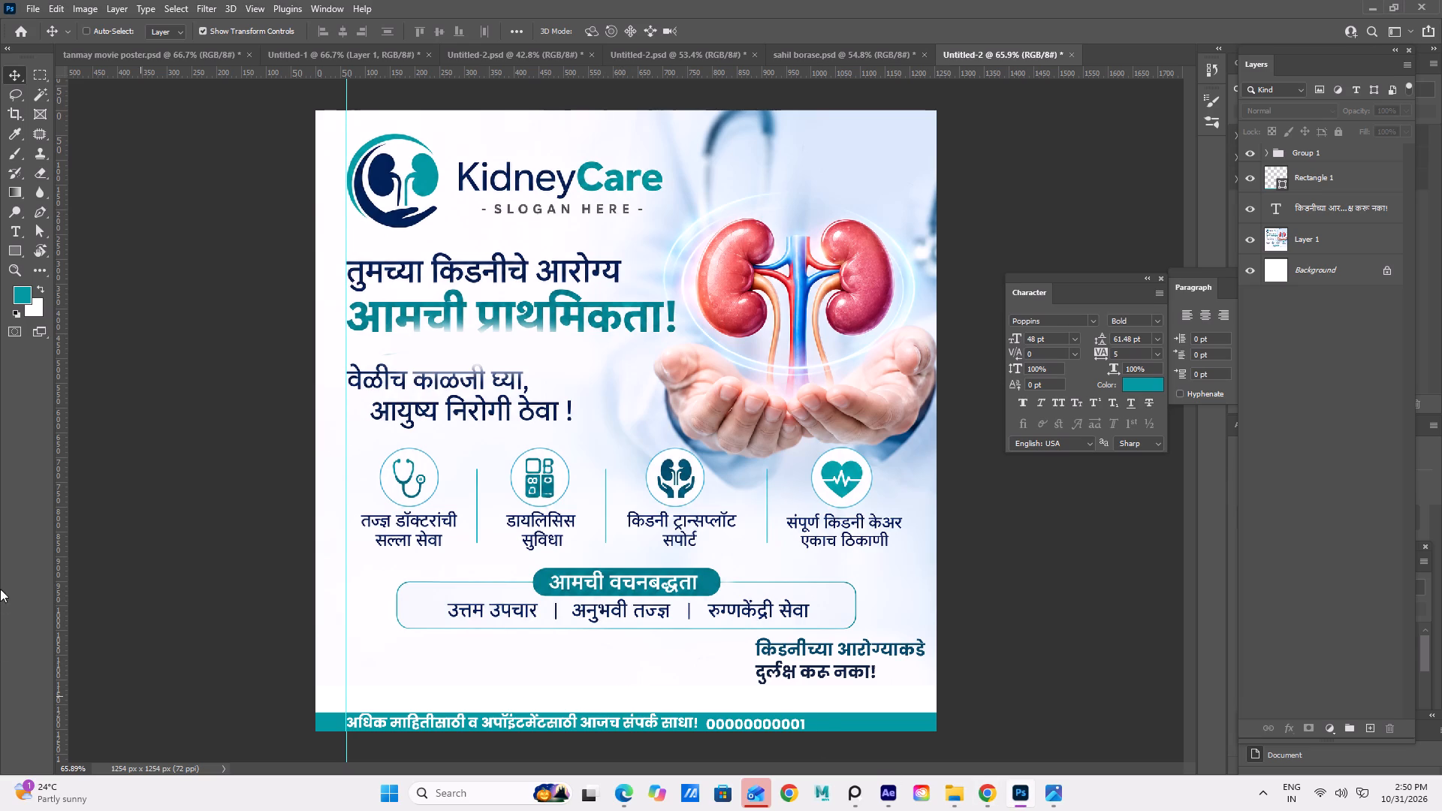
{"action": "left_click", "coordinate": [11, 242]}
{"action": "left_click", "coordinate": [11, 237]}
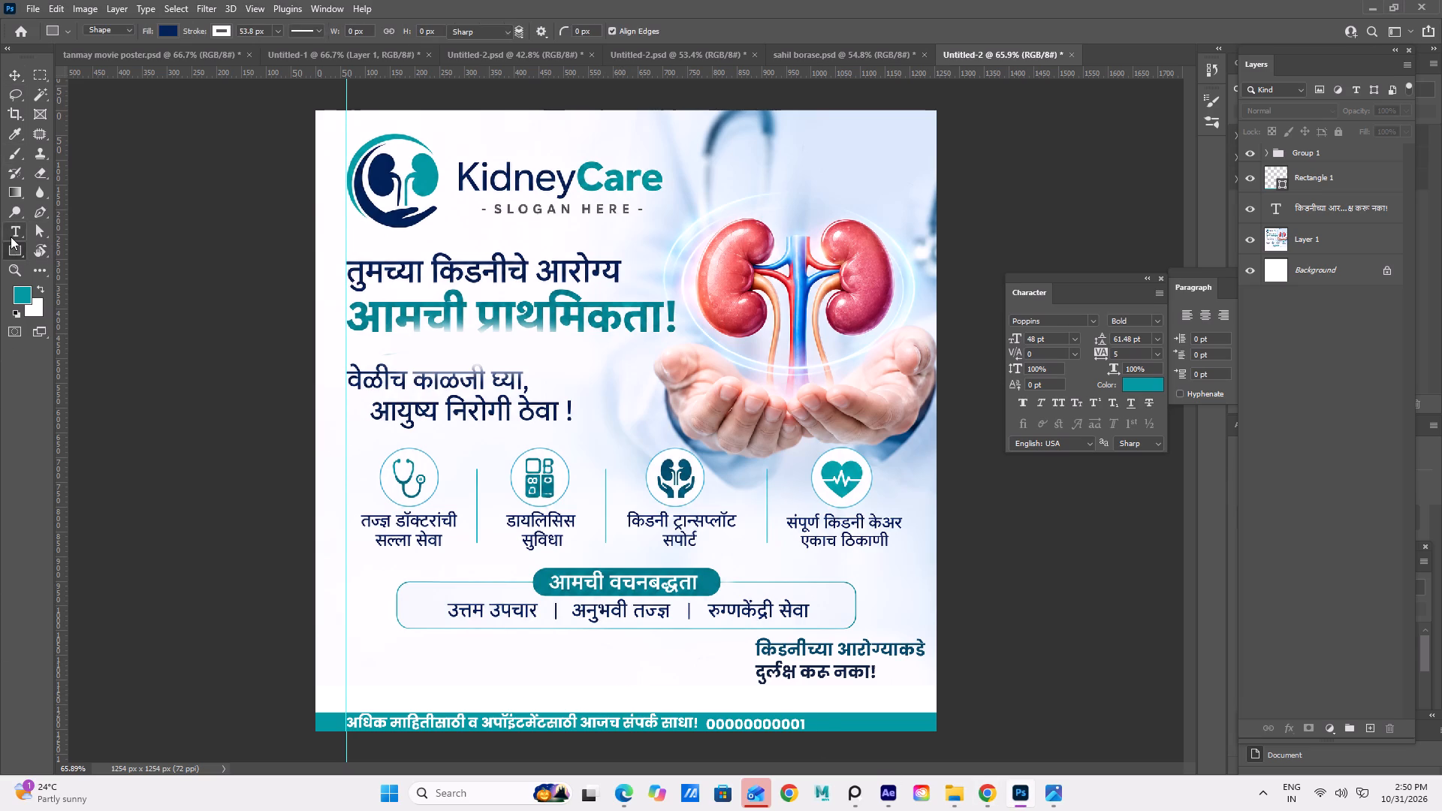
{"action": "left_click", "coordinate": [355, 668]}
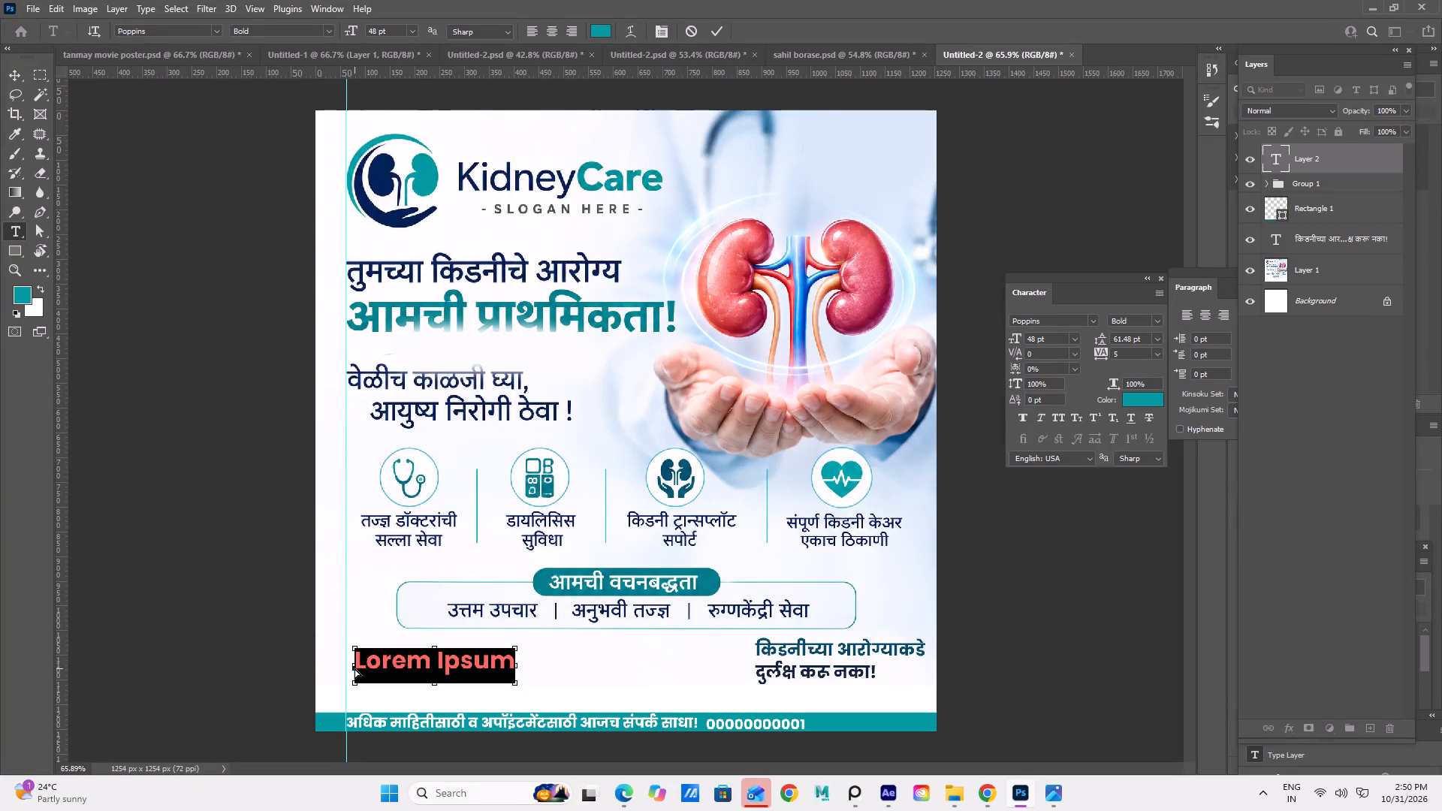
{"action": "key", "text": "ctrl+v"}
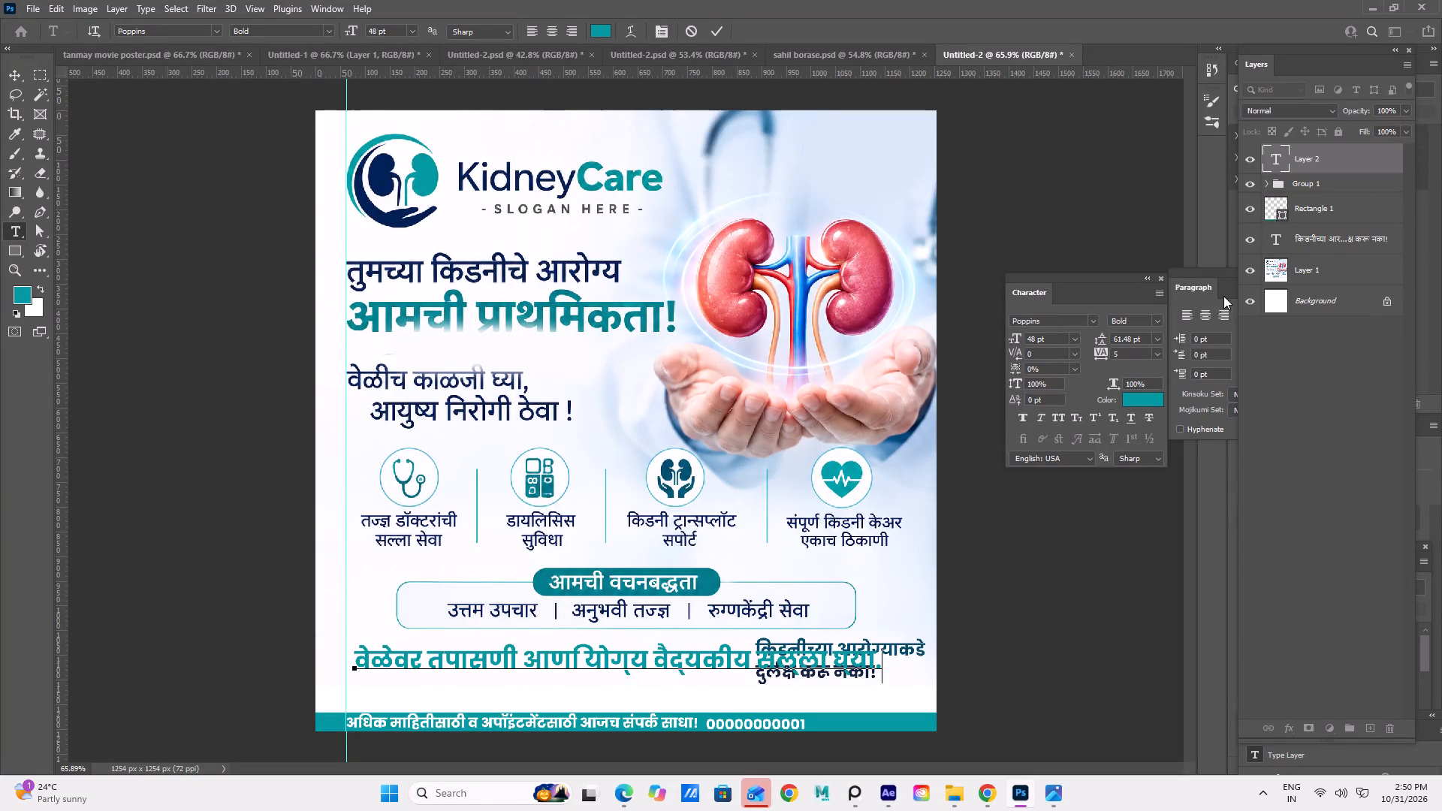
Move the Character and Paragraph panels apart and switch the pasted line to the text composer that shapes Marathi letters properly.
{"action": "left_click_drag", "start_coordinate": [1006, 286], "coordinate": [1066, 409]}
{"action": "left_click_drag", "start_coordinate": [1036, 291], "coordinate": [1033, 290]}
{"action": "left_click_drag", "start_coordinate": [1033, 290], "coordinate": [999, 300]}
{"action": "left_click_drag", "start_coordinate": [1012, 291], "coordinate": [1029, 309]}
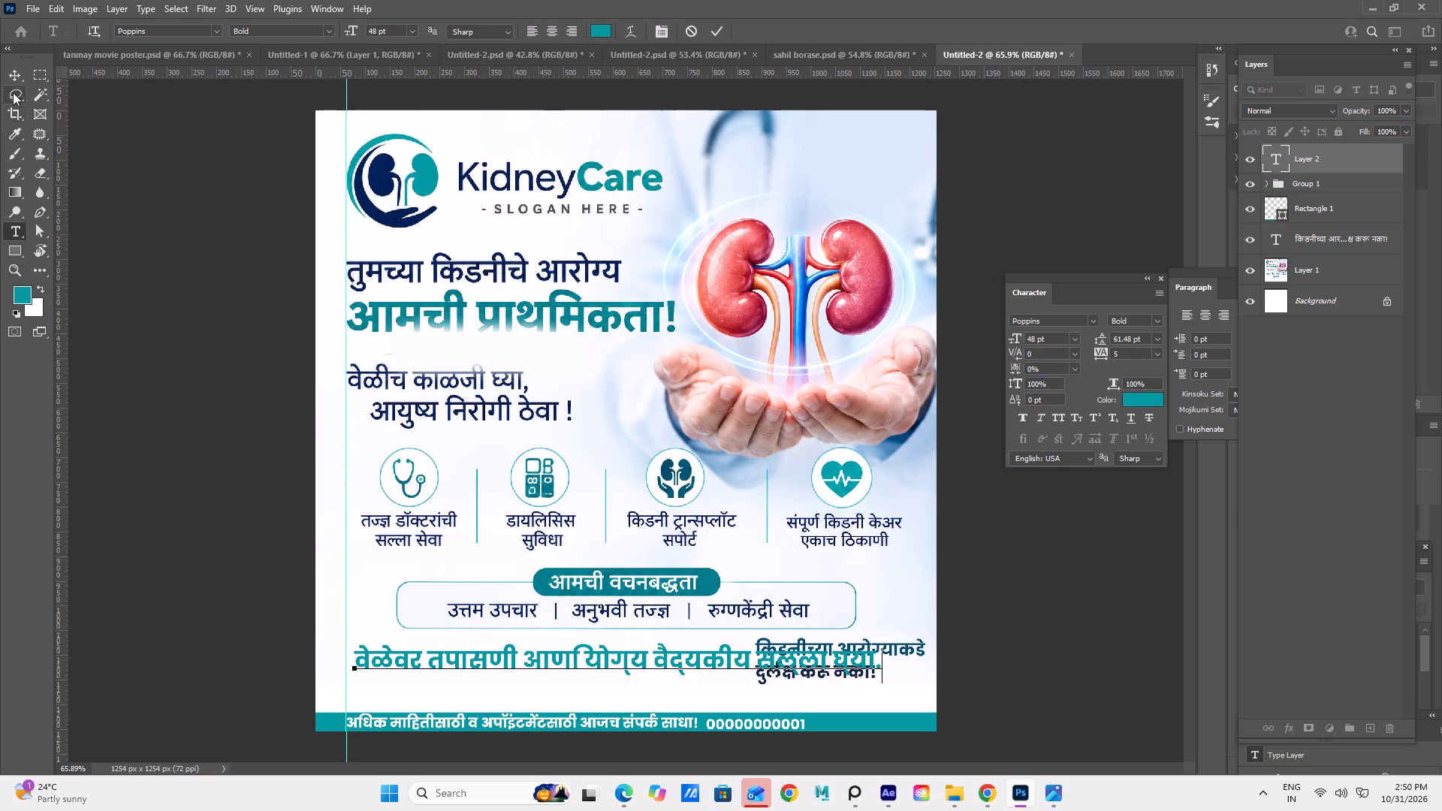
{"action": "left_click", "coordinate": [13, 80]}
{"action": "left_click_drag", "start_coordinate": [1027, 293], "coordinate": [1132, 490]}
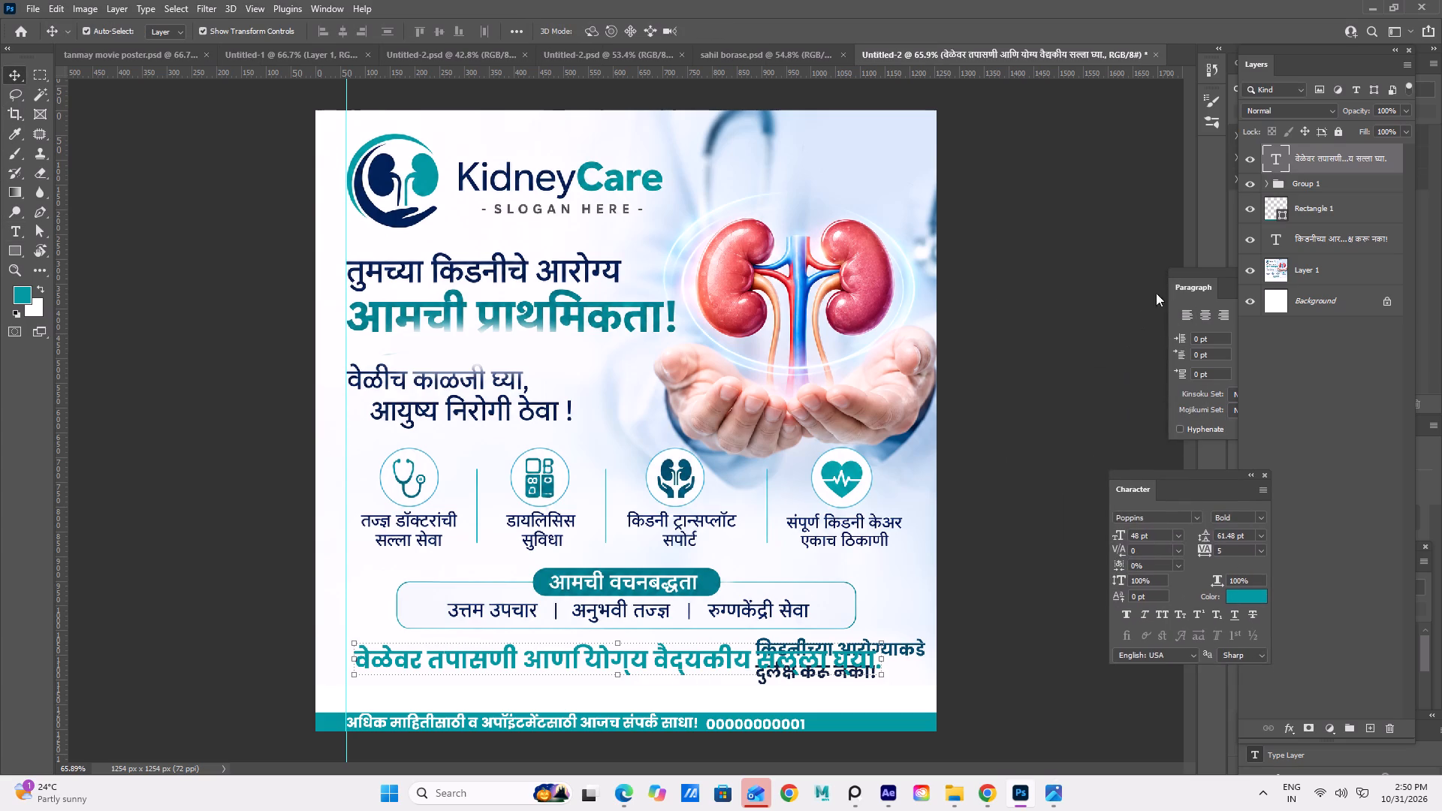
{"action": "left_click_drag", "start_coordinate": [1187, 288], "coordinate": [1055, 277]}
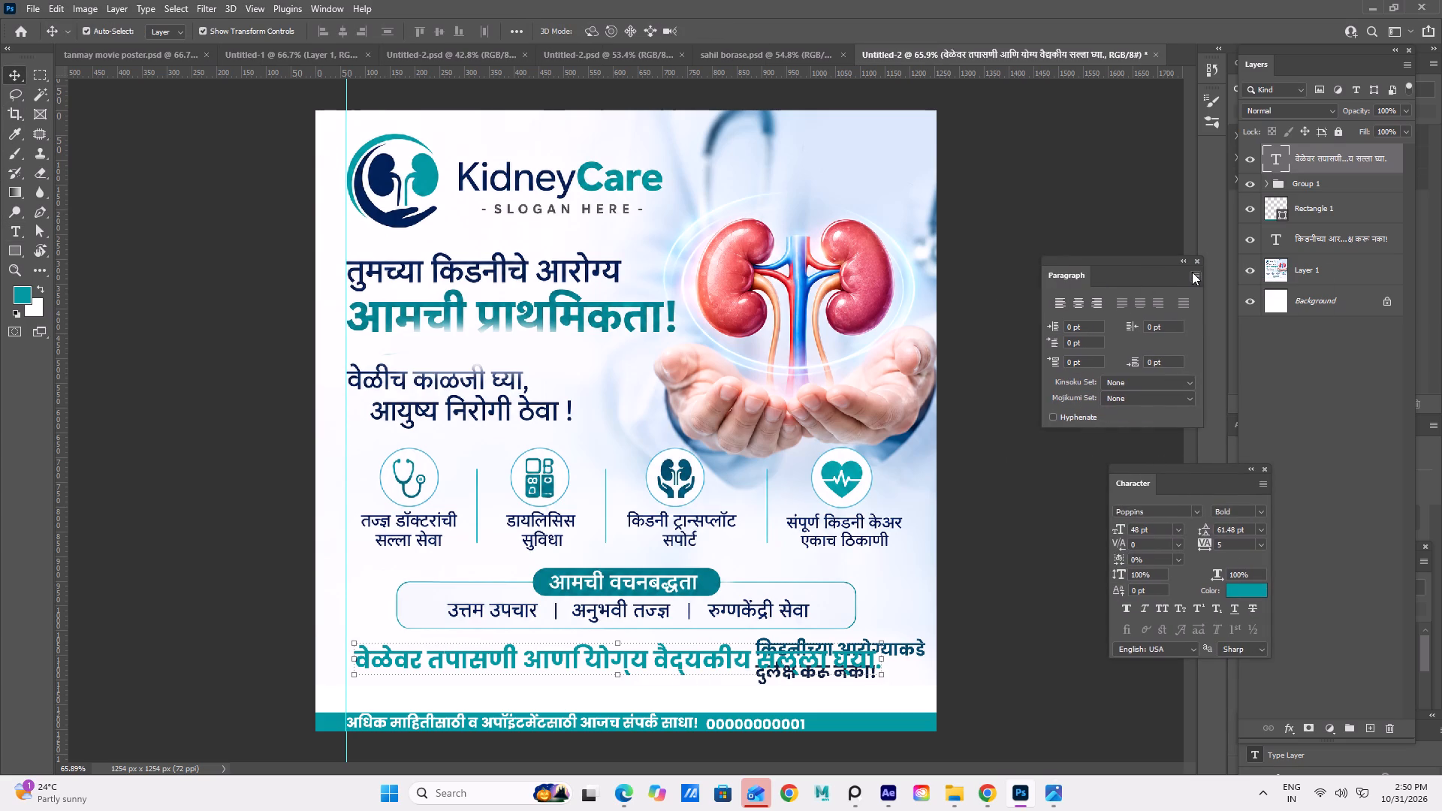
{"action": "left_click", "coordinate": [1192, 272]}
{"action": "left_click", "coordinate": [1252, 427]}
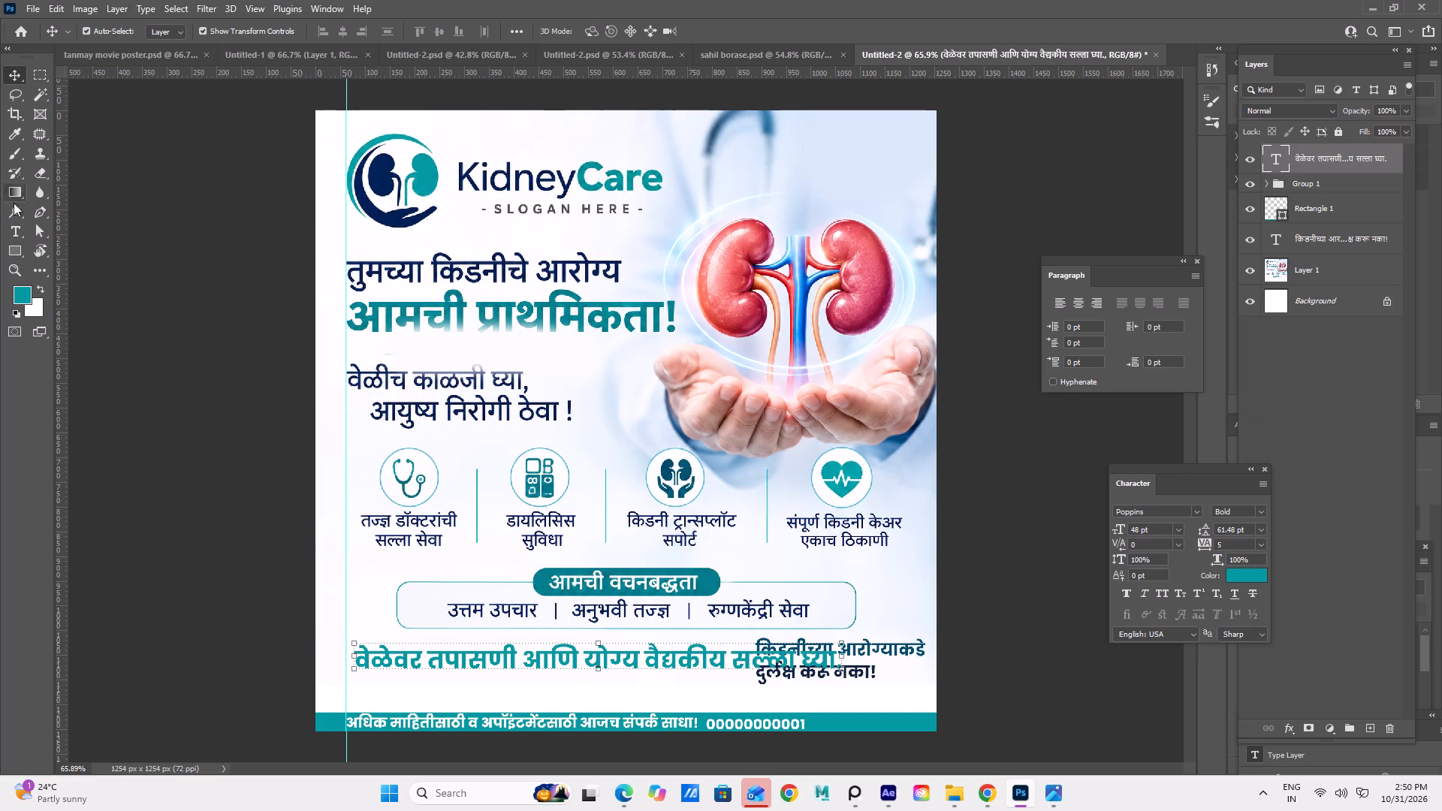
Break the pasted teal text into two lines before "वैद्यकीय".
{"action": "left_click", "coordinate": [24, 237]}
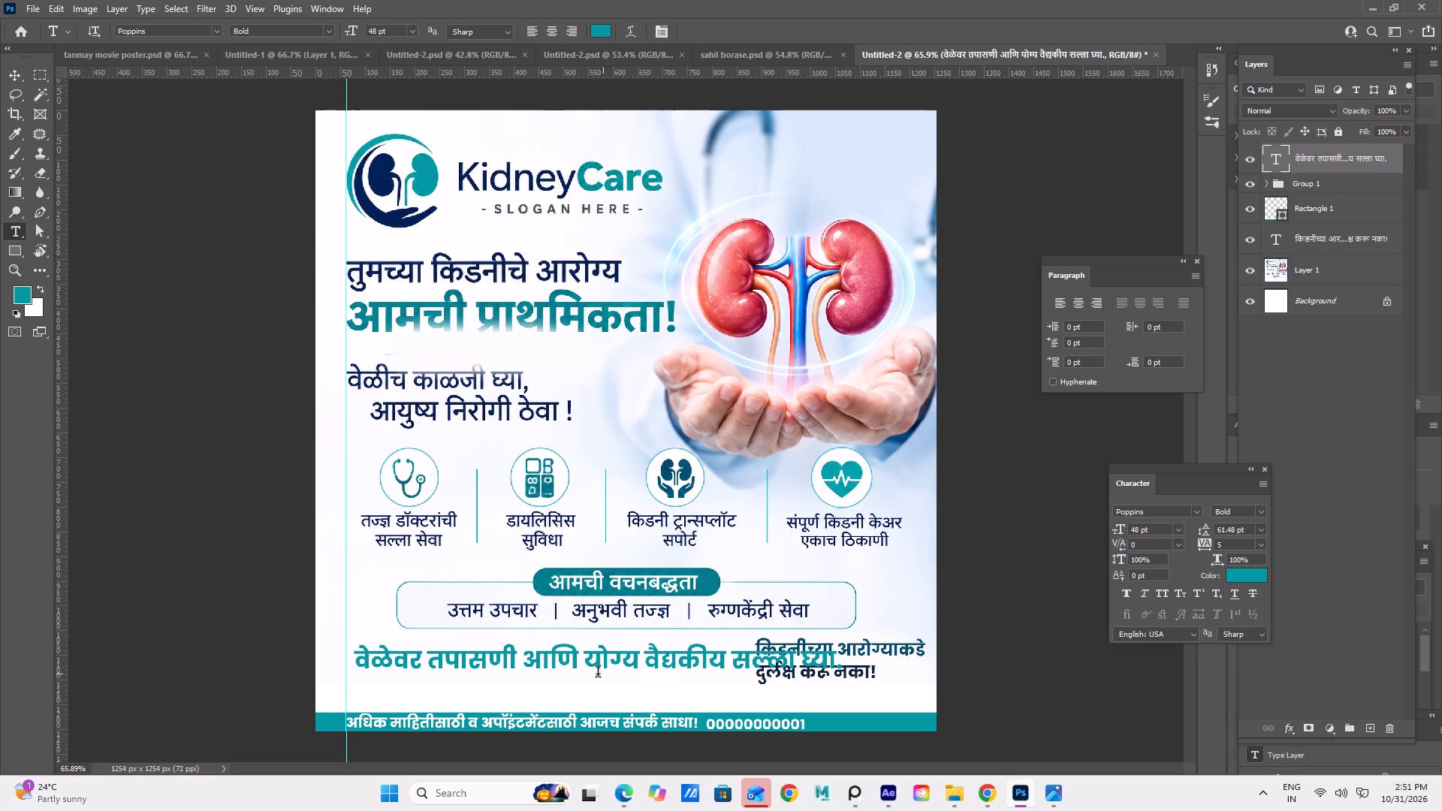
{"action": "left_click", "coordinate": [646, 660]}
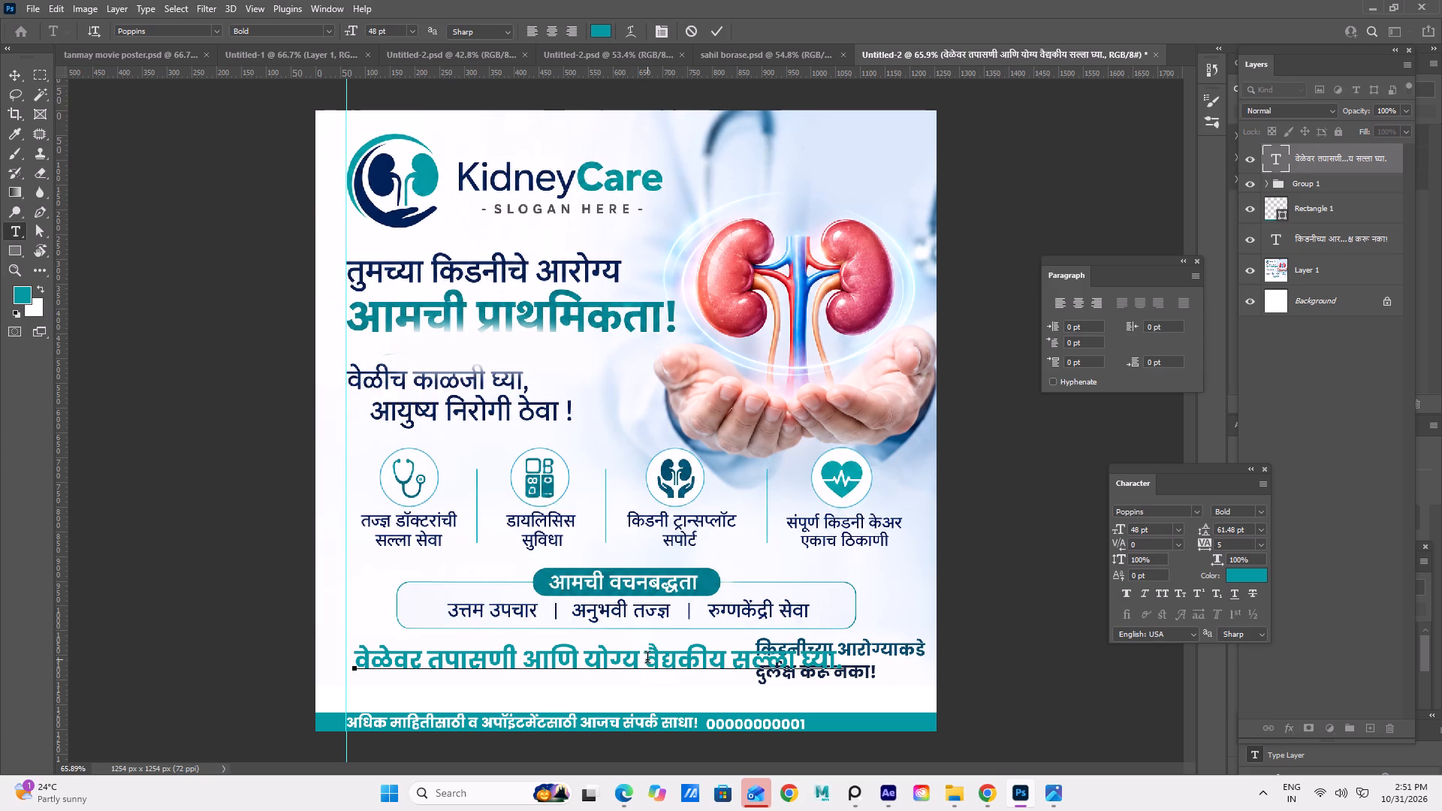
{"action": "key", "text": "Return"}
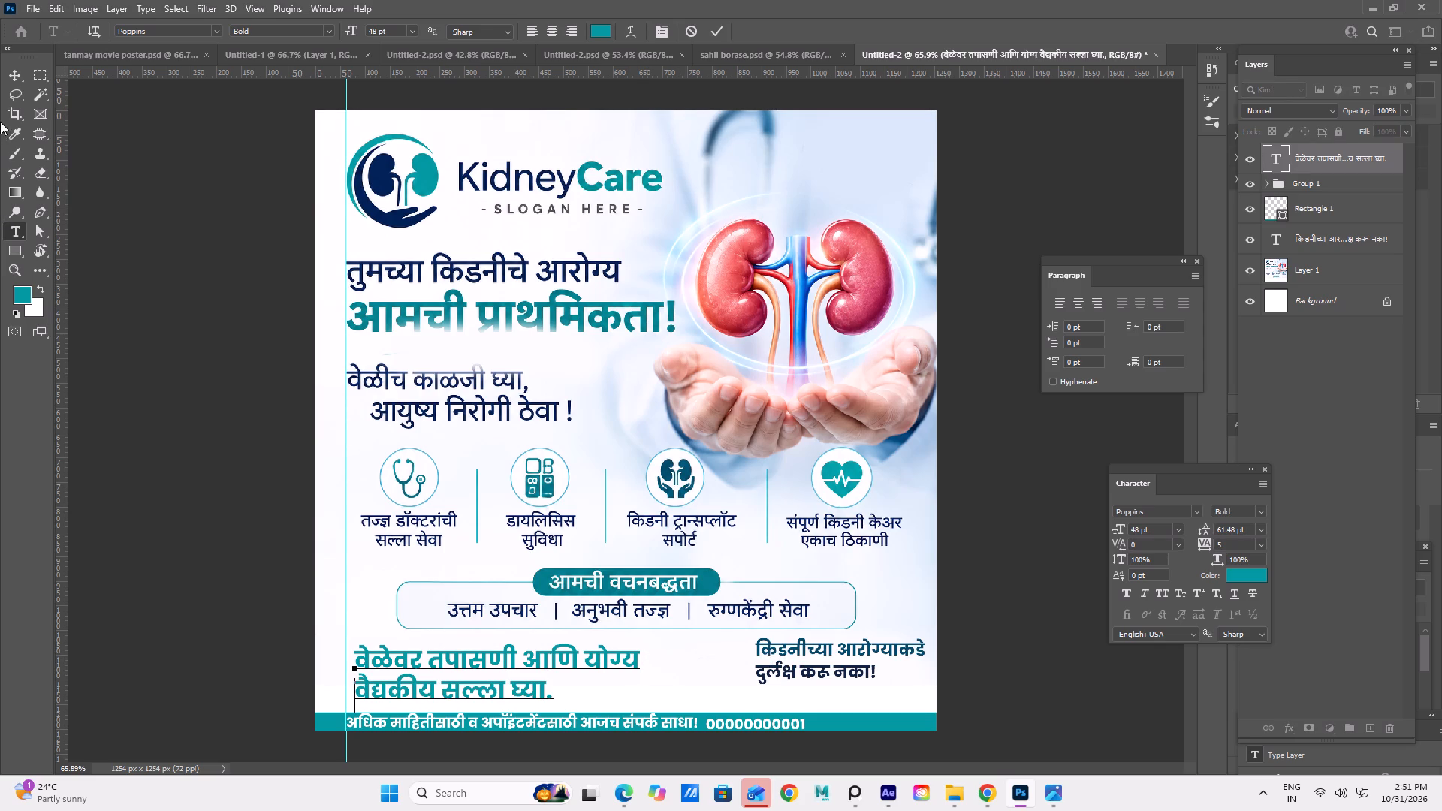
{"action": "left_click", "coordinate": [6, 60]}
{"action": "scroll", "coordinate": [839, 650], "scroll_direction": "up", "scroll_amount": 4, "text": "alt"}
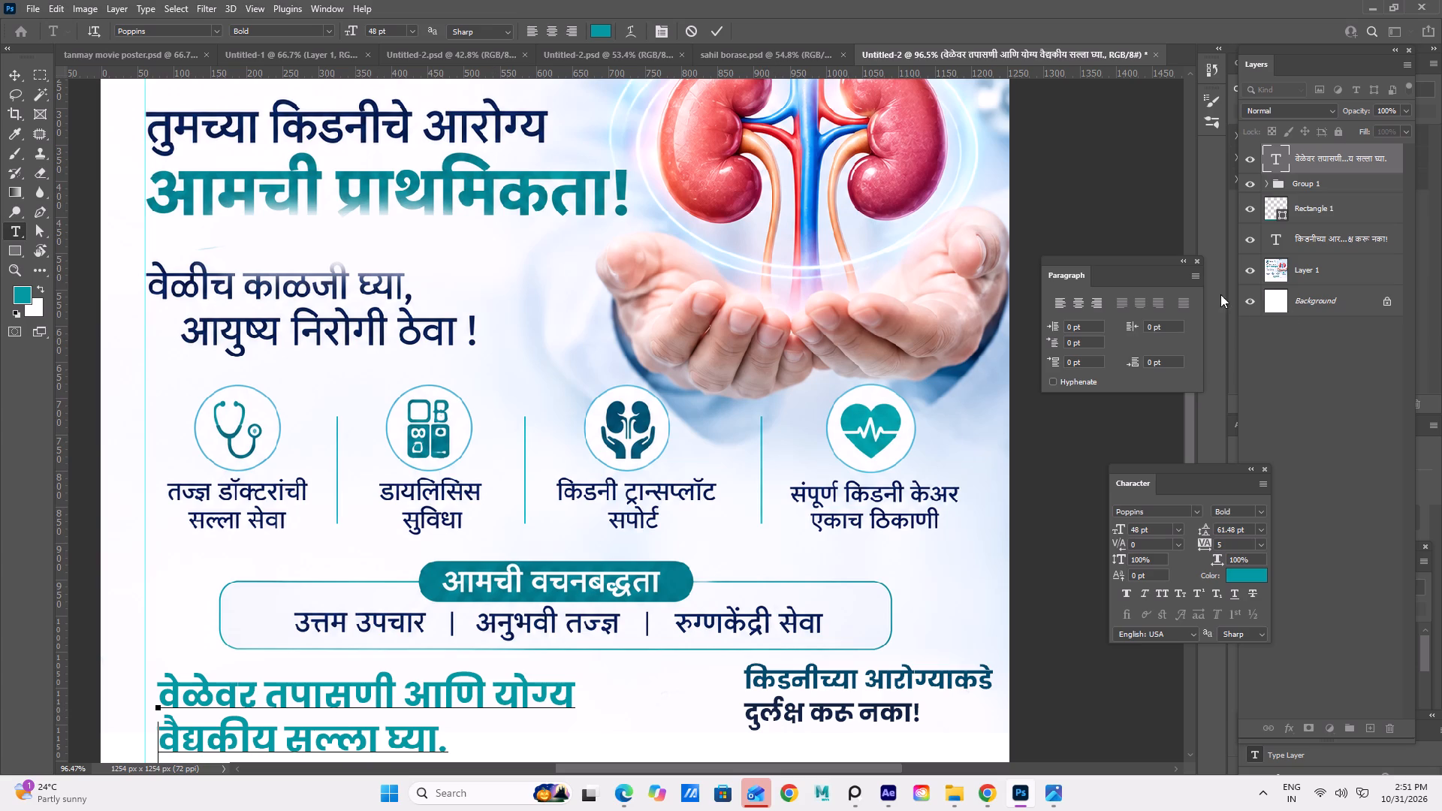
{"action": "left_click", "coordinate": [346, 718]}
{"action": "left_click", "coordinate": [20, 83]}
Set the font size of the dark two-line text "किडनीच्या आरोग्याकडे दुर्लक्ष करू नका!" to 48 pt.
{"action": "left_click", "coordinate": [910, 684]}
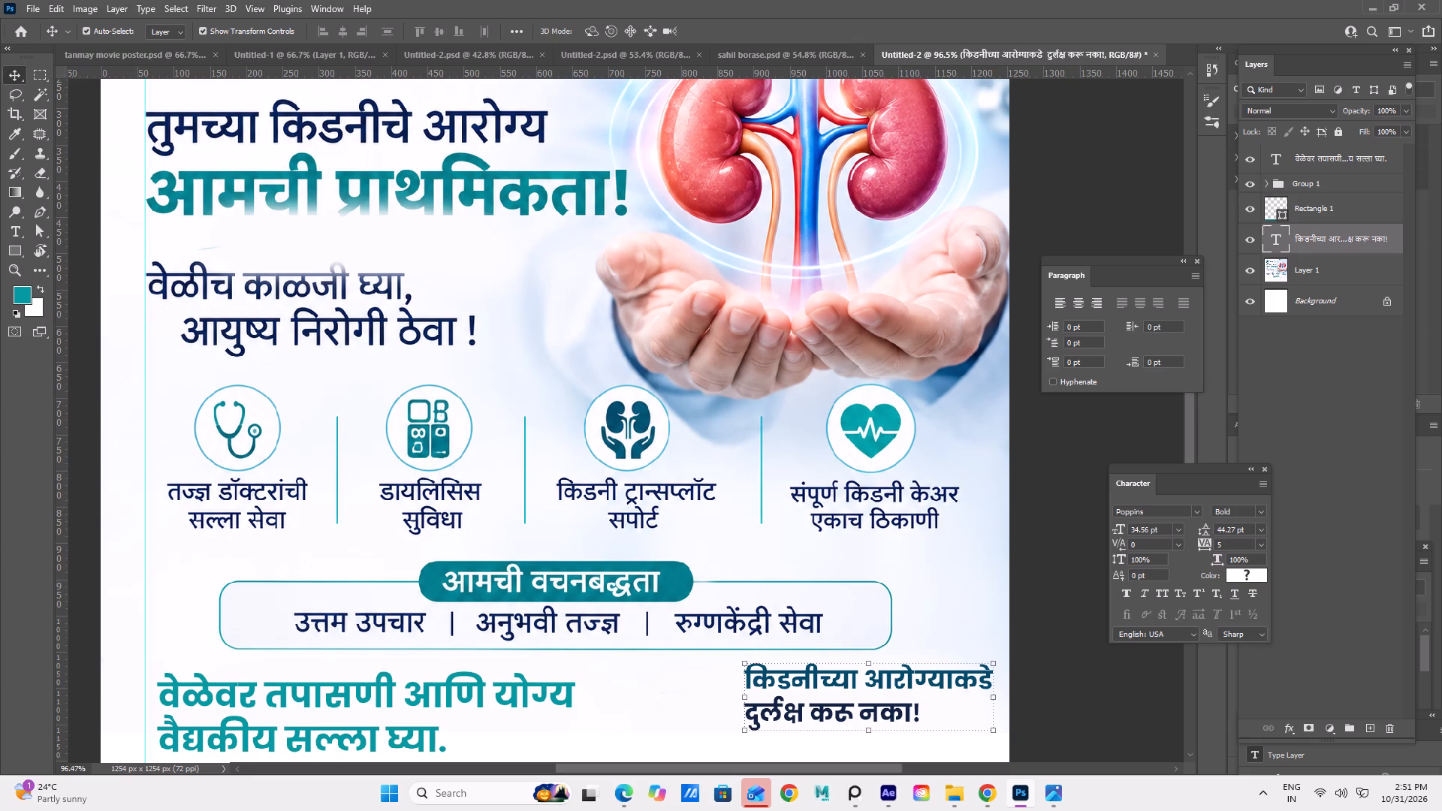
{"action": "left_click", "coordinate": [1160, 529]}
{"action": "key", "text": "BackSpace"}
{"action": "key", "text": "BackSpace"}
{"action": "key", "text": "BackSpace"}
{"action": "key", "text": "BackSpace"}
{"action": "key", "text": "BackSpace"}
{"action": "key", "text": "BackSpace"}
{"action": "key", "text": "BackSpace"}
{"action": "key", "text": "BackSpace"}
{"action": "key", "text": "BackSpace"}
{"action": "key", "text": "BackSpace"}
{"action": "key", "text": "BackSpace"}
{"action": "key", "text": "BackSpace"}
{"action": "key", "text": "BackSpace"}
{"action": "type", "text": "48"}
{"action": "key", "text": "Return"}
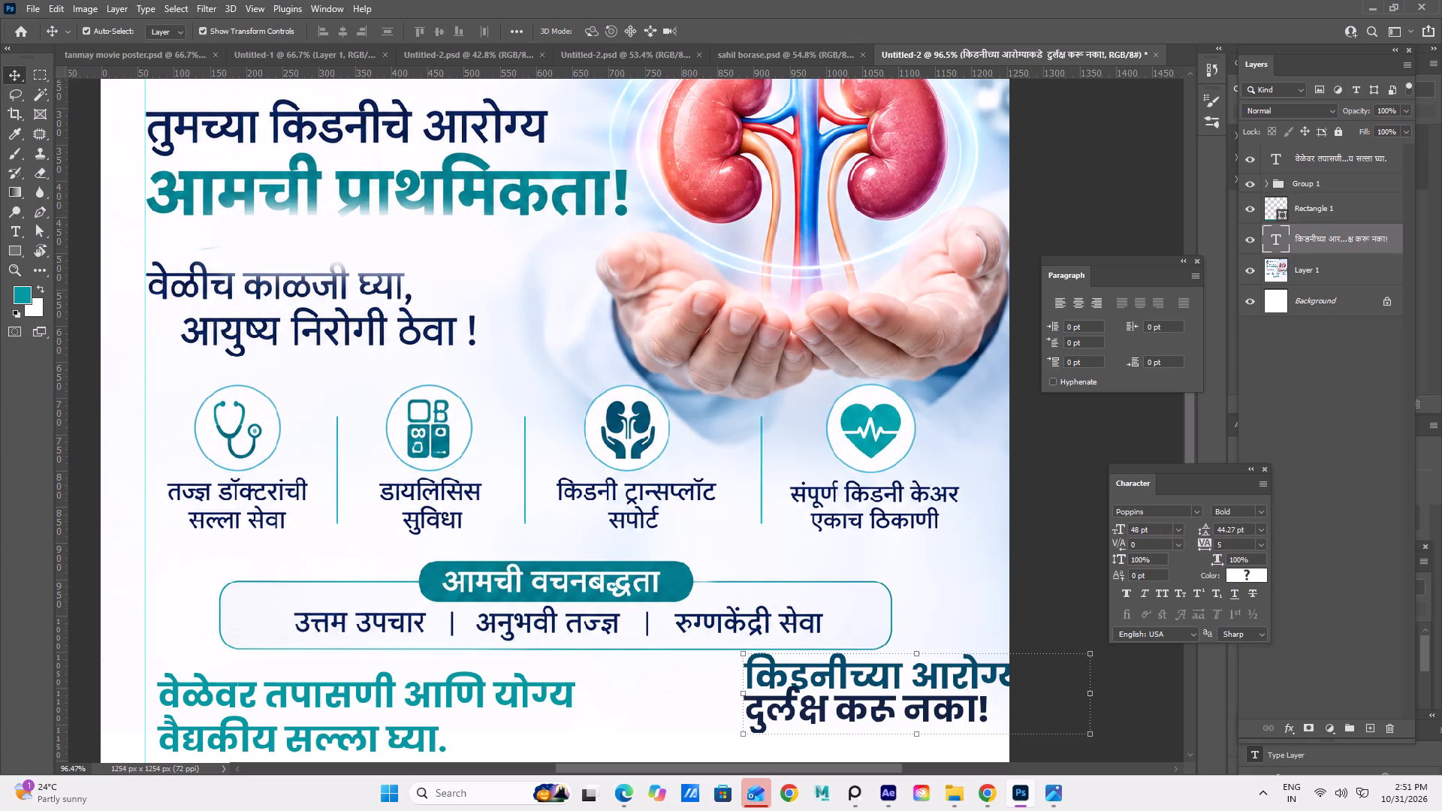
Shift the enlarged "किडनीच्या आरोग्याकडे दुर्लक्ष करू नका!" text slightly left.
{"action": "left_click_drag", "start_coordinate": [856, 712], "coordinate": [848, 716]}
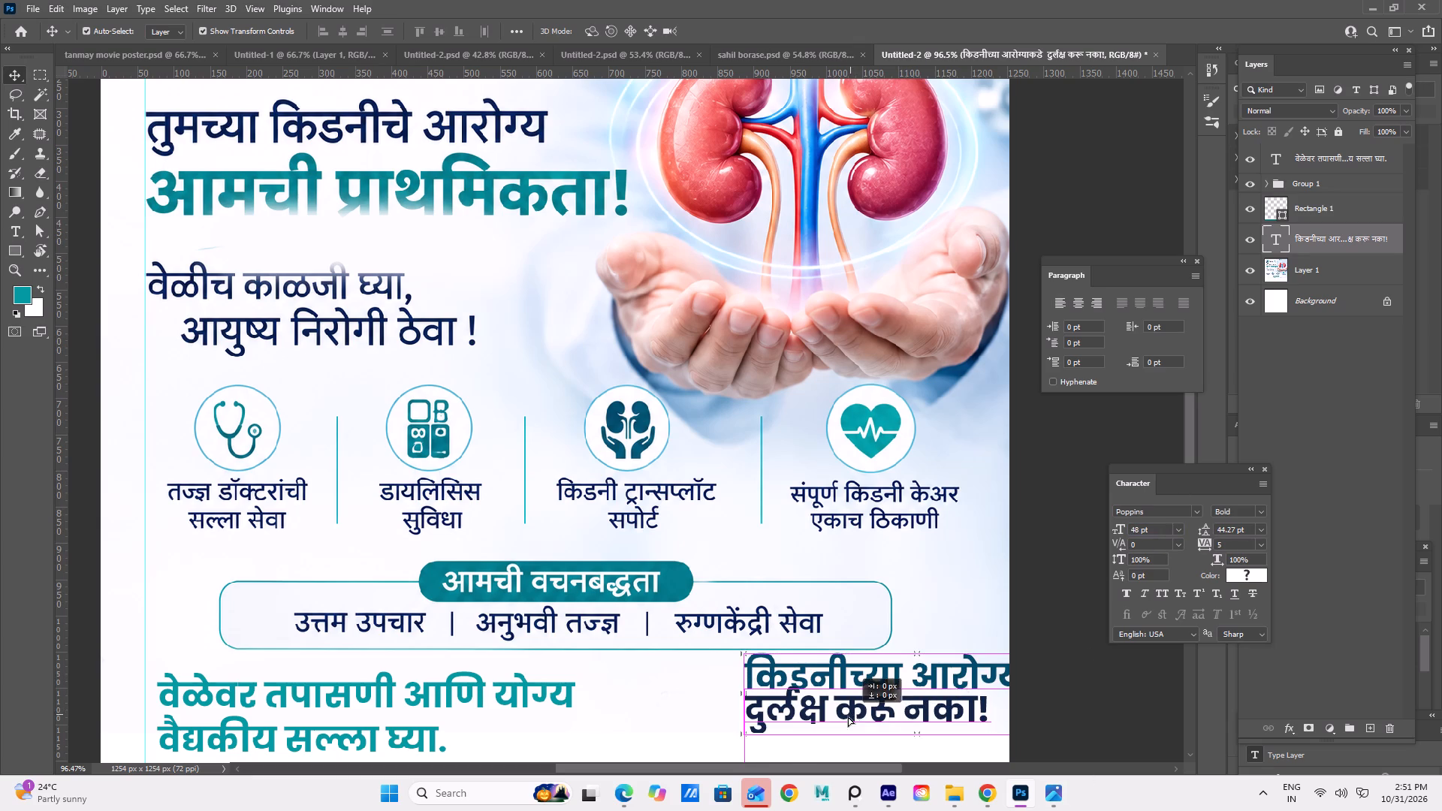
{"action": "left_click_drag", "start_coordinate": [848, 716], "coordinate": [830, 713]}
Scale the teal contact bar shape to about 98.84% with a rotation of about -0.07°.
{"action": "scroll", "coordinate": [930, 714], "scroll_direction": "down", "scroll_amount": 3}
{"action": "left_click", "coordinate": [876, 719]}
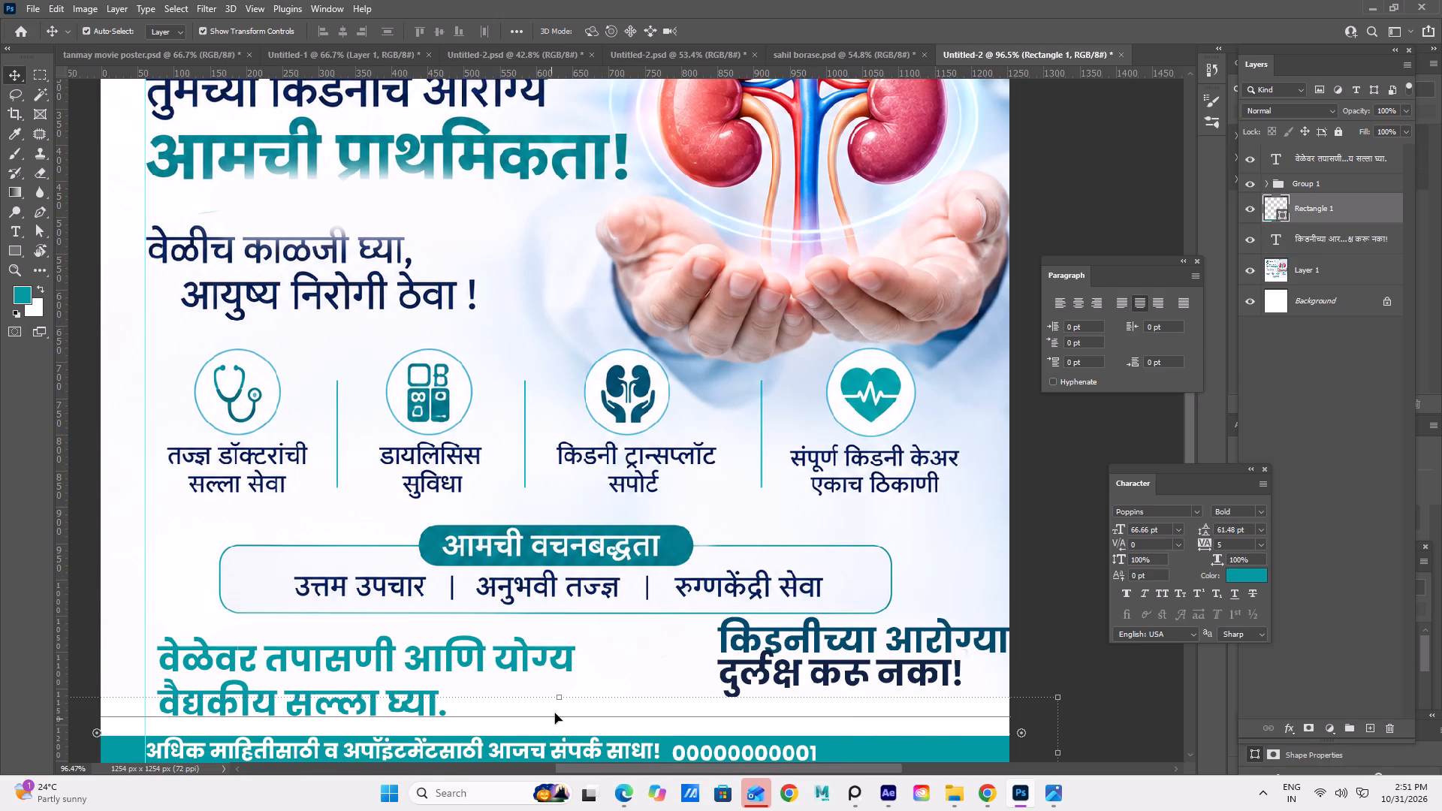
{"action": "left_click", "coordinate": [555, 700]}
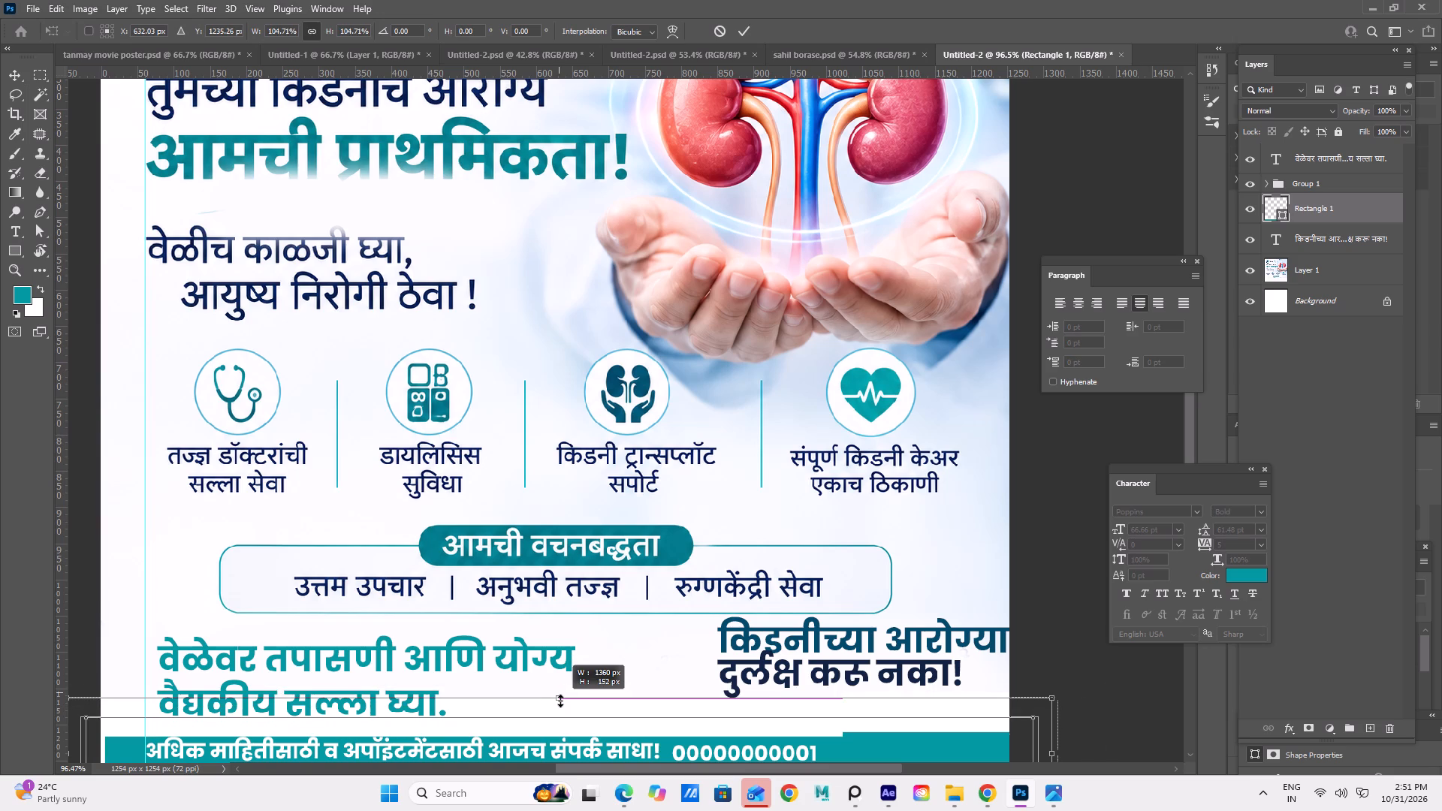
{"action": "left_click", "coordinate": [1019, 671]}
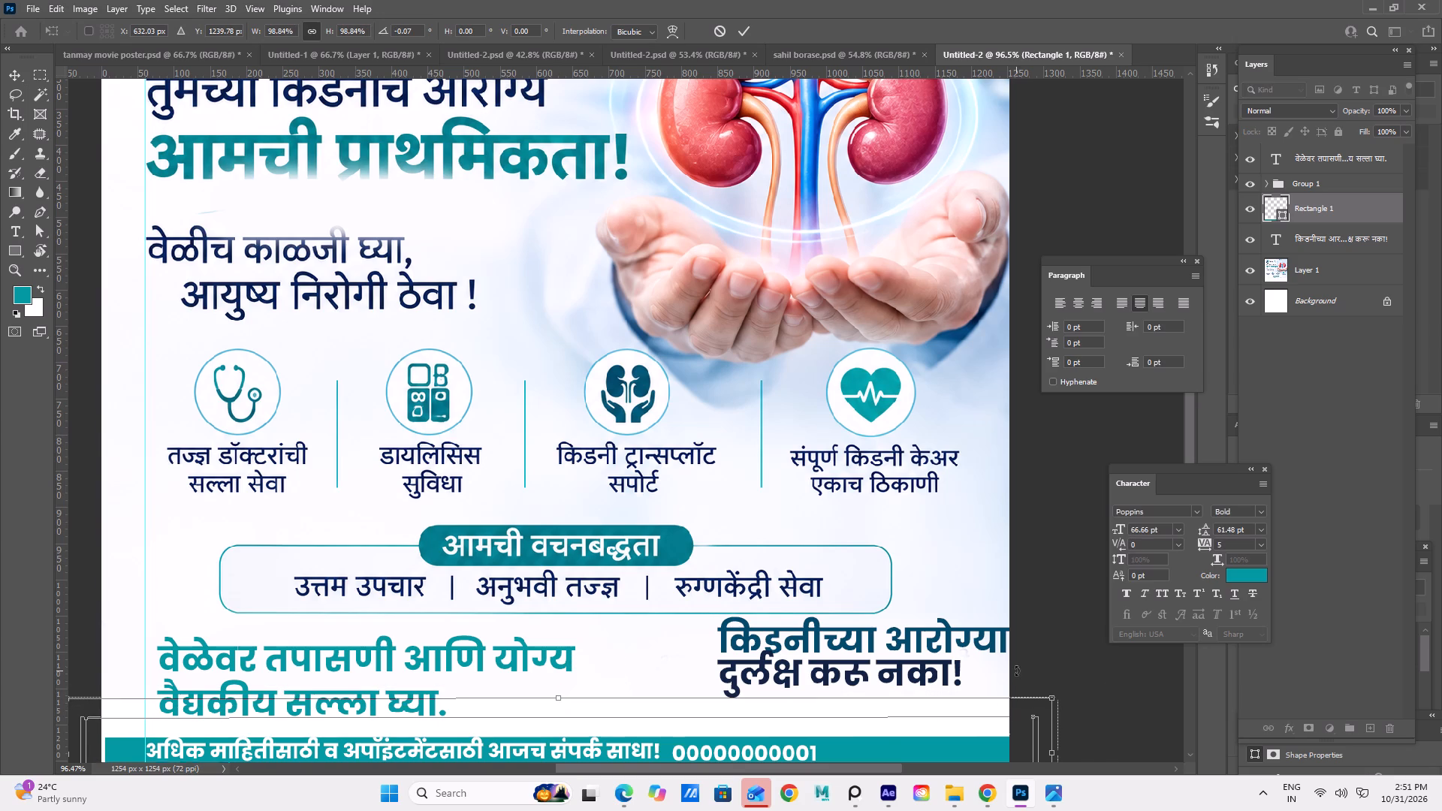
{"action": "left_click", "coordinate": [6, 68]}
Move the dark two-line text a little further left, keeping it level above the contact bar.
{"action": "left_click_drag", "start_coordinate": [864, 668], "coordinate": [867, 692]}
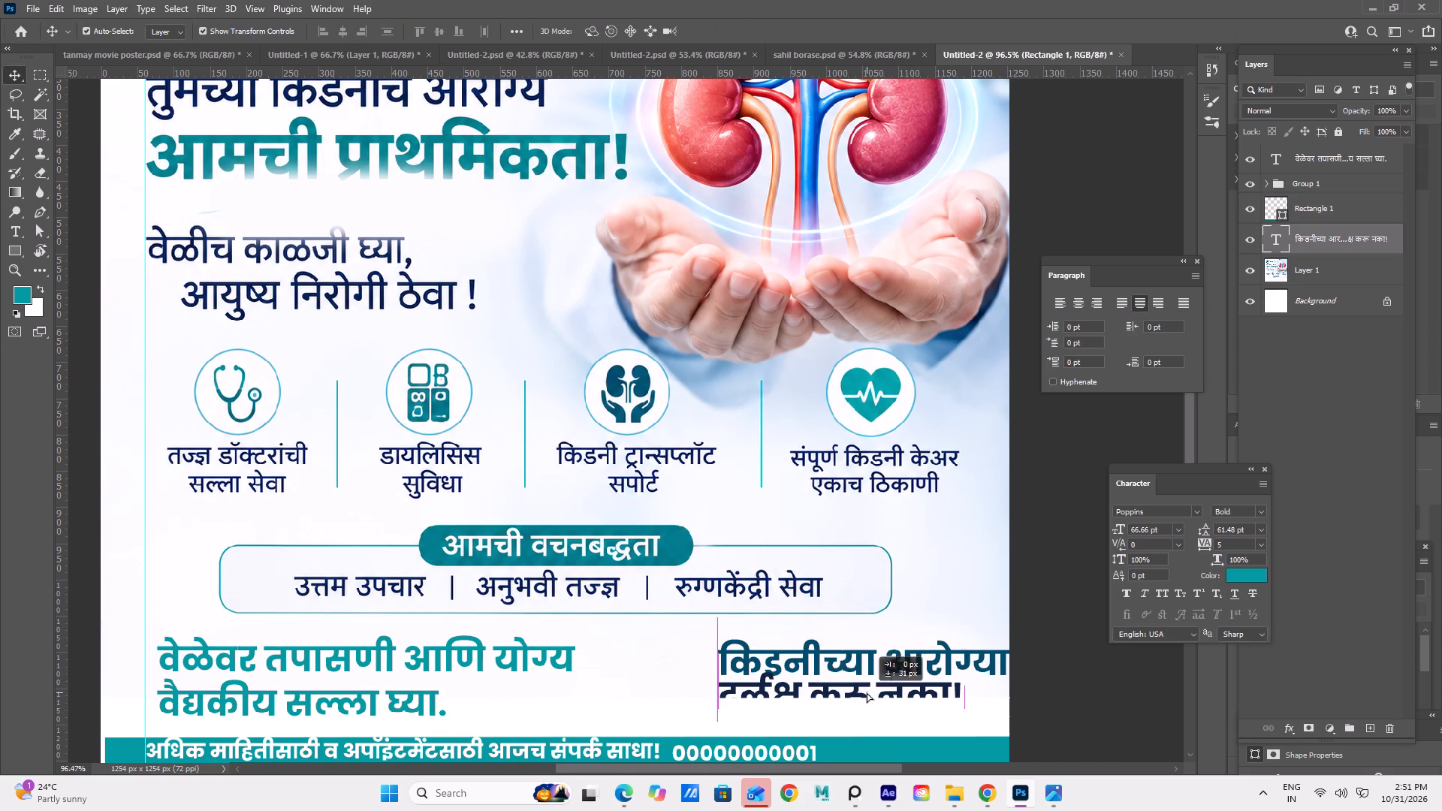
{"action": "left_click_drag", "start_coordinate": [867, 692], "coordinate": [842, 670]}
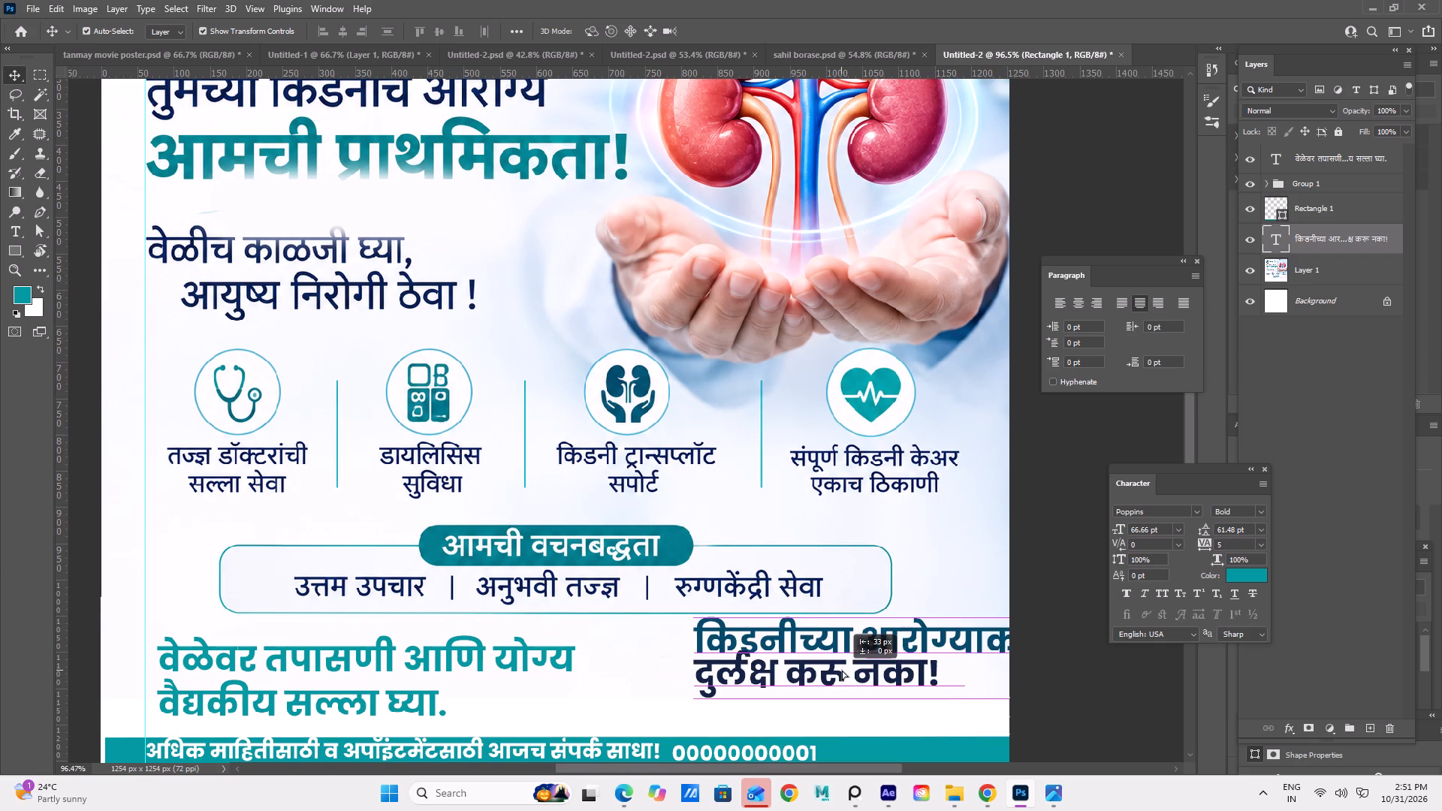
{"action": "left_click_drag", "start_coordinate": [842, 670], "coordinate": [844, 670]}
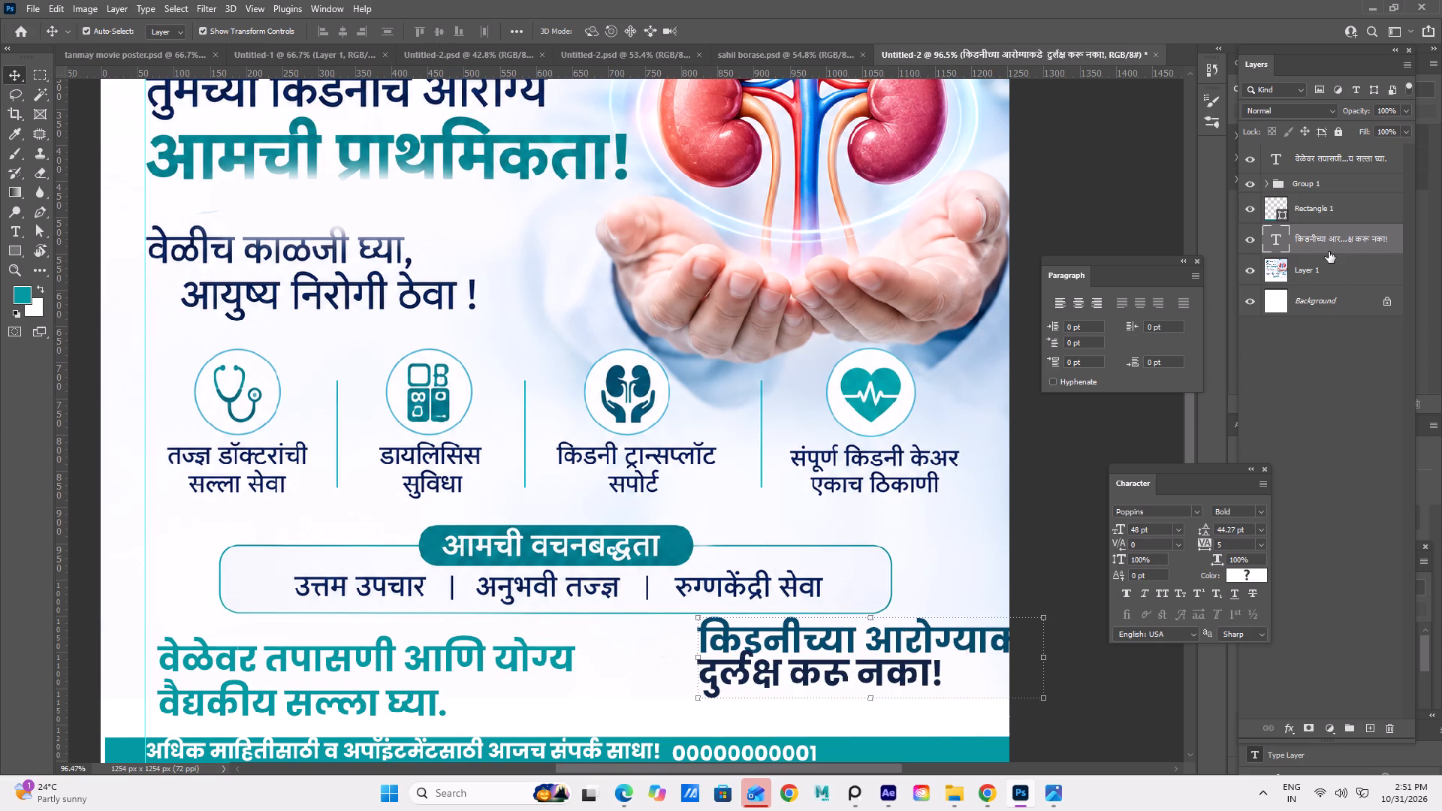
Place the Rectangle 1 layer beneath the dark two-line text layer and lower that text closer to the contact bar.
{"action": "left_click_drag", "start_coordinate": [1311, 204], "coordinate": [1320, 247]}
{"action": "left_click_drag", "start_coordinate": [909, 652], "coordinate": [913, 678]}
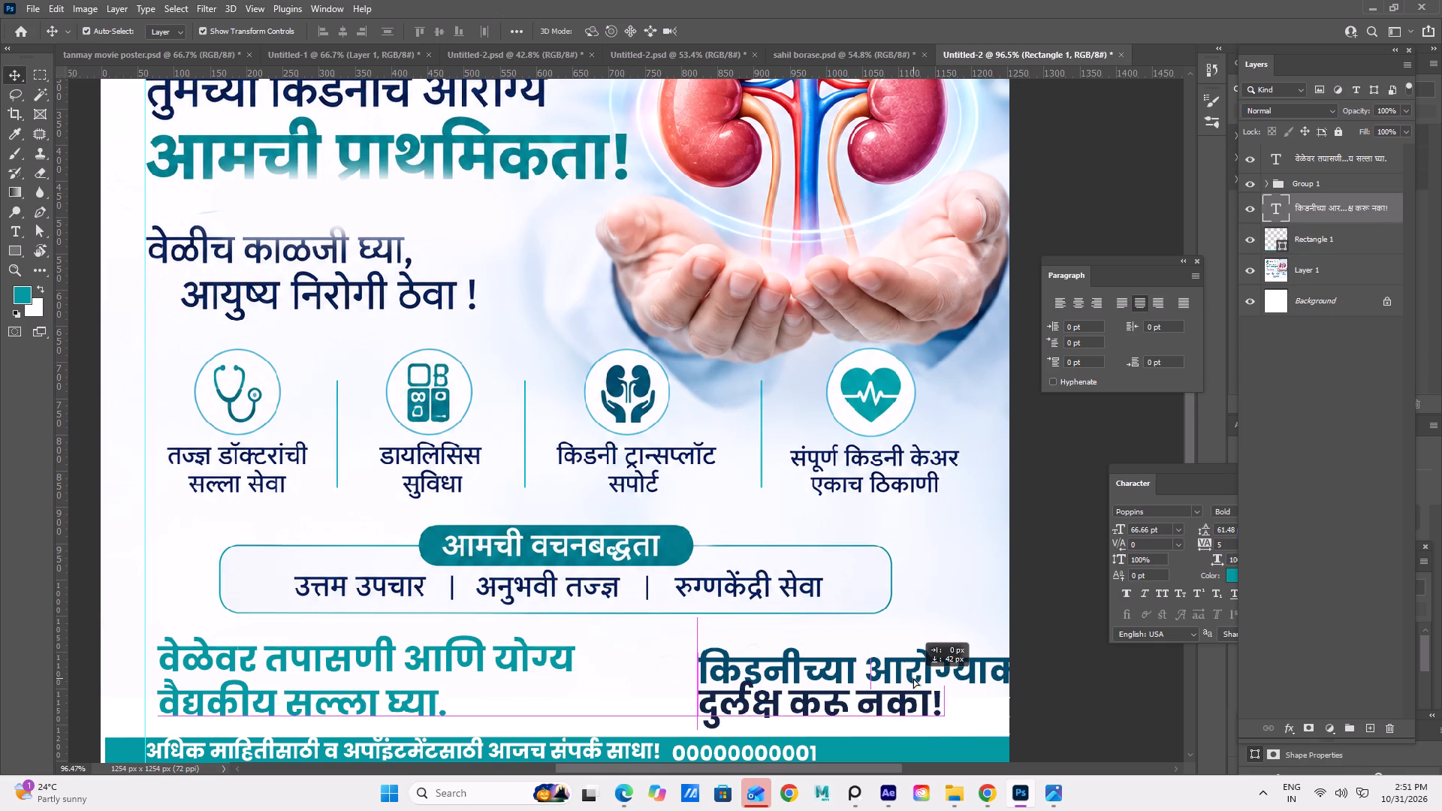
{"action": "left_click_drag", "start_coordinate": [913, 678], "coordinate": [913, 677]}
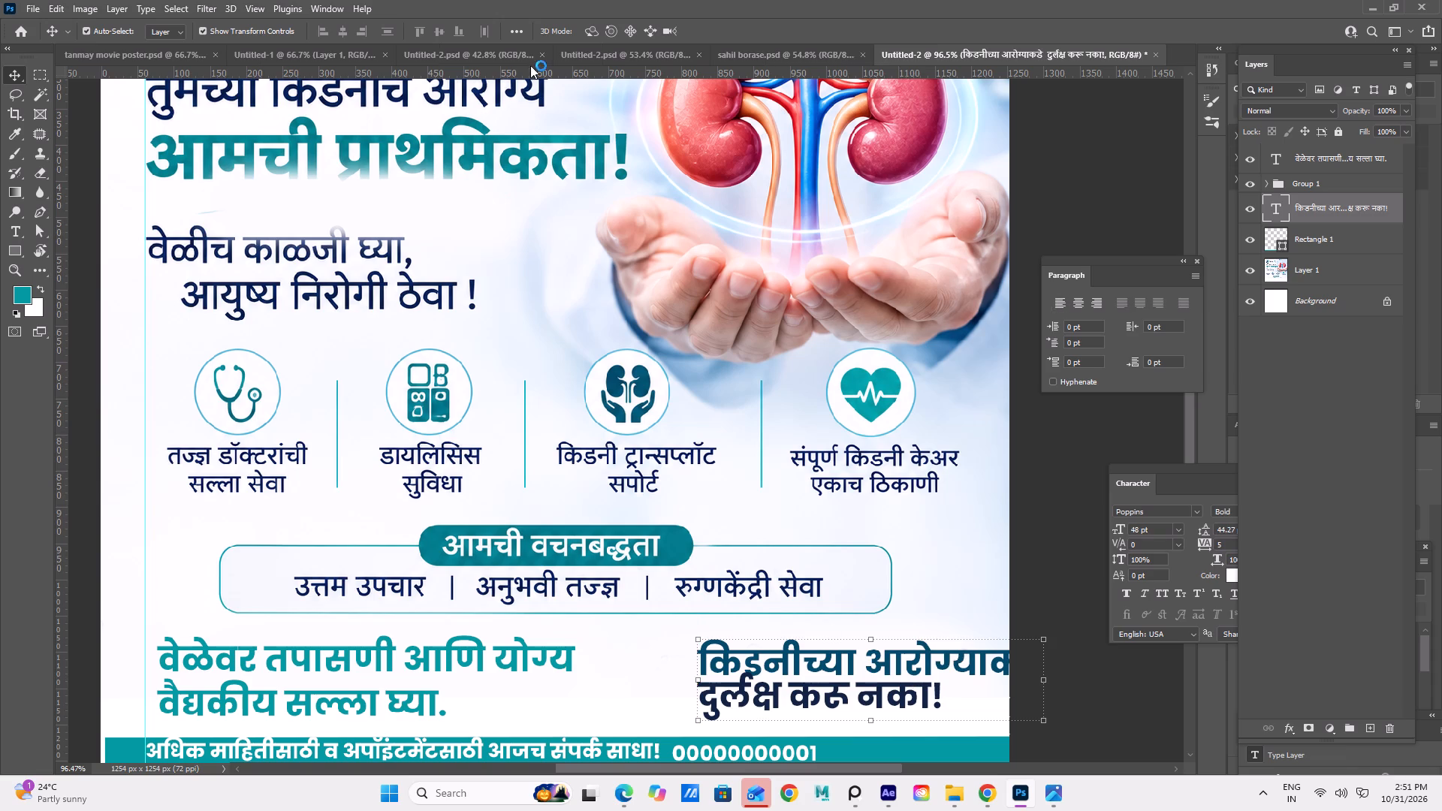
Add a horizontal guide just above the first line of the teal text "वेळेवर तपासणी आणि योग्य वैद्यकीय सल्ला घ्या.".
{"action": "left_click_drag", "start_coordinate": [603, 72], "coordinate": [671, 612]}
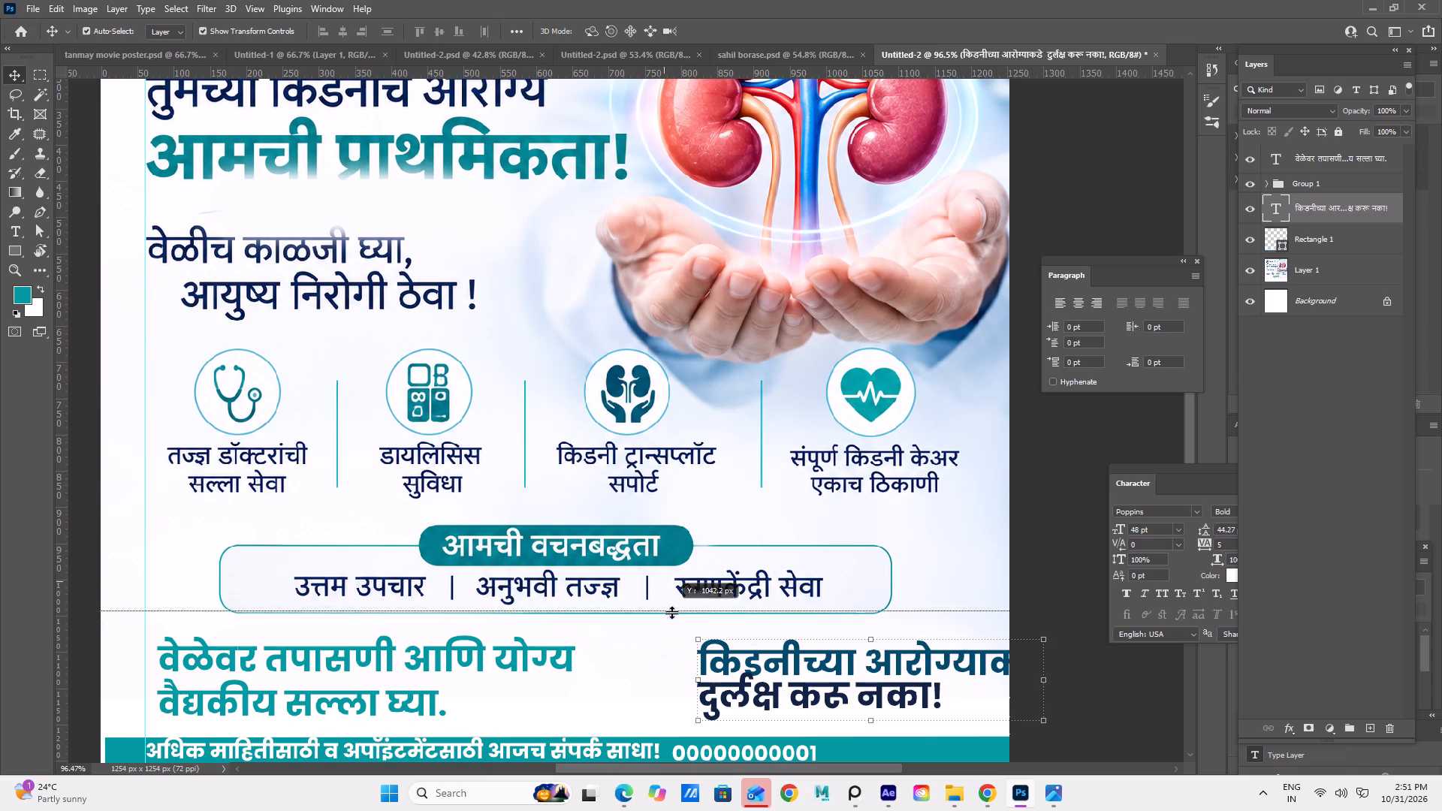
{"action": "left_click_drag", "start_coordinate": [671, 612], "coordinate": [606, 632]}
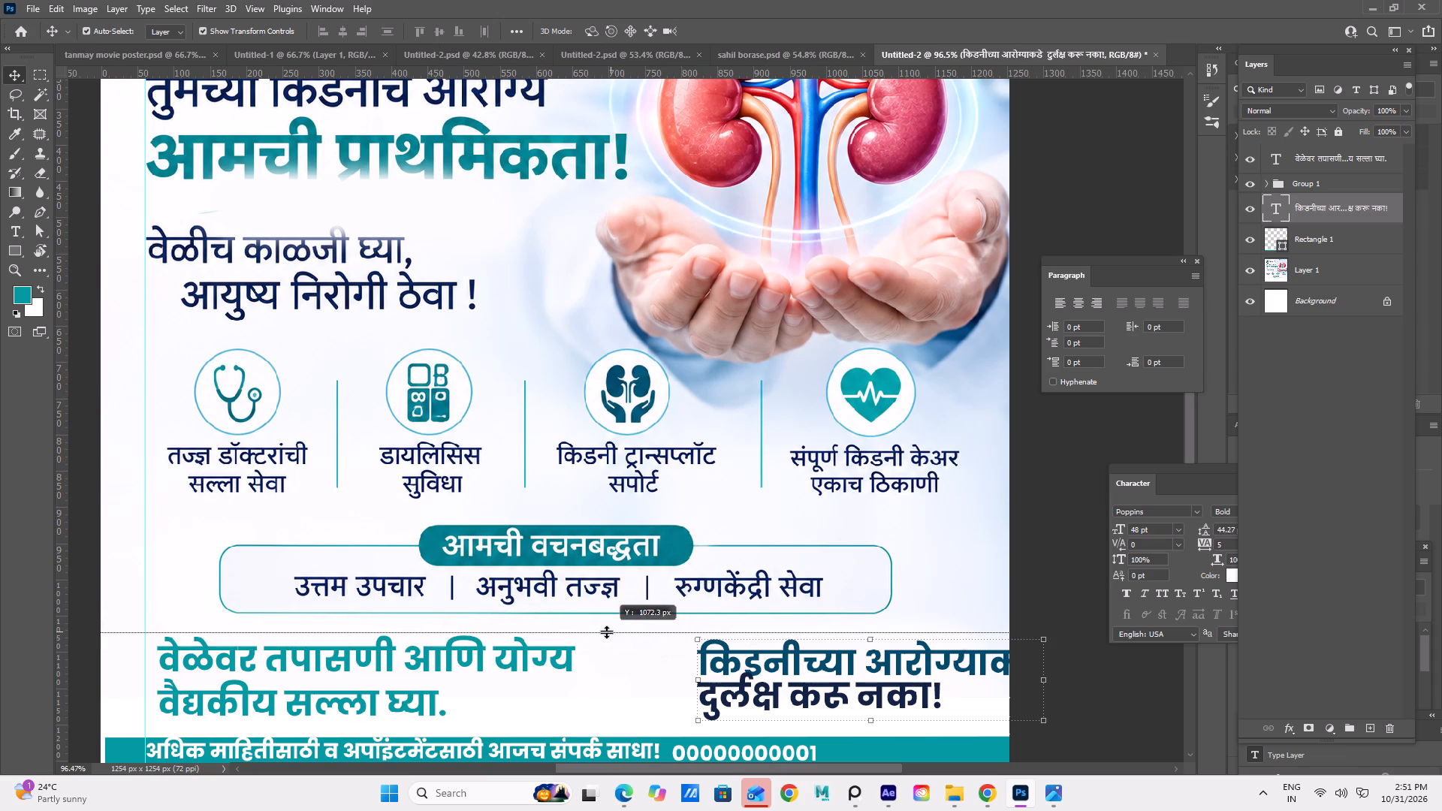
{"action": "left_click_drag", "start_coordinate": [606, 632], "coordinate": [534, 635]}
{"action": "scroll", "coordinate": [460, 627], "scroll_direction": "up", "scroll_amount": 7}
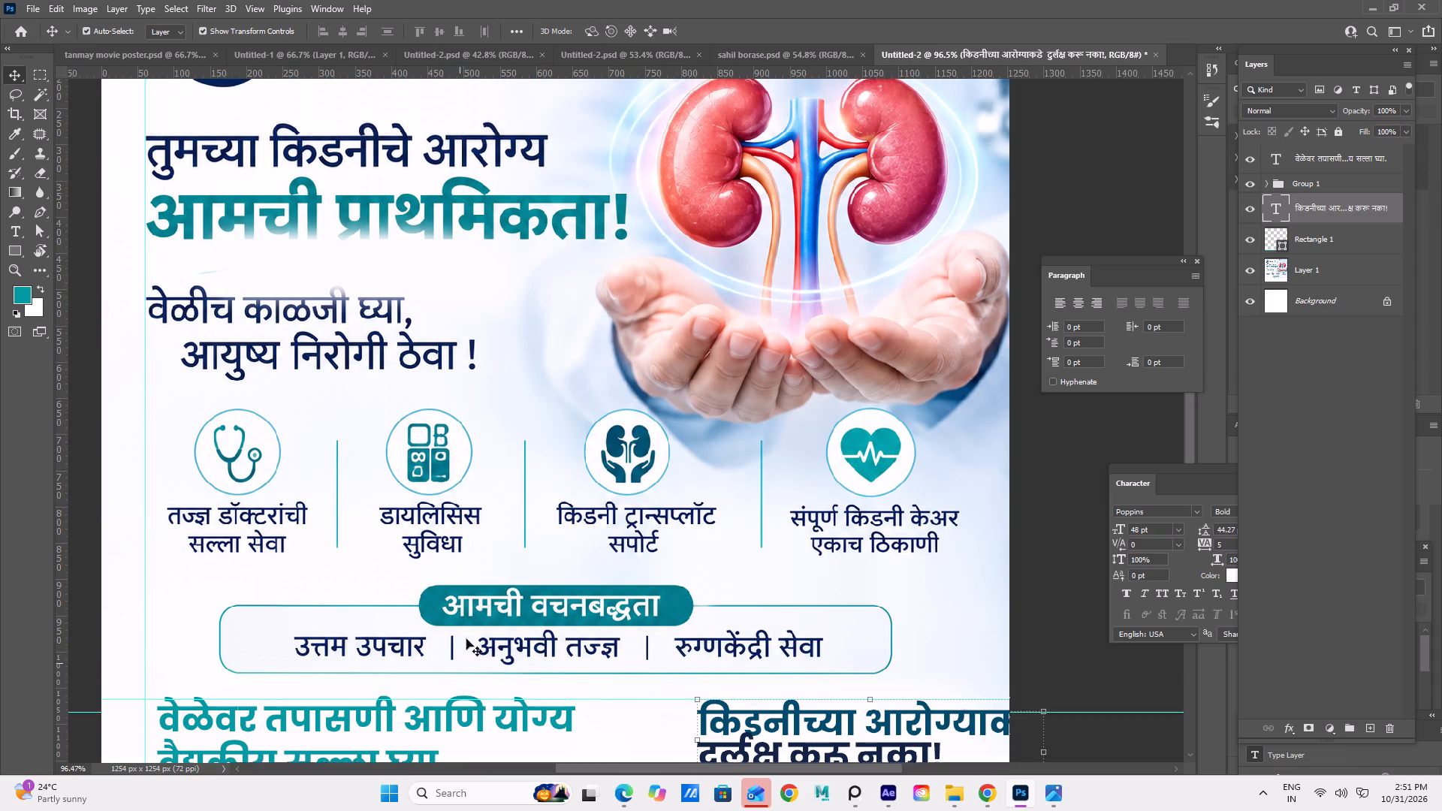
{"action": "scroll", "coordinate": [478, 810], "scroll_direction": "up", "scroll_amount": 5, "text": "alt"}
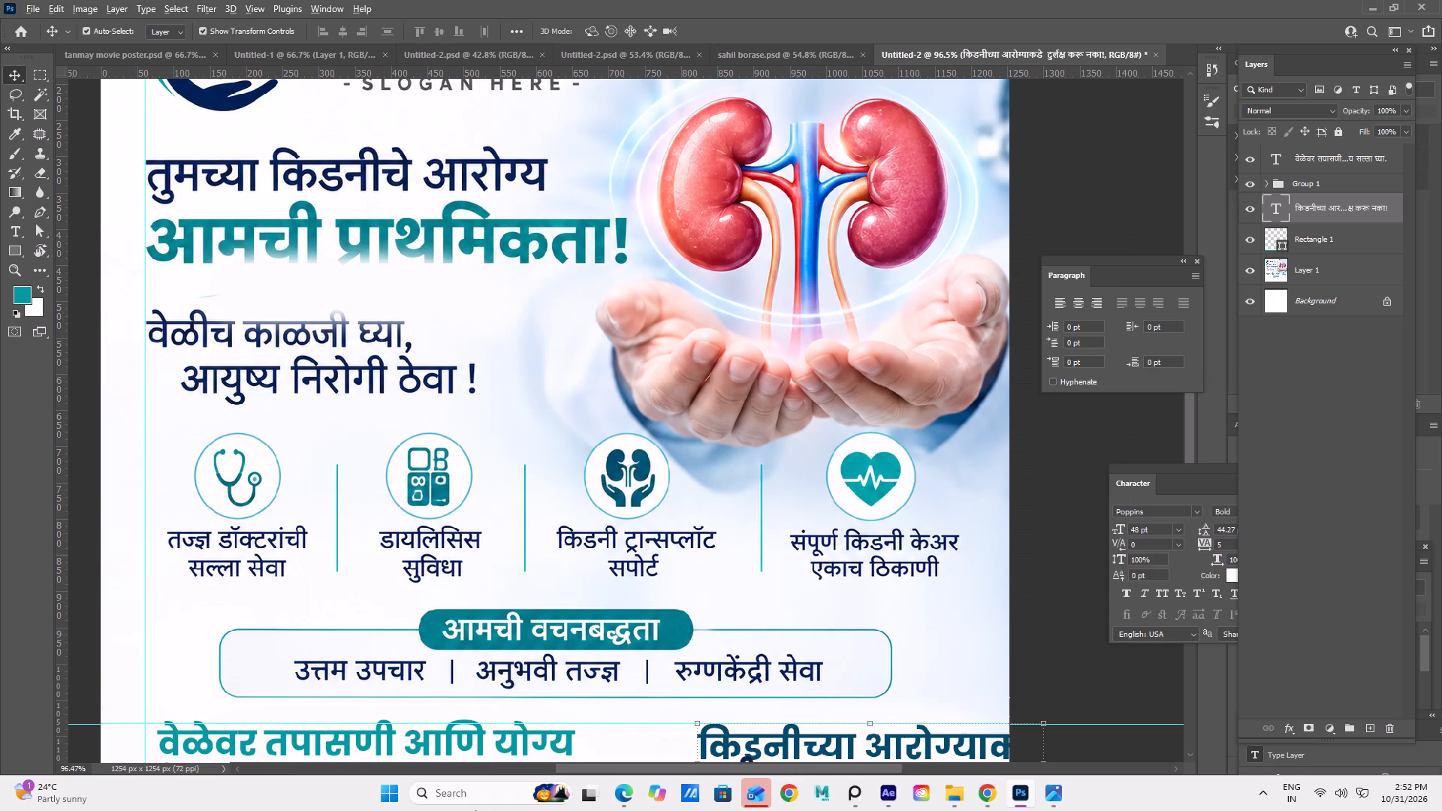
{"action": "scroll", "coordinate": [475, 810], "scroll_direction": "up", "scroll_amount": 1, "text": "alt"}
{"action": "scroll", "coordinate": [626, 810], "scroll_direction": "up", "scroll_amount": 2, "text": "alt"}
{"action": "scroll", "coordinate": [387, 636], "scroll_direction": "up", "scroll_amount": 1}
{"action": "scroll", "coordinate": [421, 761], "scroll_direction": "up", "scroll_amount": 3, "text": "alt"}
{"action": "scroll", "coordinate": [508, 704], "scroll_direction": "up", "scroll_amount": 3, "text": "alt"}
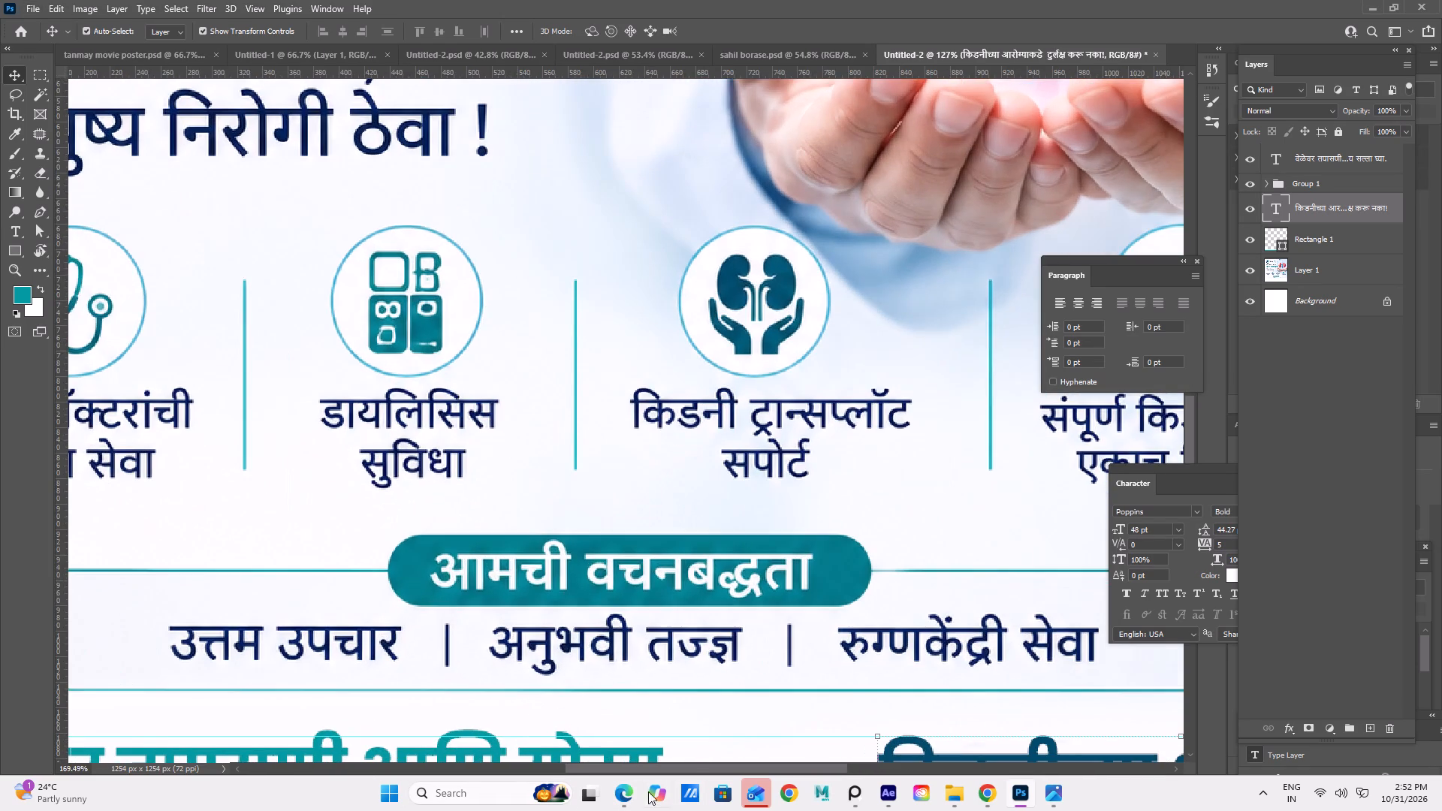
{"action": "left_click", "coordinate": [745, 734]}
{"action": "left_click_drag", "start_coordinate": [744, 738], "coordinate": [738, 733]}
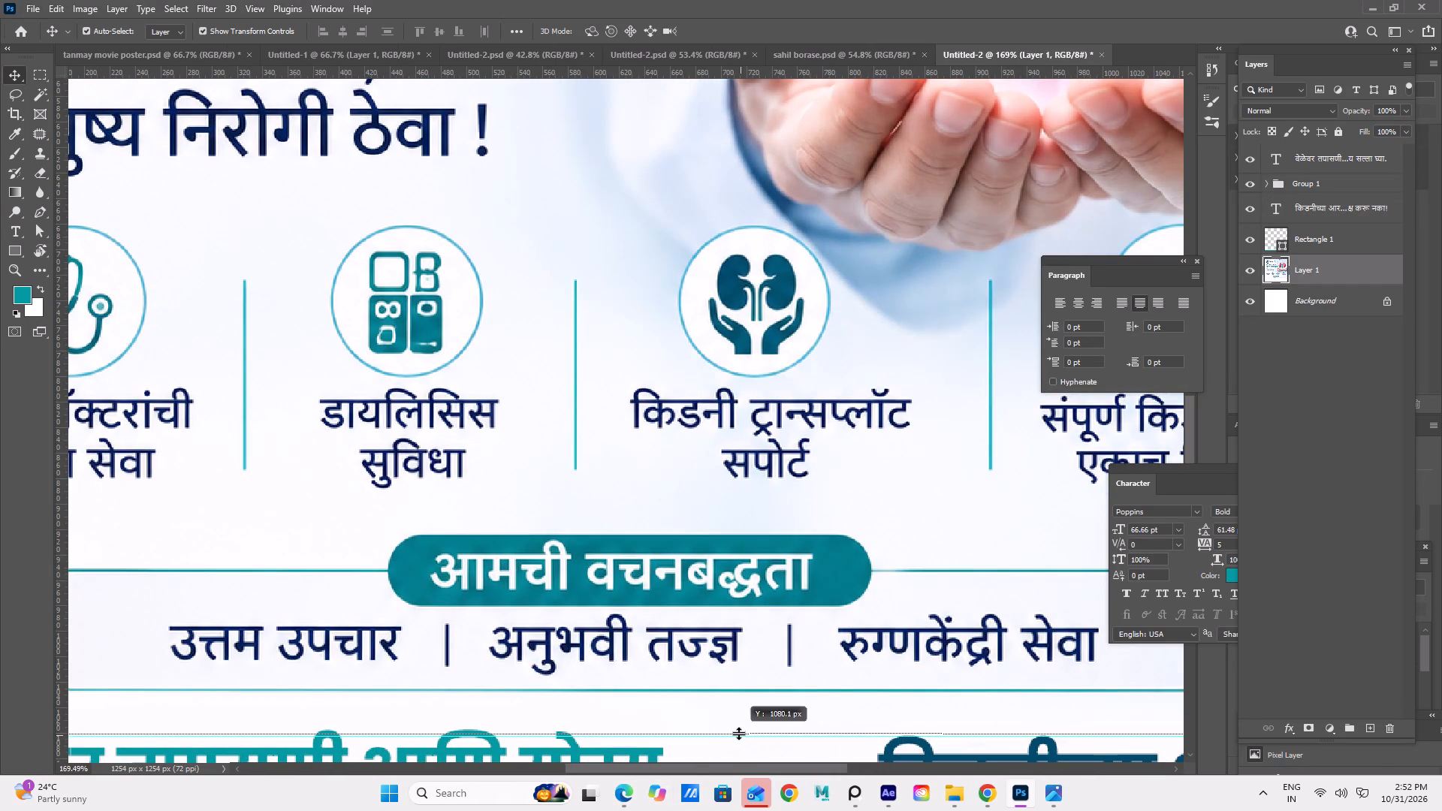
{"action": "left_click_drag", "start_coordinate": [738, 733], "coordinate": [687, 728]}
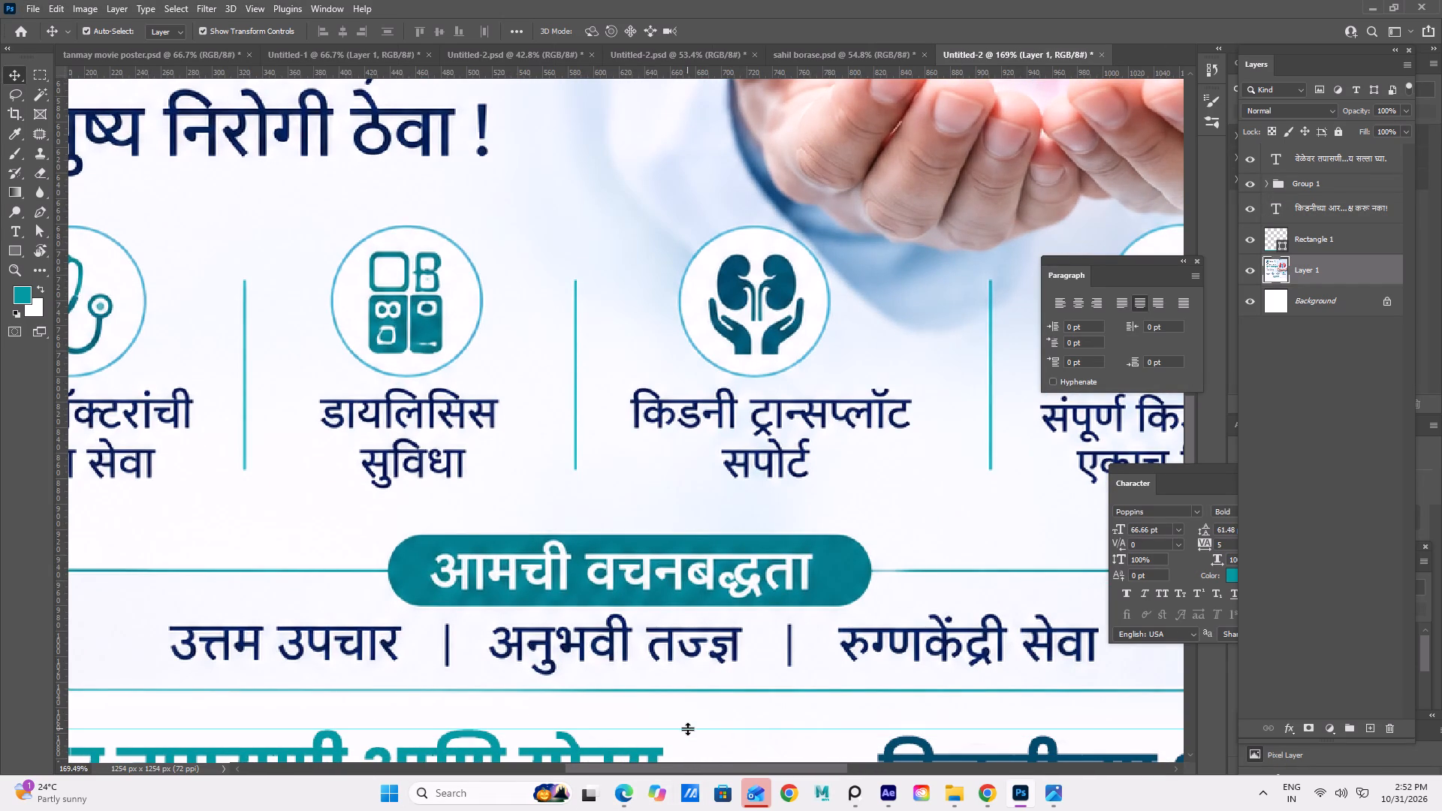
Move the dark two-line text left so it fits inside the poster, with its top aligned to the horizontal guide.
{"action": "scroll", "coordinate": [690, 719], "scroll_direction": "down", "scroll_amount": 3, "text": "alt"}
{"action": "scroll", "coordinate": [788, 698], "scroll_direction": "down", "scroll_amount": 3, "text": "alt"}
{"action": "scroll", "coordinate": [864, 723], "scroll_direction": "down", "scroll_amount": 4, "text": "alt"}
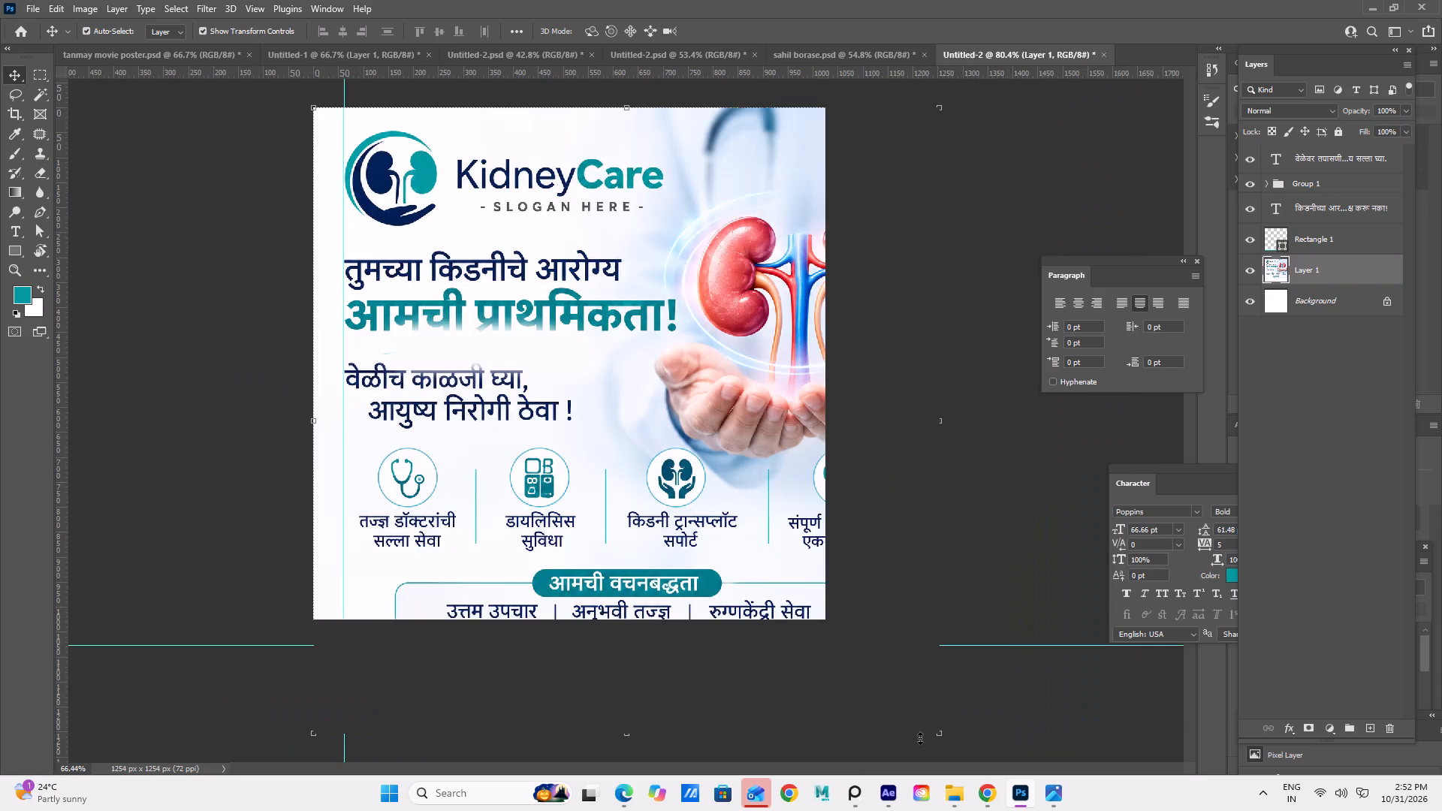
{"action": "left_click_drag", "start_coordinate": [817, 667], "coordinate": [801, 661]}
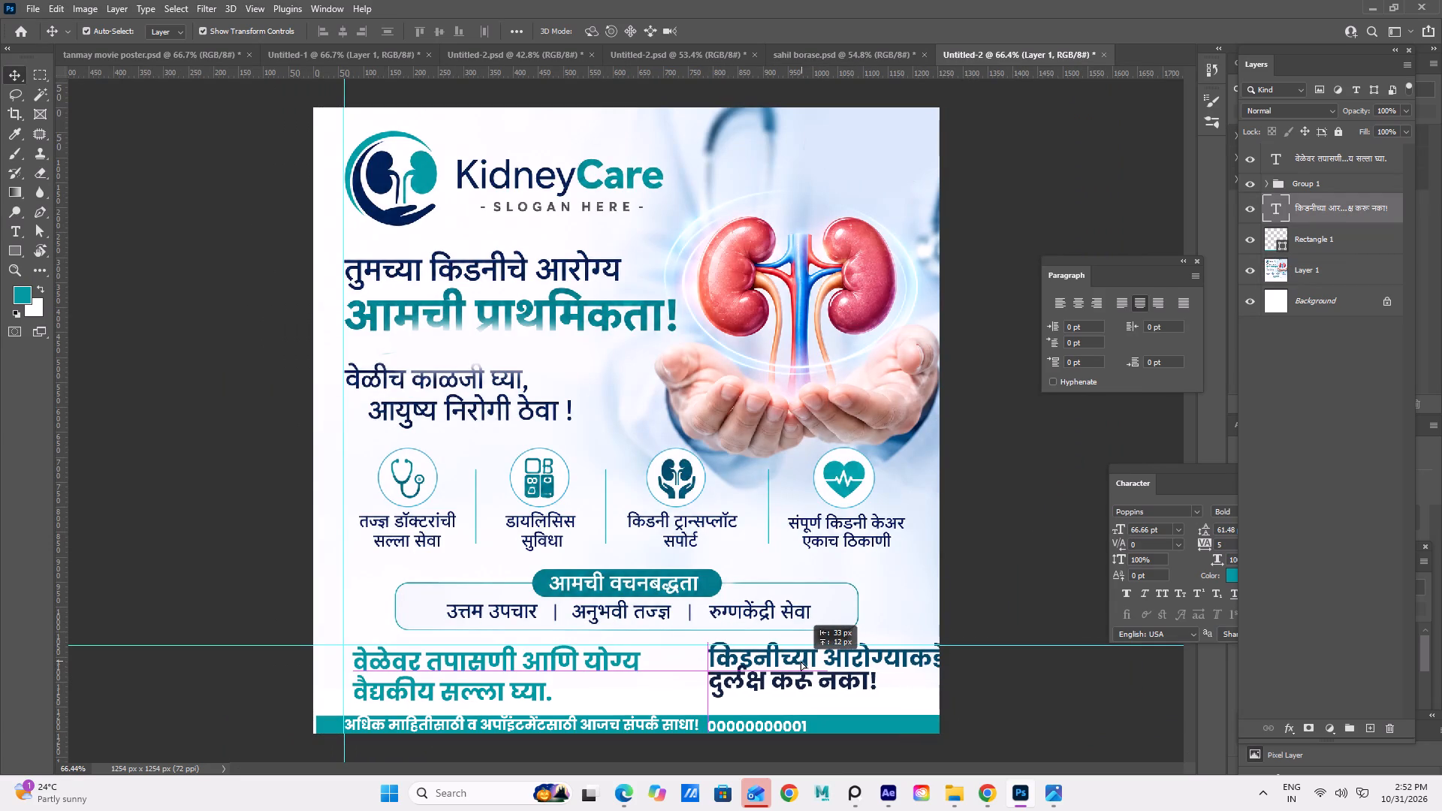
{"action": "left_click_drag", "start_coordinate": [801, 661], "coordinate": [783, 650]}
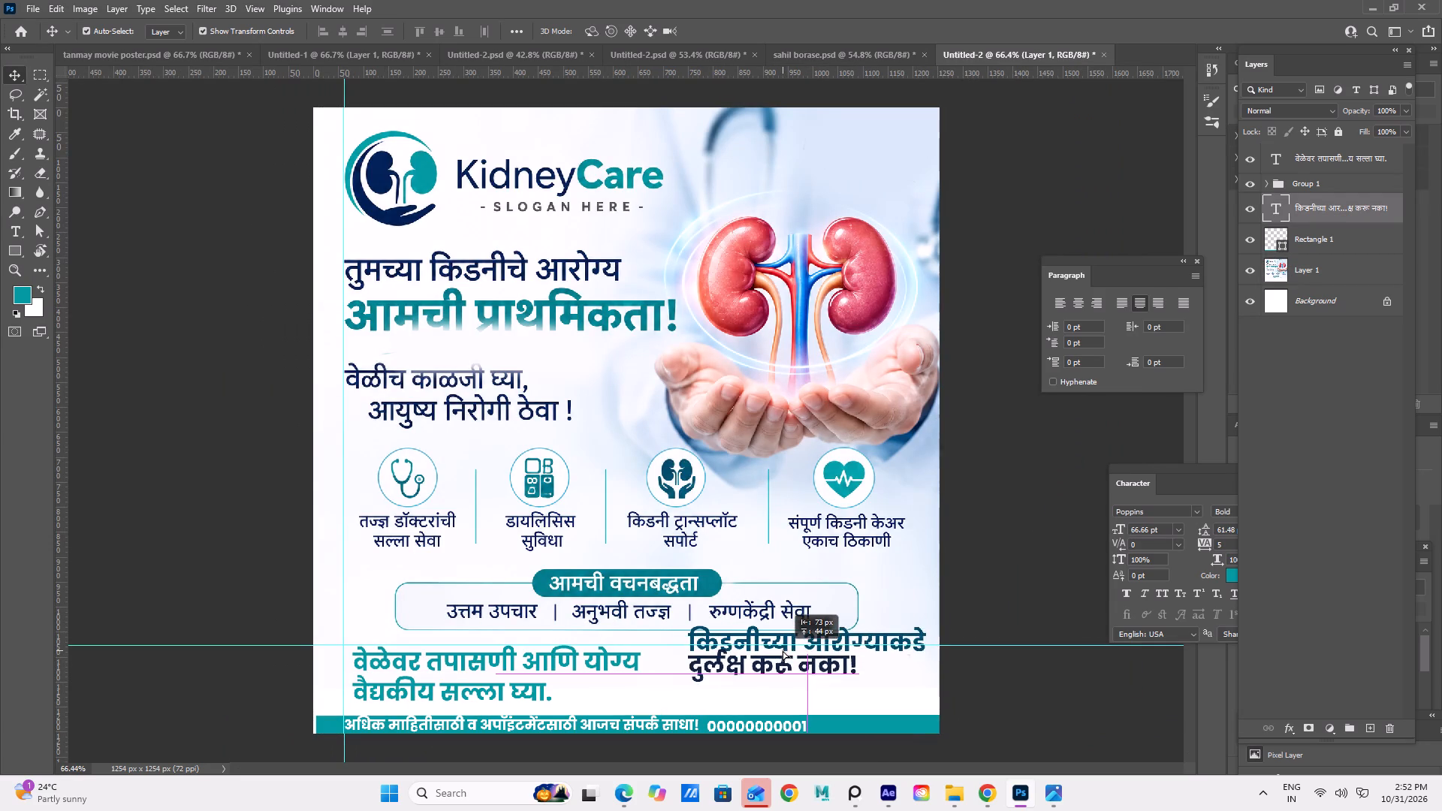
{"action": "left_click_drag", "start_coordinate": [783, 650], "coordinate": [786, 667]}
{"action": "scroll", "coordinate": [807, 689], "scroll_direction": "up", "scroll_amount": 3, "text": "alt"}
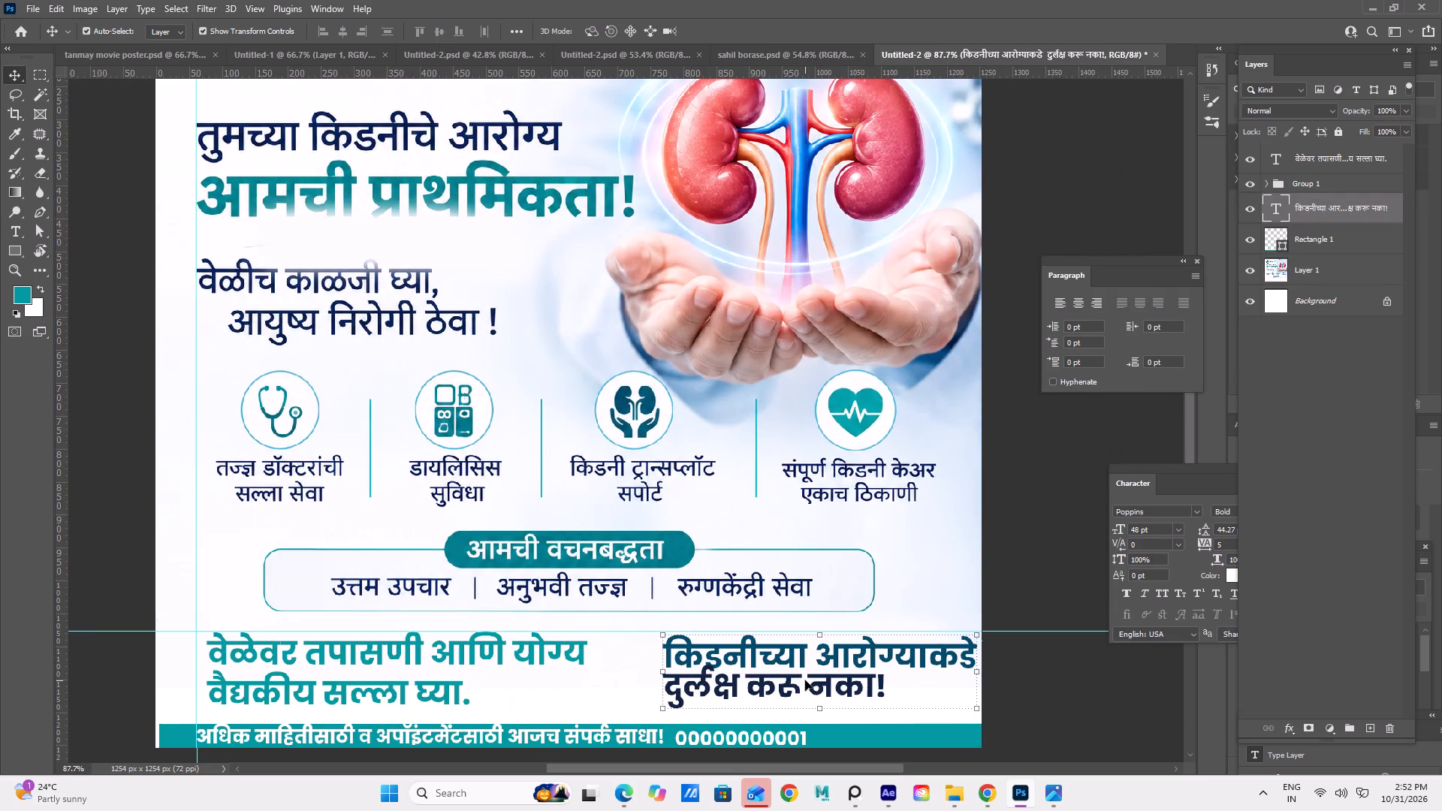
{"action": "key", "text": "Up"}
{"action": "key", "text": "Up"}
{"action": "key", "text": "Up"}
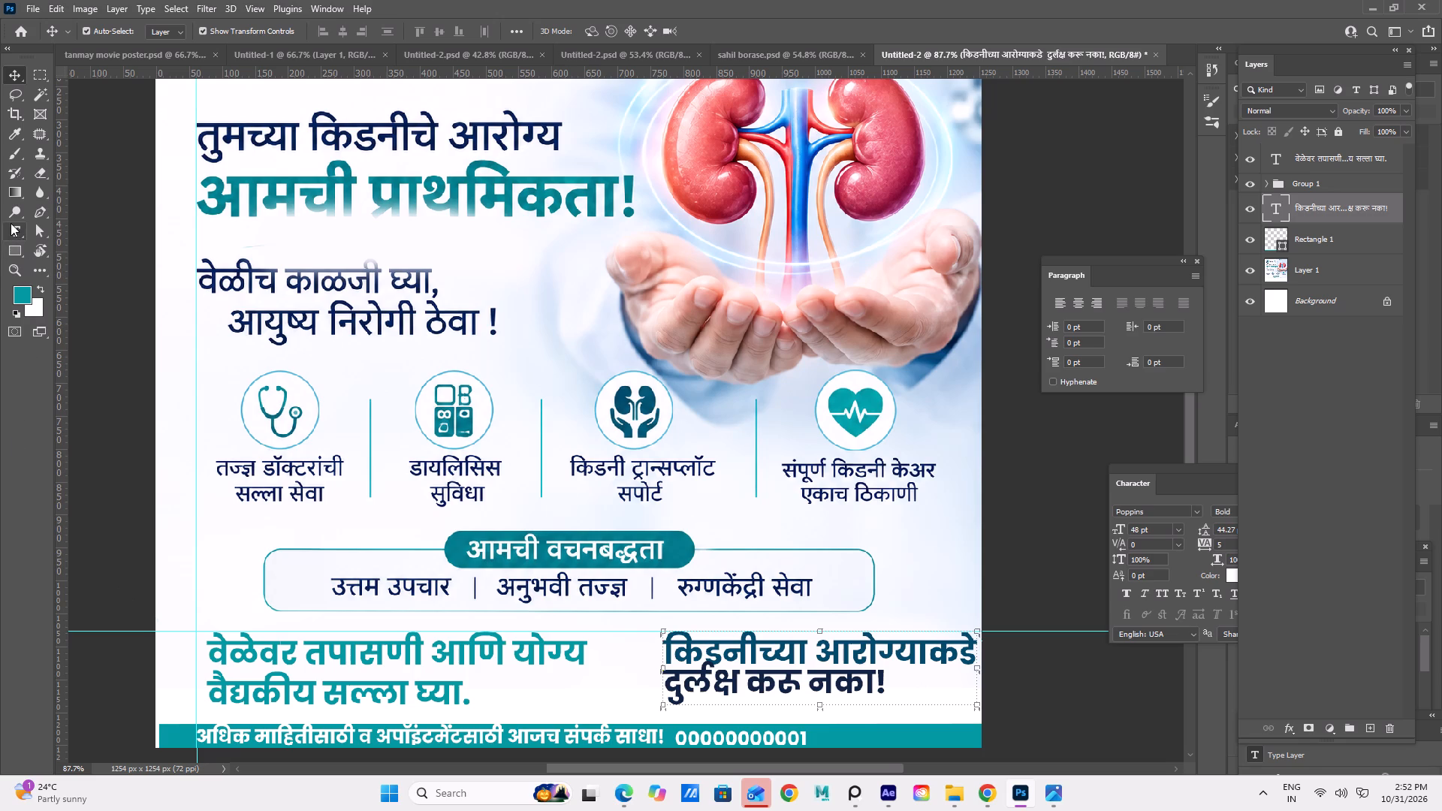
Recolour the dark two-line text with the teal sampled from the headline "आमची प्राथमिकता!".
{"action": "left_click", "coordinate": [11, 132]}
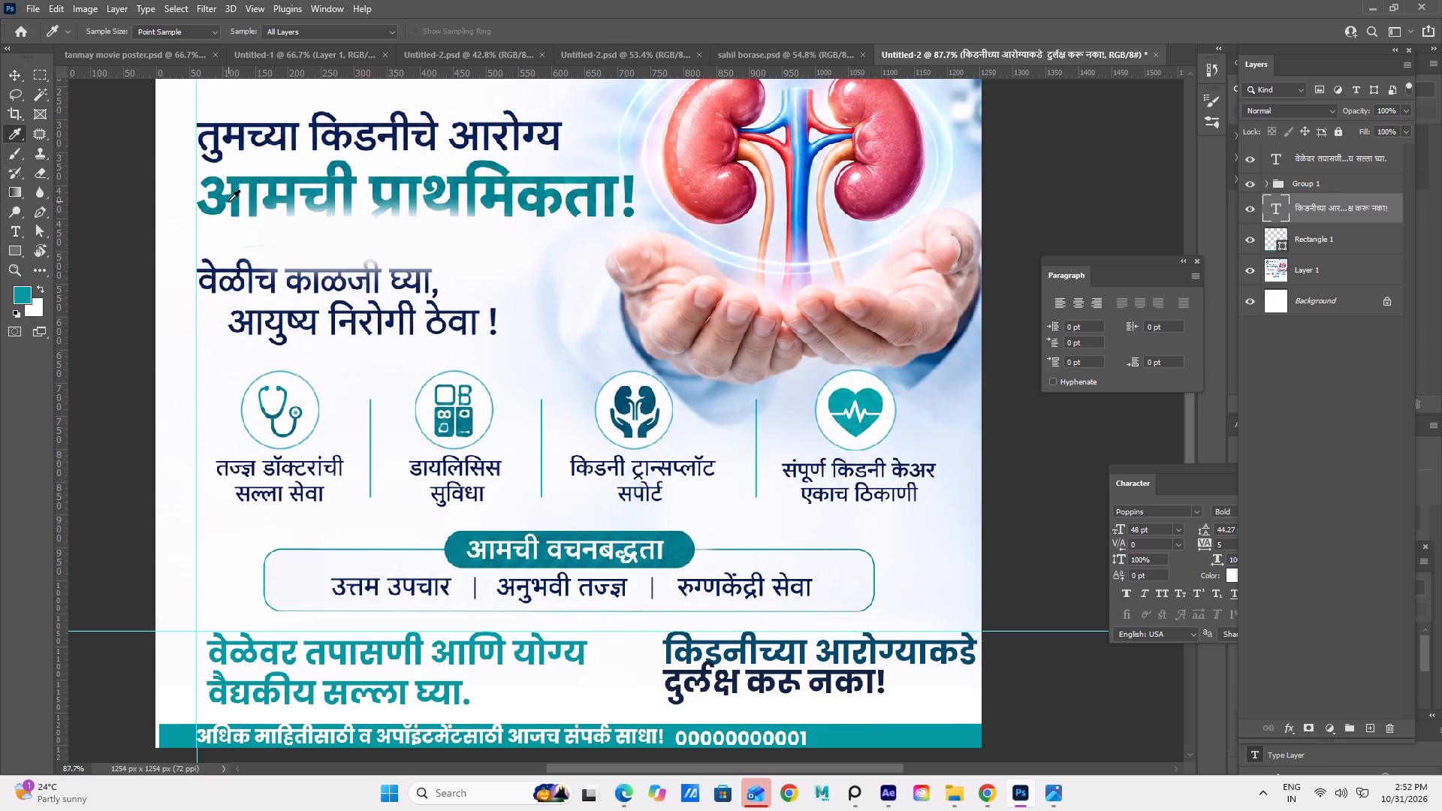
{"action": "left_click", "coordinate": [228, 201]}
{"action": "left_click", "coordinate": [7, 69]}
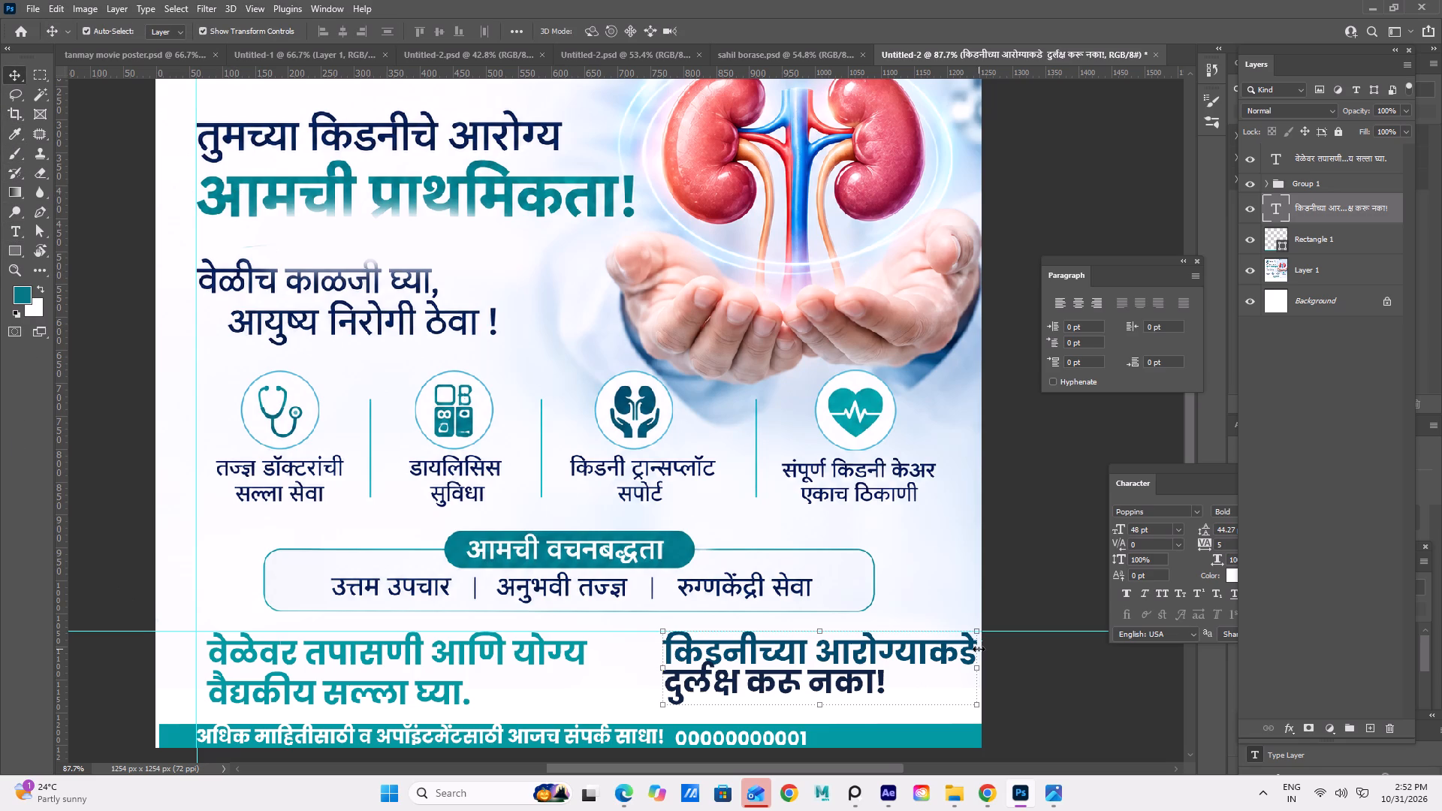
{"action": "key", "text": "alt+Delete"}
Shift the "किडनीच्या आरोग्याकडे दुर्लक्ष करू नका!" text about 3 px left.
{"action": "left_click", "coordinate": [977, 699]}
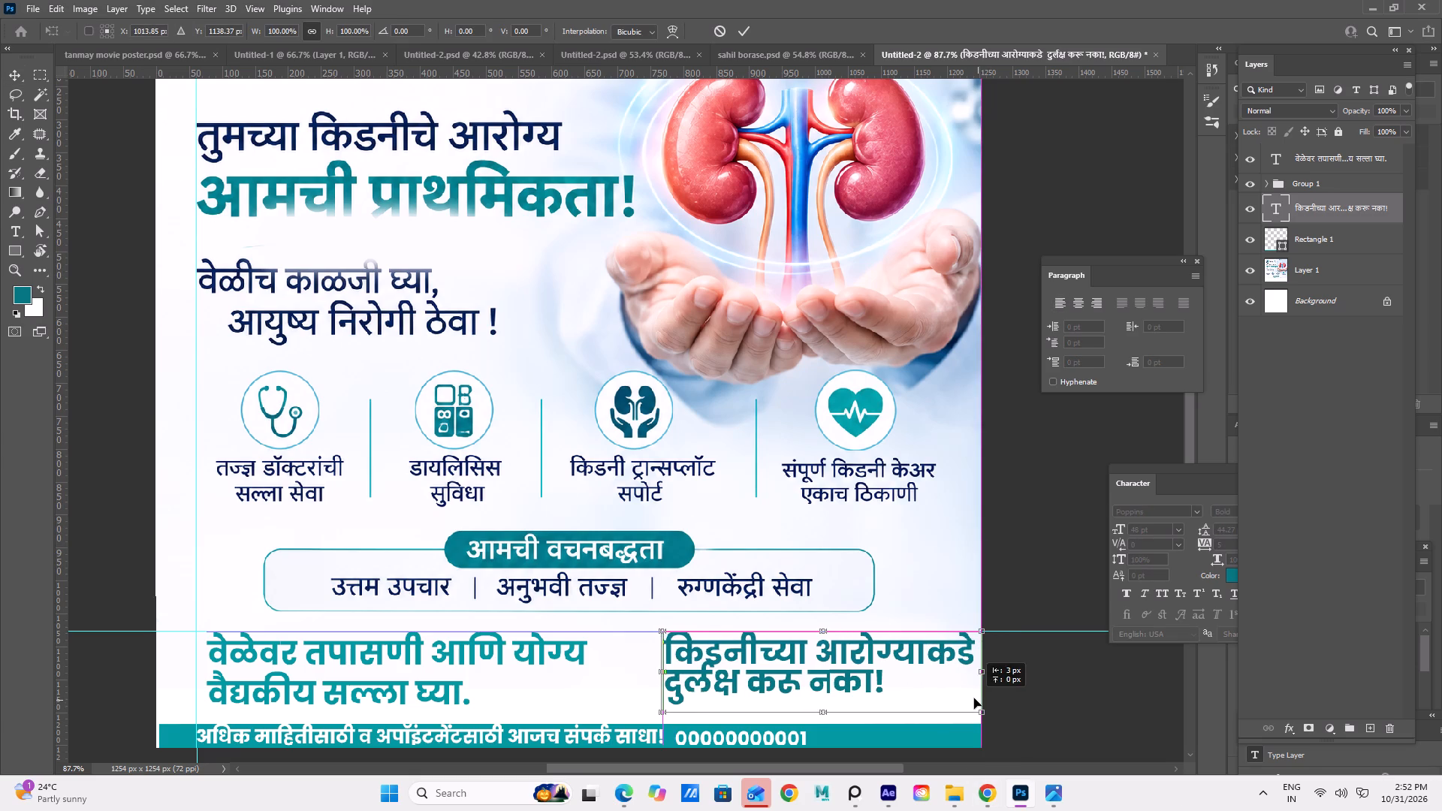
{"action": "left_click", "coordinate": [492, 700]}
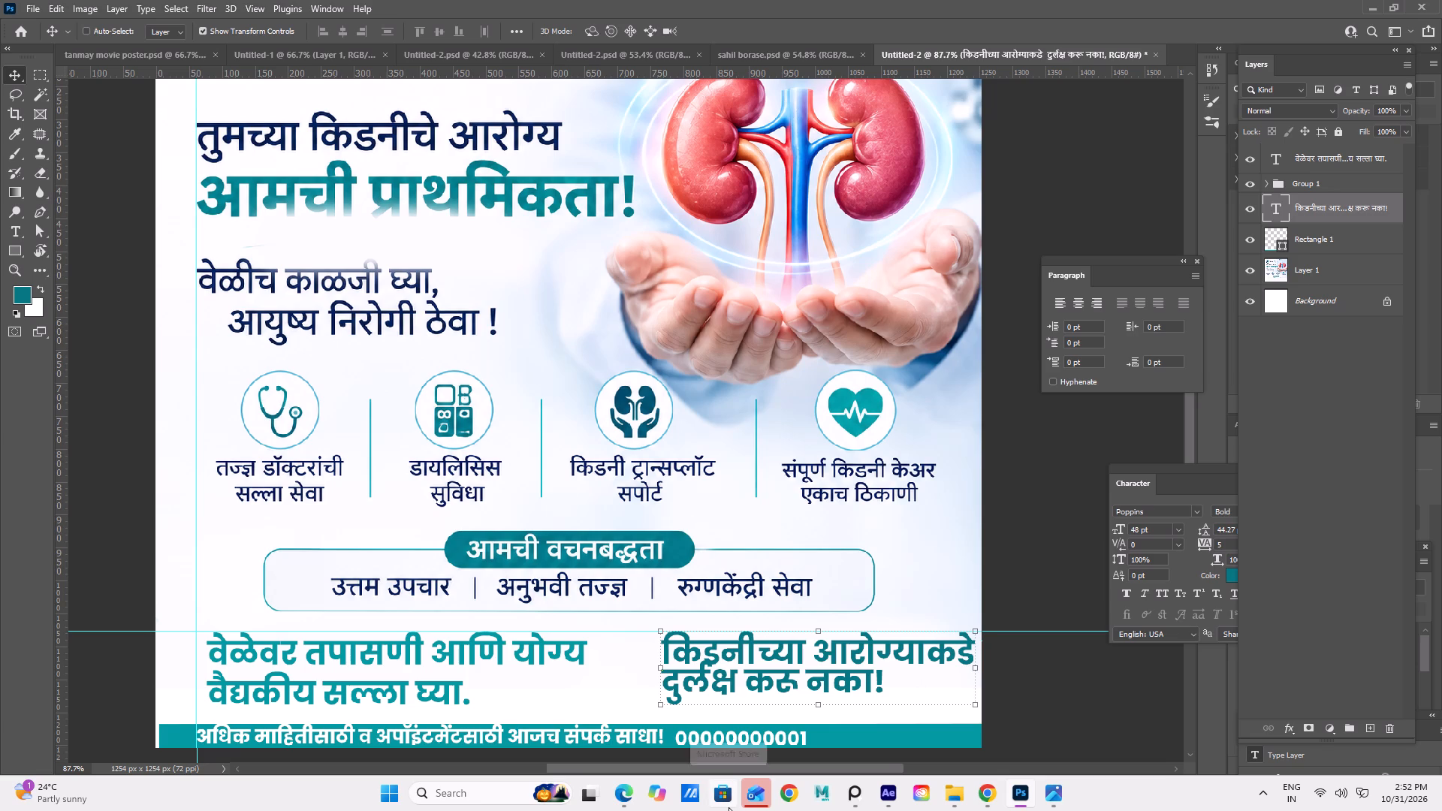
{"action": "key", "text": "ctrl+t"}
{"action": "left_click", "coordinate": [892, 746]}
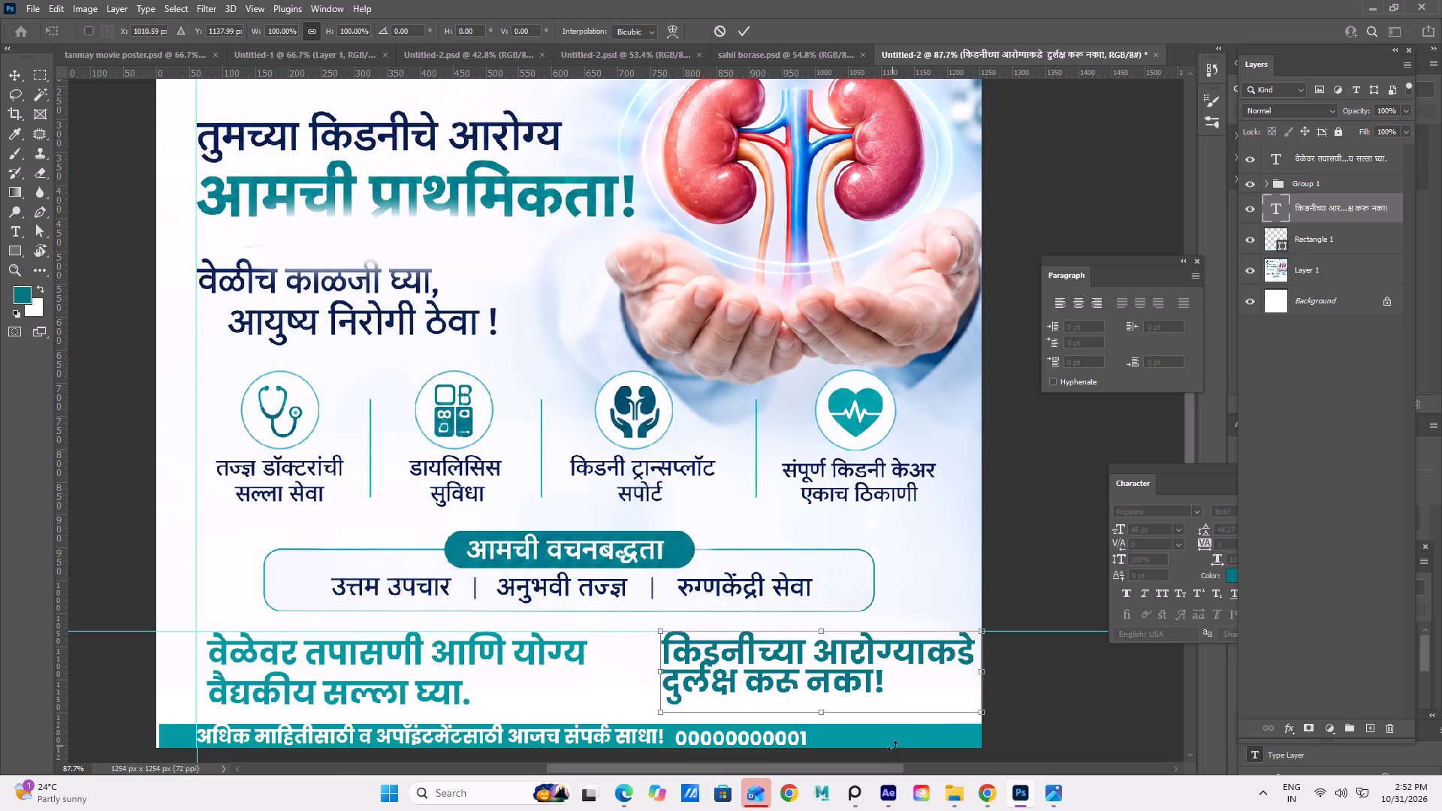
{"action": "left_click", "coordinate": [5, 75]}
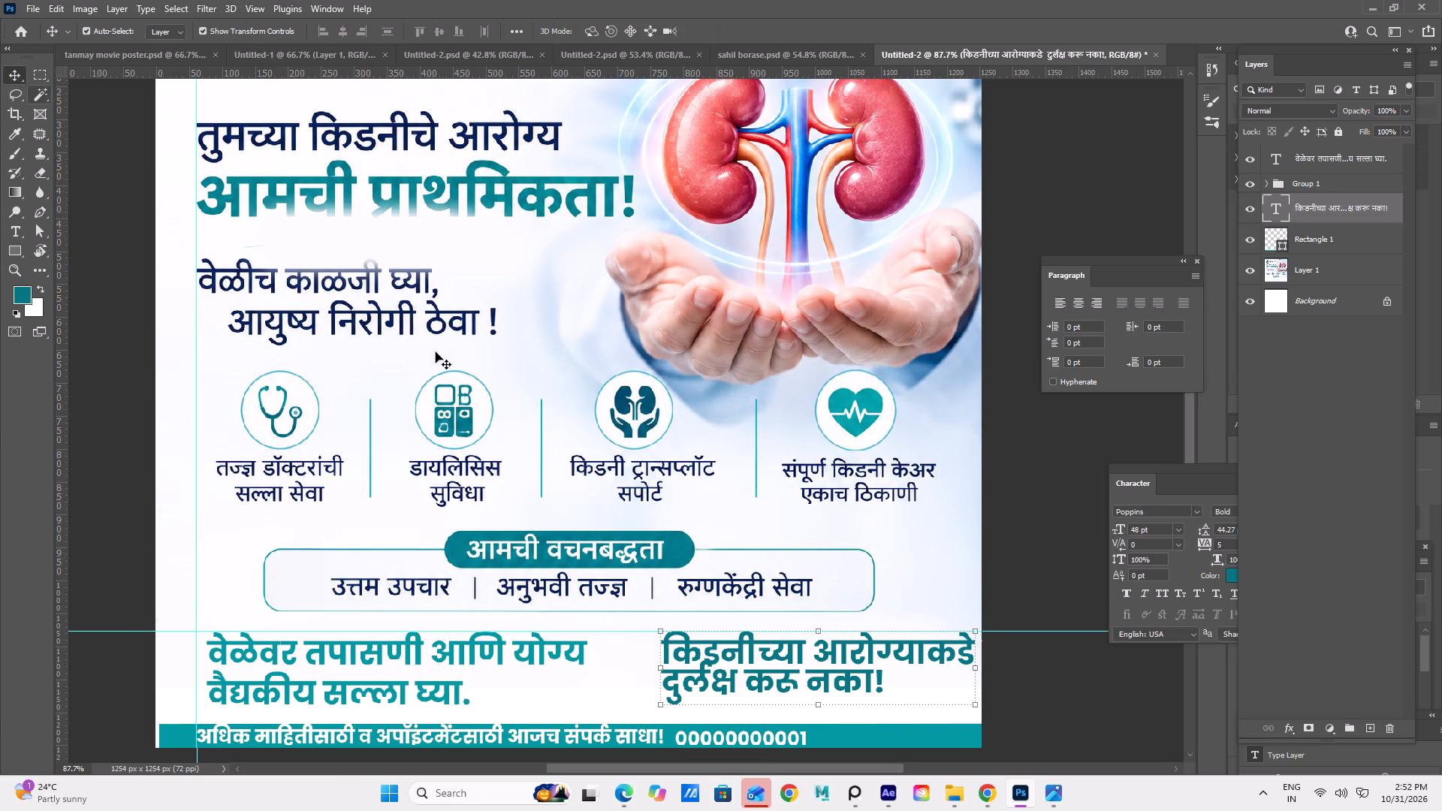
Widen the teal contact bar shape so it covers the poster's full width, including the gap at the left edge.
{"action": "left_click", "coordinate": [879, 740]}
{"action": "key", "text": "ctrl+t"}
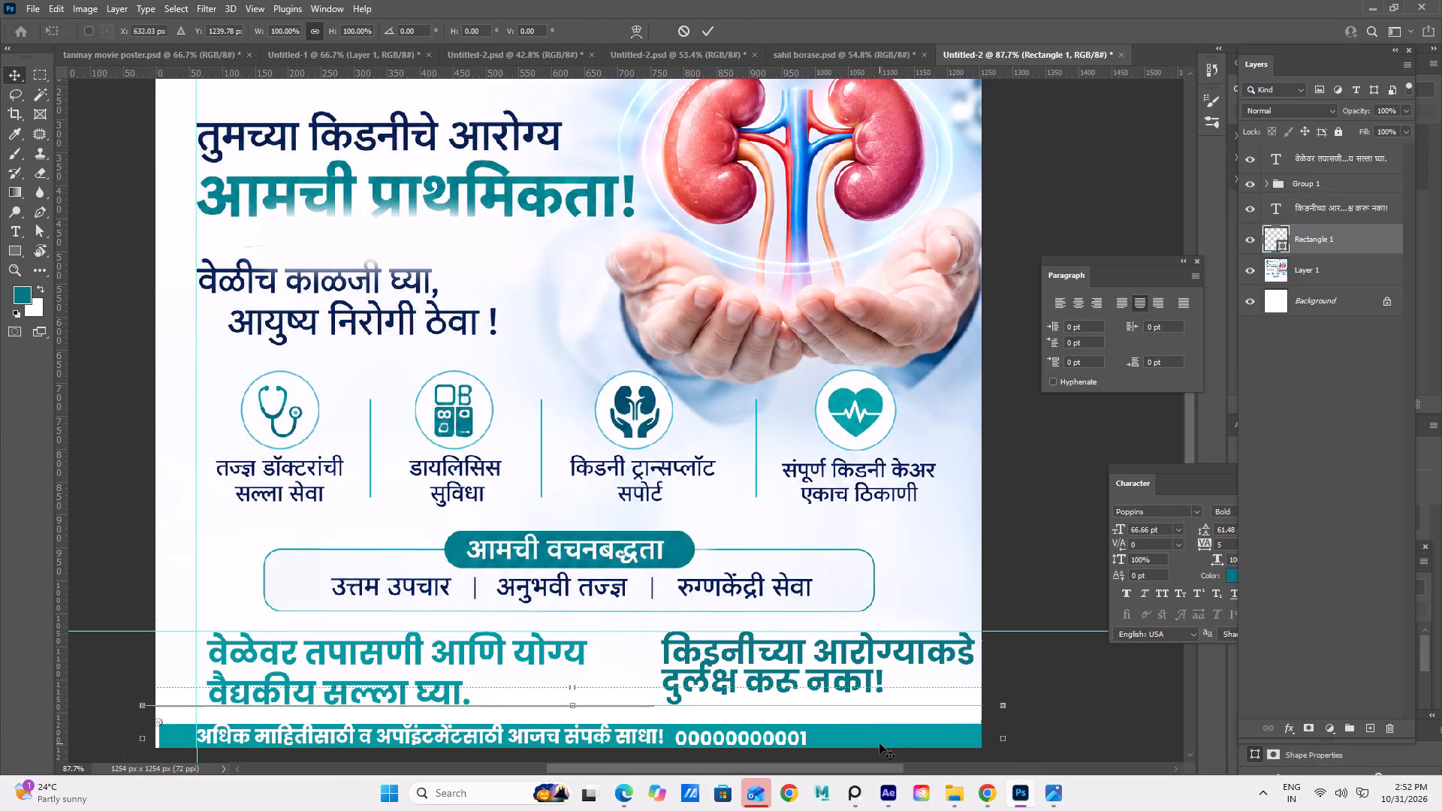
{"action": "left_click_drag", "start_coordinate": [140, 740], "coordinate": [137, 740]}
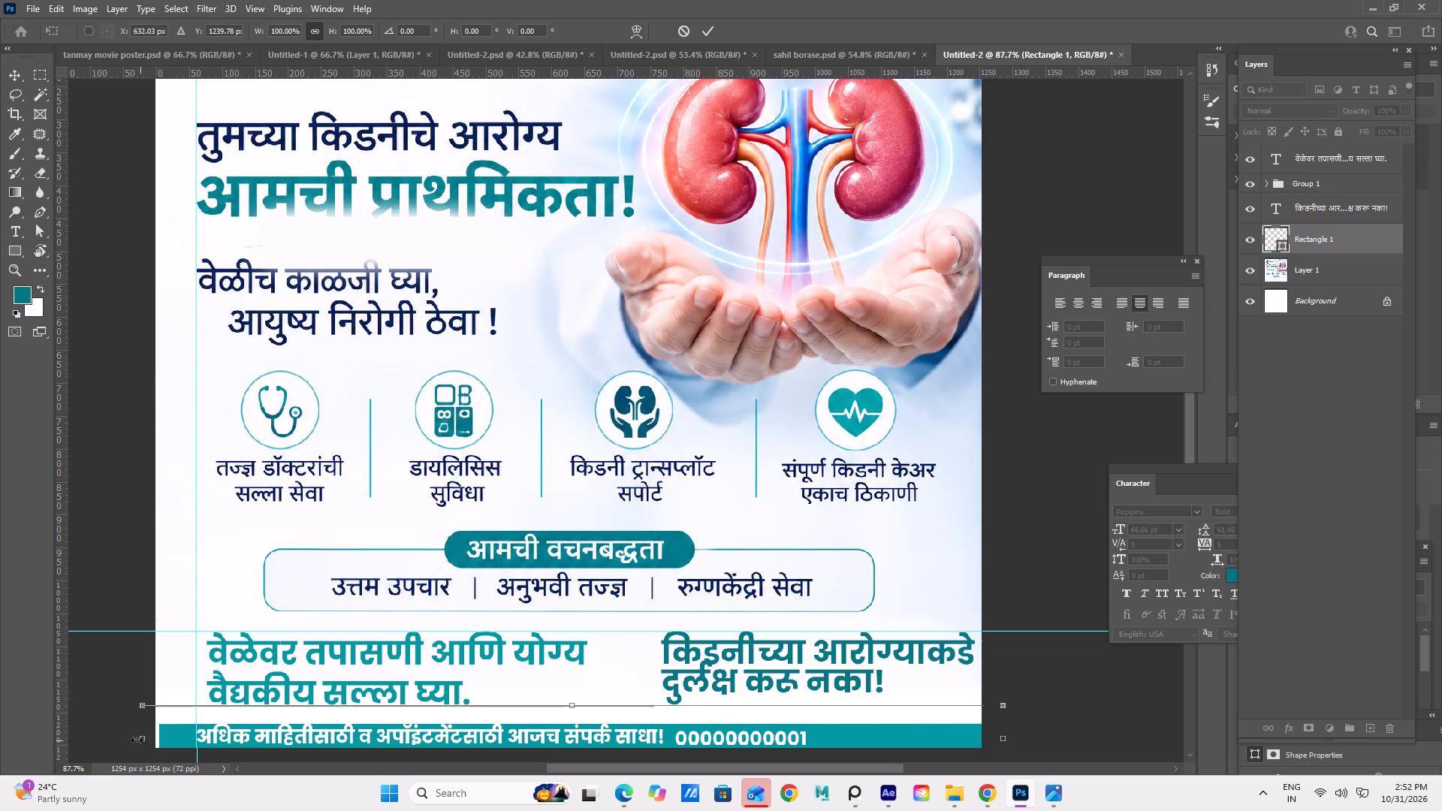
{"action": "left_click_drag", "start_coordinate": [137, 740], "coordinate": [128, 739]}
{"action": "left_click", "coordinate": [5, 71]}
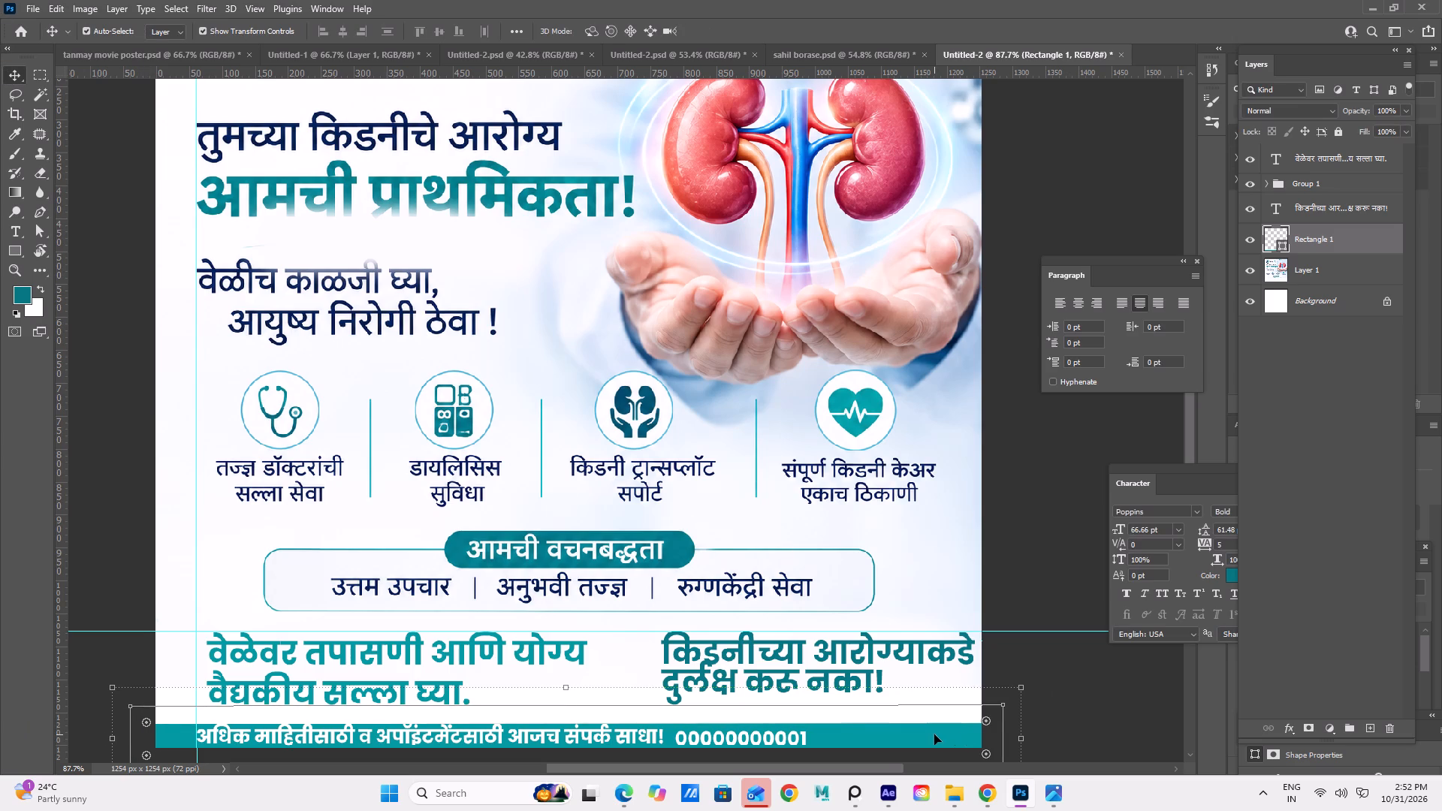
{"action": "left_click", "coordinate": [1021, 659]}
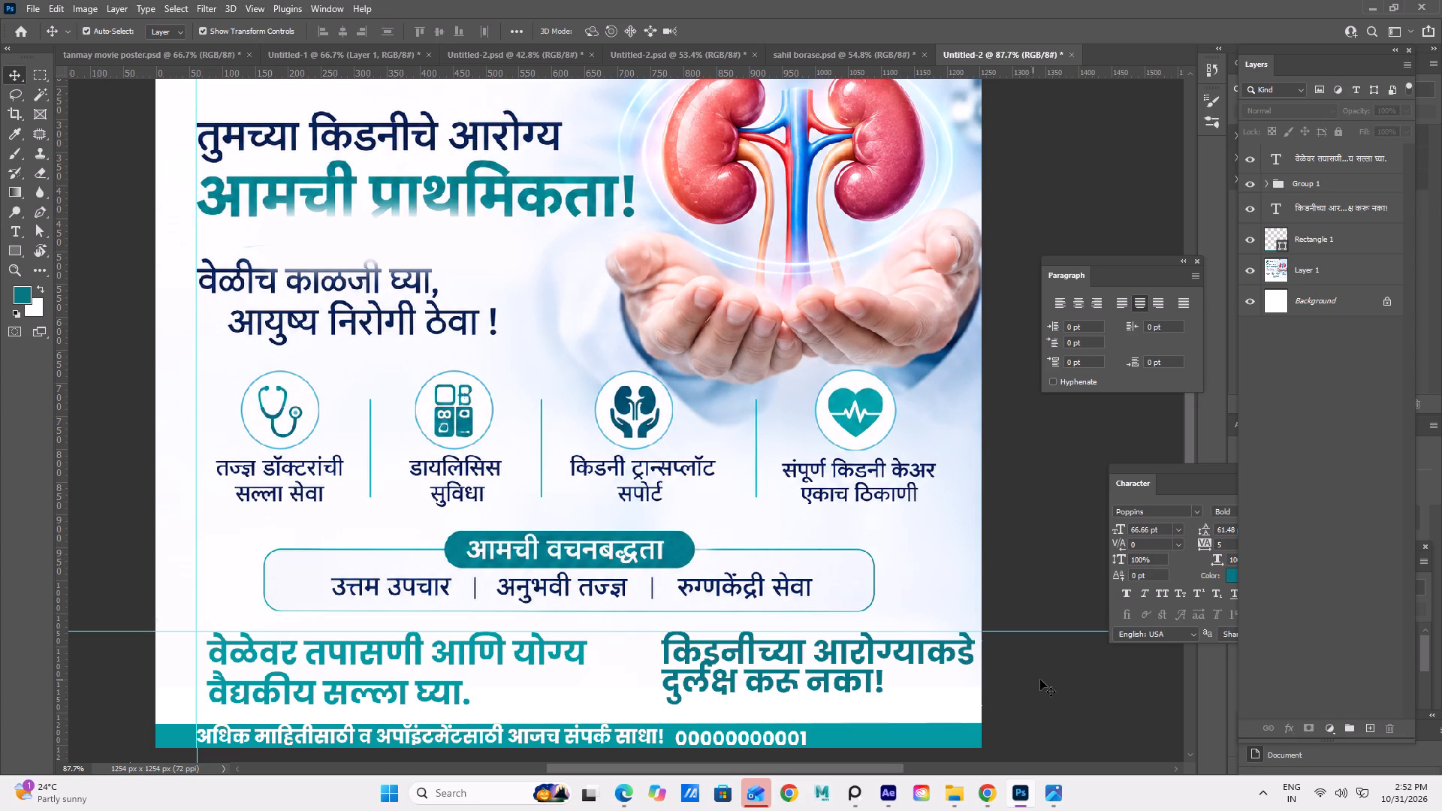
{"action": "left_click", "coordinate": [1042, 680]}
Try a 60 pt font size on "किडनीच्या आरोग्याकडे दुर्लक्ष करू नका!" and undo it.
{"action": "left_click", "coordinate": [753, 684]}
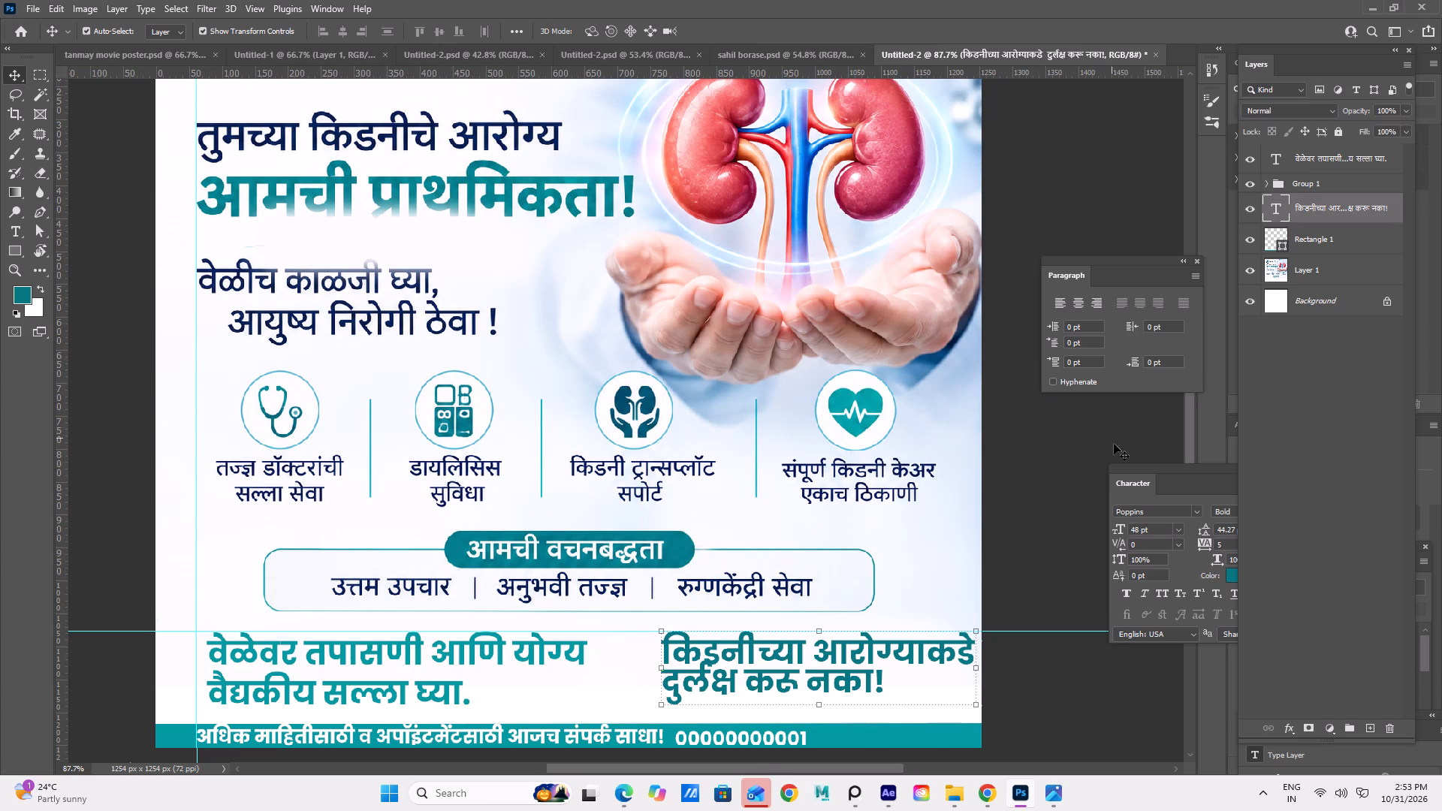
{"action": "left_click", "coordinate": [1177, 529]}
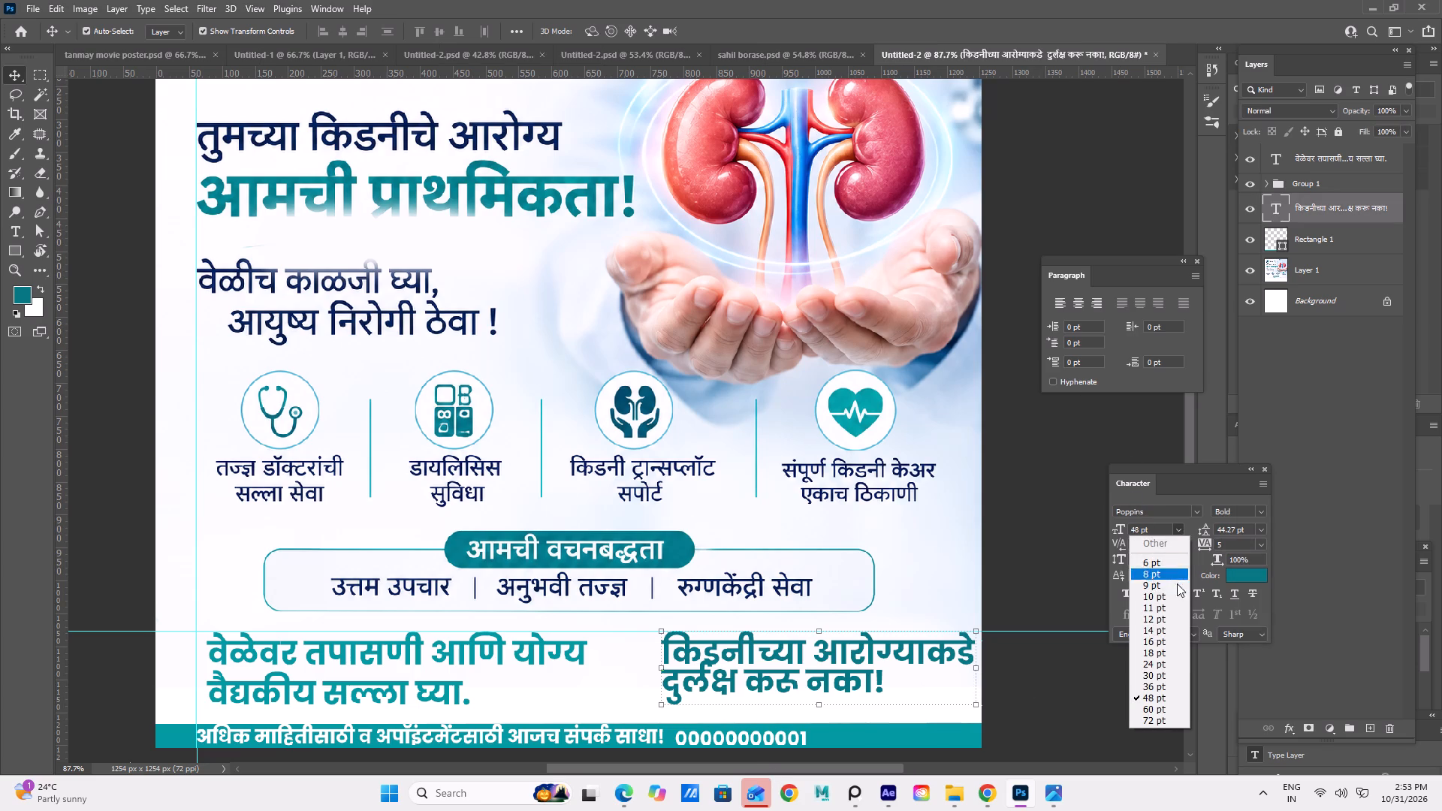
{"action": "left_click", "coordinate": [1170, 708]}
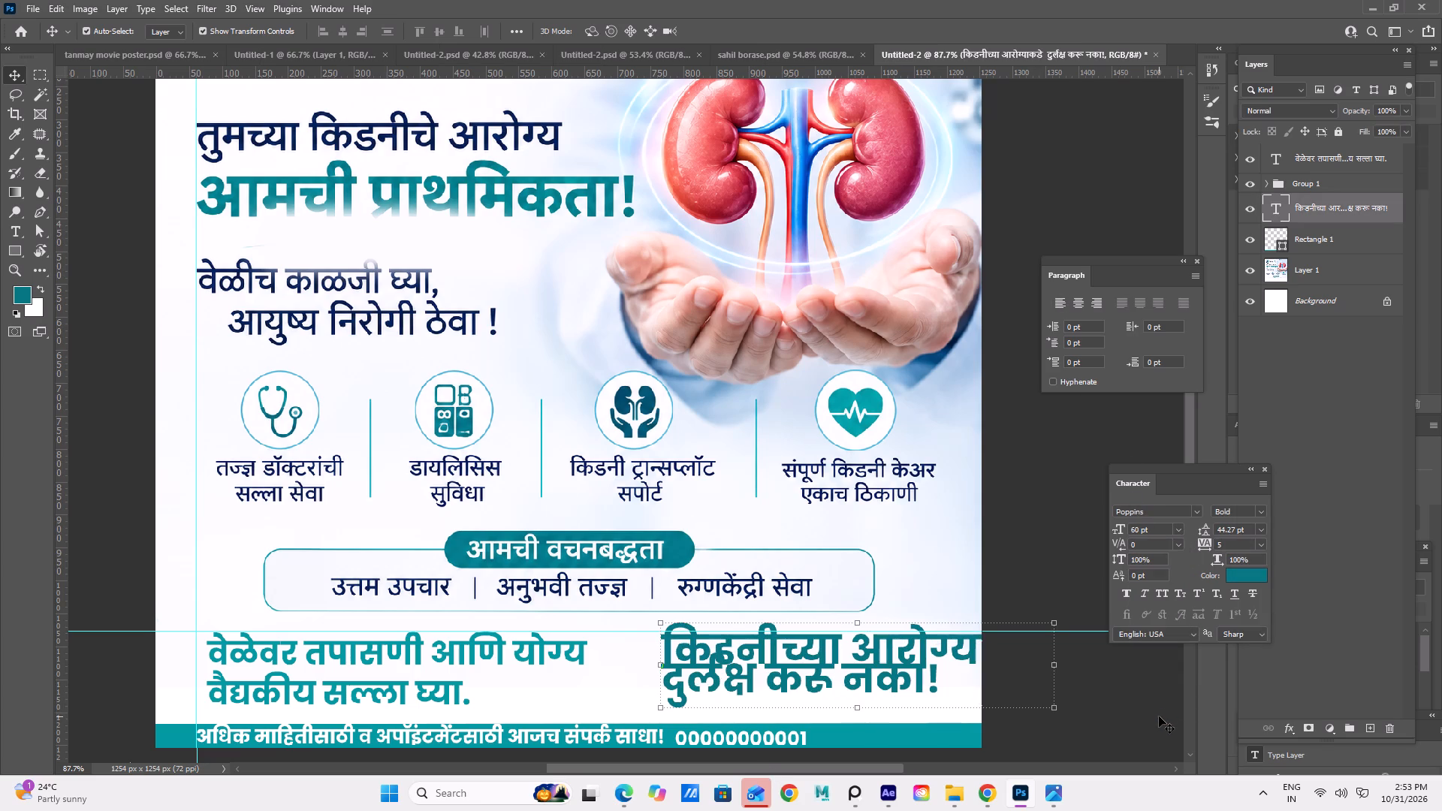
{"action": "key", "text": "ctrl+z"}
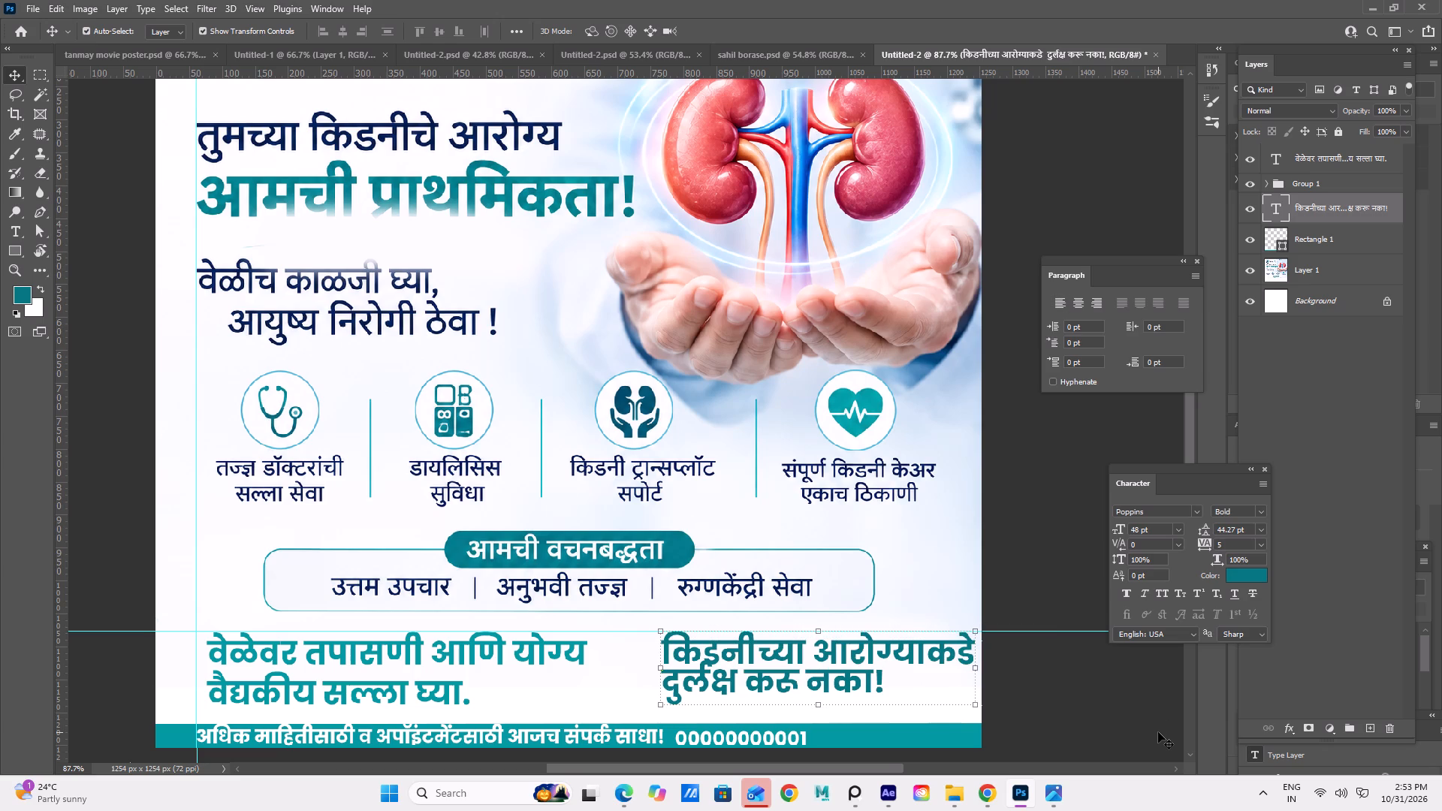
Set the leading of "किडनीच्या आरोग्याकडे दुर्लक्ष करू नका!" to 60 pt after trying 18 pt.
{"action": "left_click", "coordinate": [774, 683]}
{"action": "left_click", "coordinate": [1258, 527]}
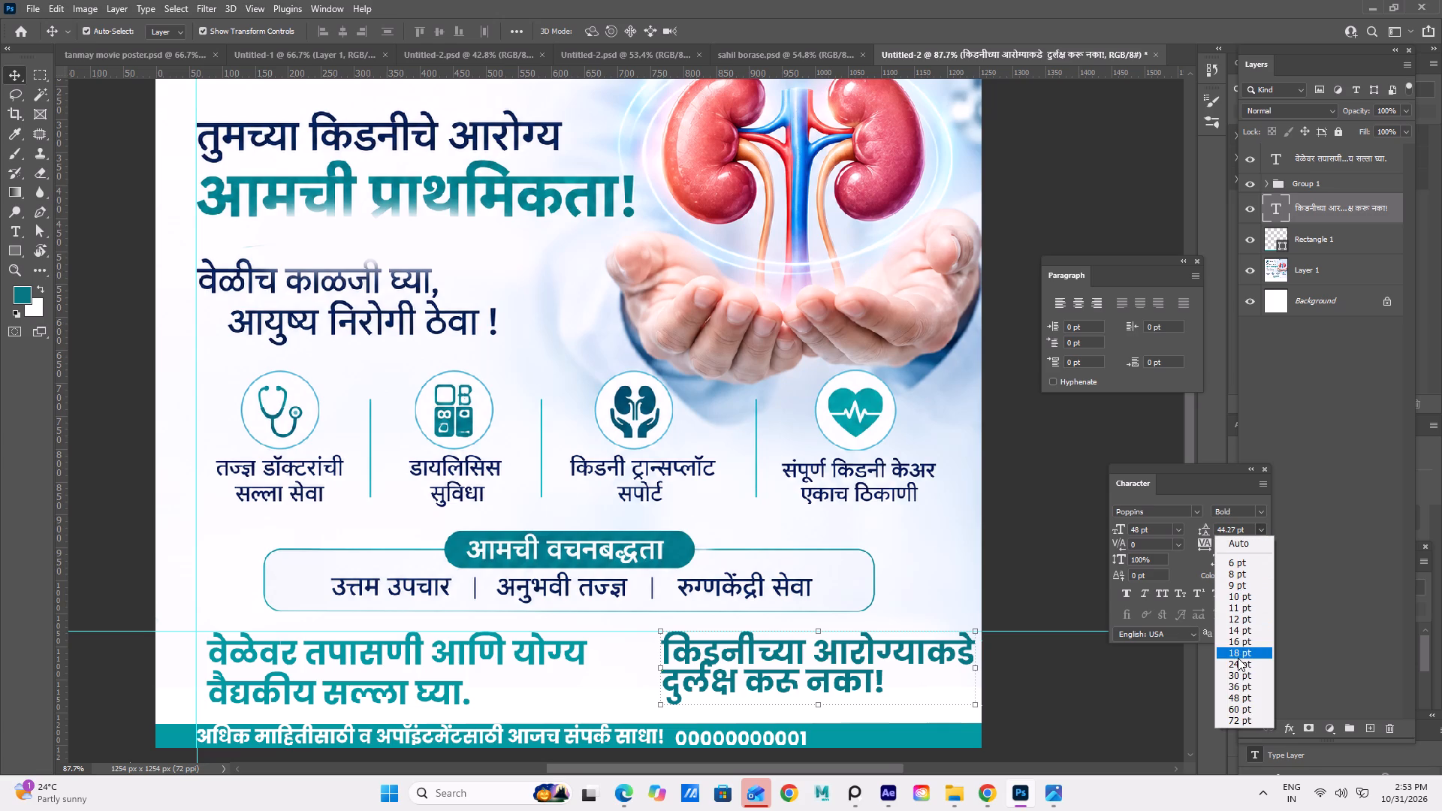
{"action": "left_click", "coordinate": [1233, 651]}
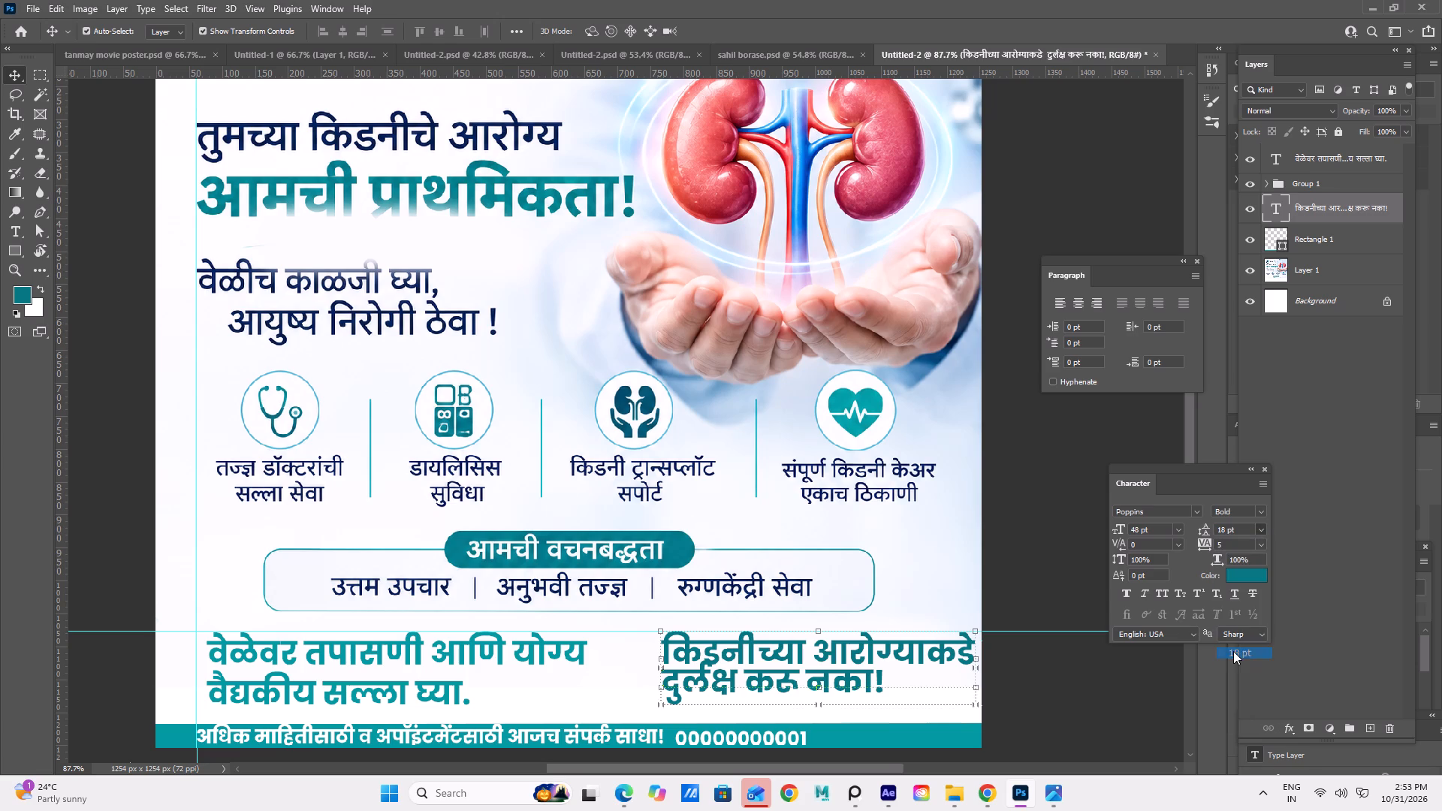
{"action": "left_click", "coordinate": [1263, 531]}
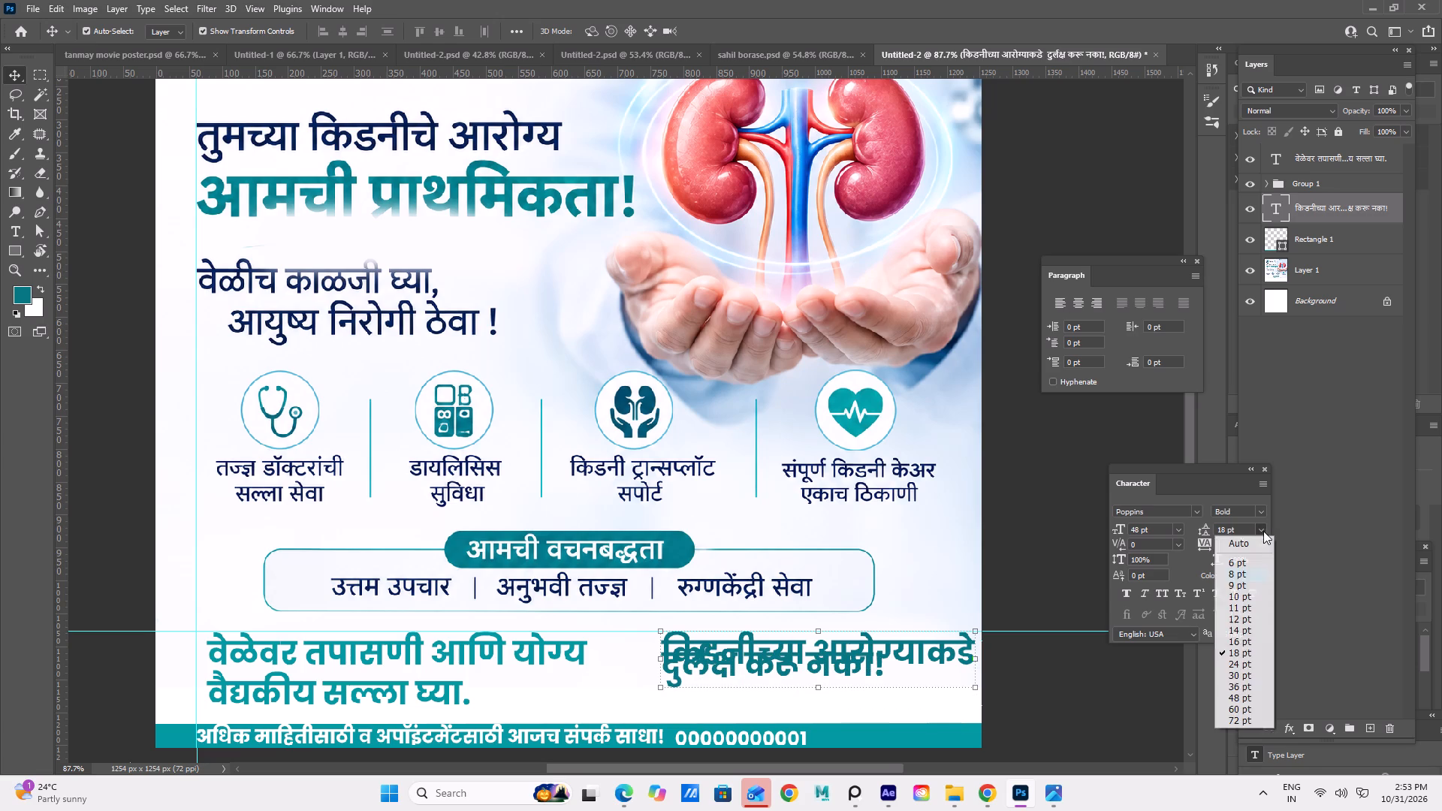
{"action": "left_click", "coordinate": [1259, 706]}
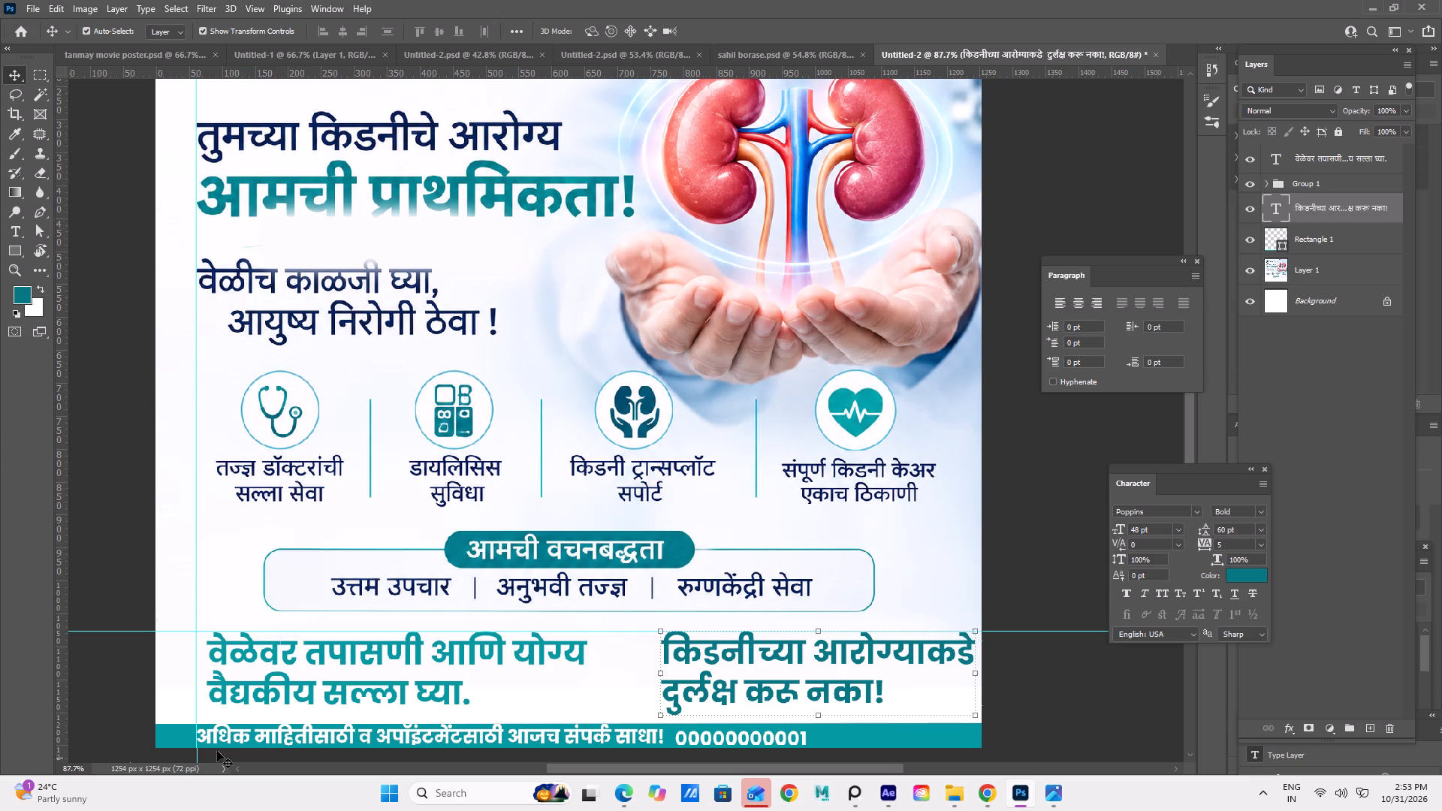
Check the line alignment of the two teal two-line texts with a temporary horizontal guide, and remove that guide.
{"action": "left_click_drag", "start_coordinate": [653, 71], "coordinate": [736, 660]}
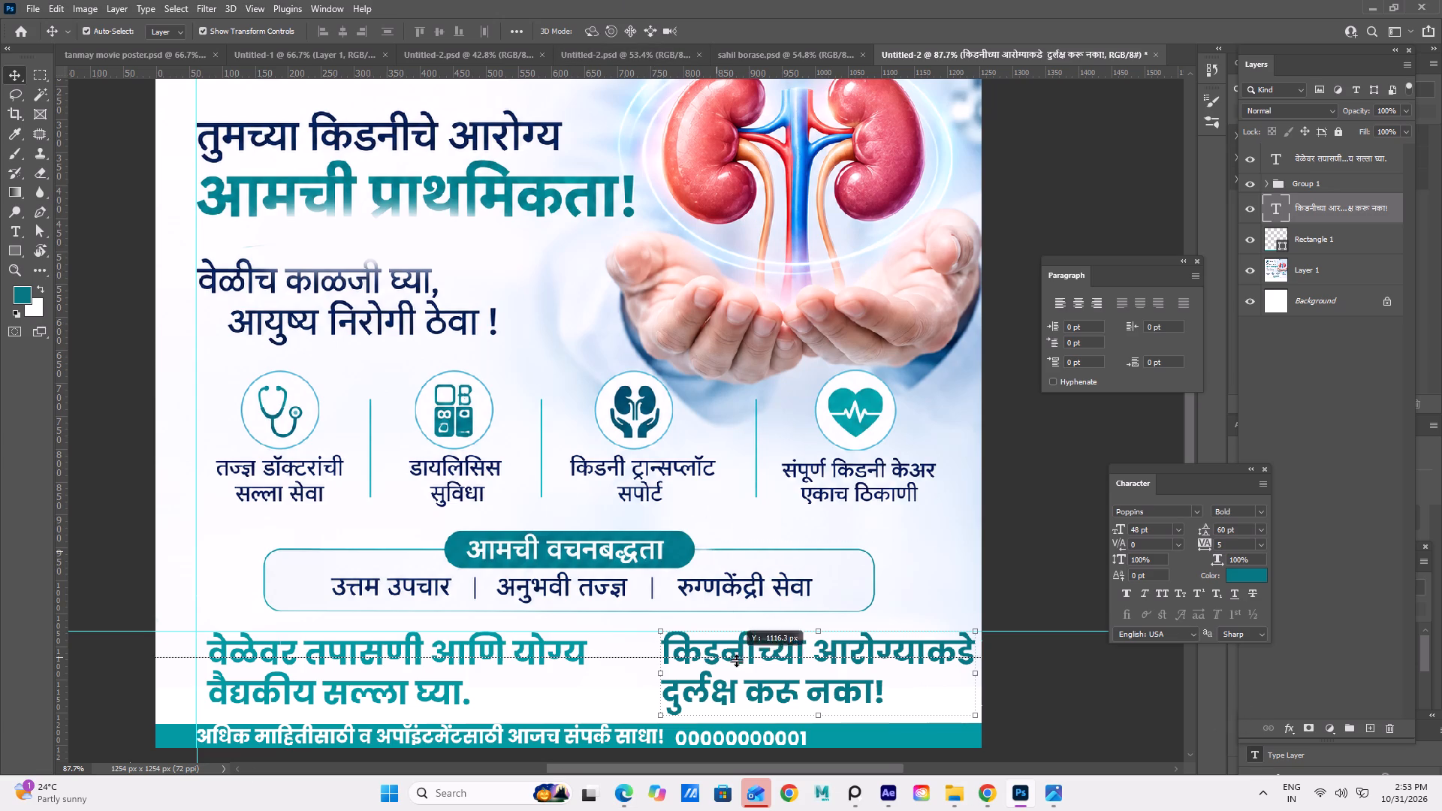
{"action": "left_click_drag", "start_coordinate": [736, 660], "coordinate": [750, 704]}
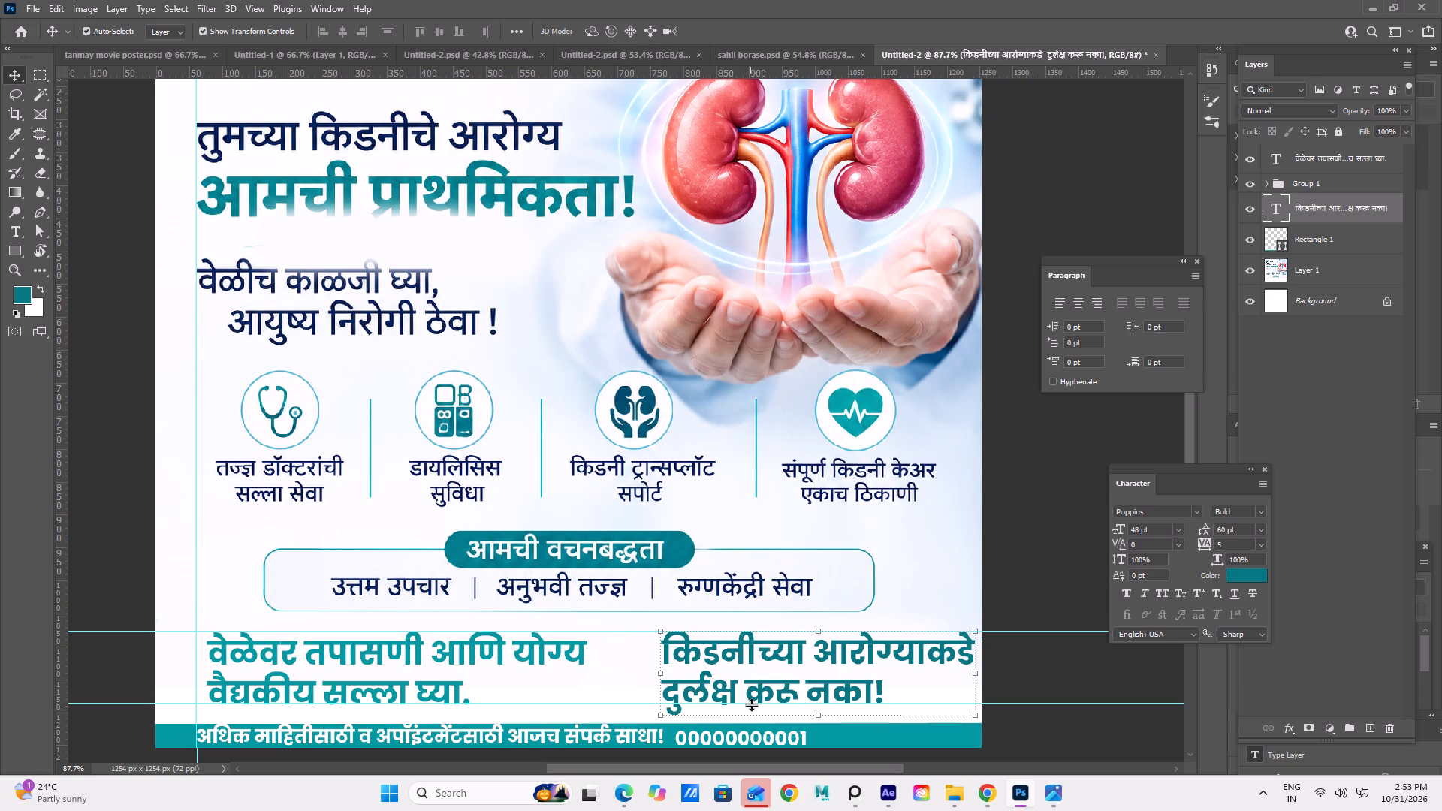
{"action": "left_click_drag", "start_coordinate": [755, 705], "coordinate": [751, 697]}
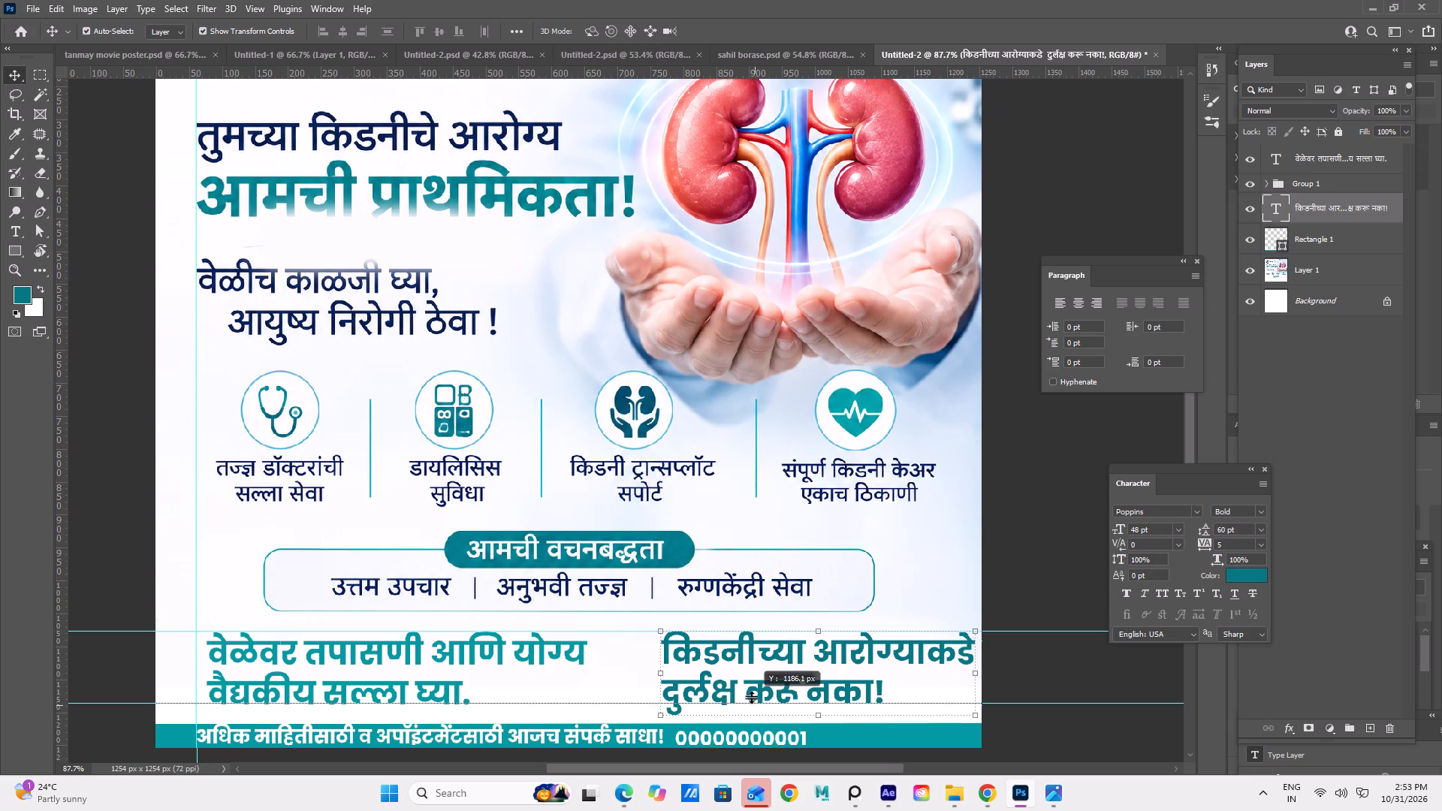
{"action": "left_click_drag", "start_coordinate": [751, 697], "coordinate": [746, 675]}
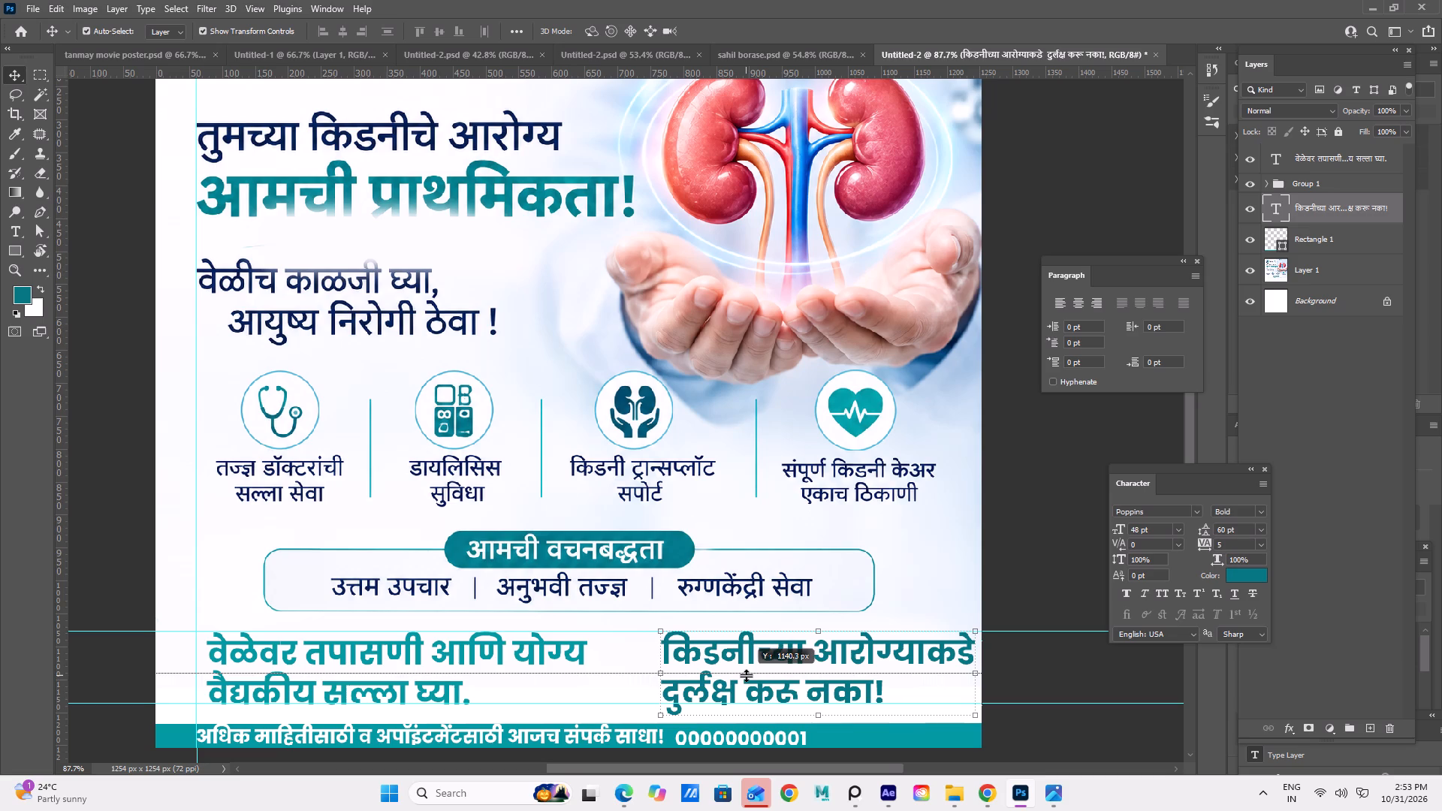
{"action": "left_click_drag", "start_coordinate": [746, 675], "coordinate": [742, 674]}
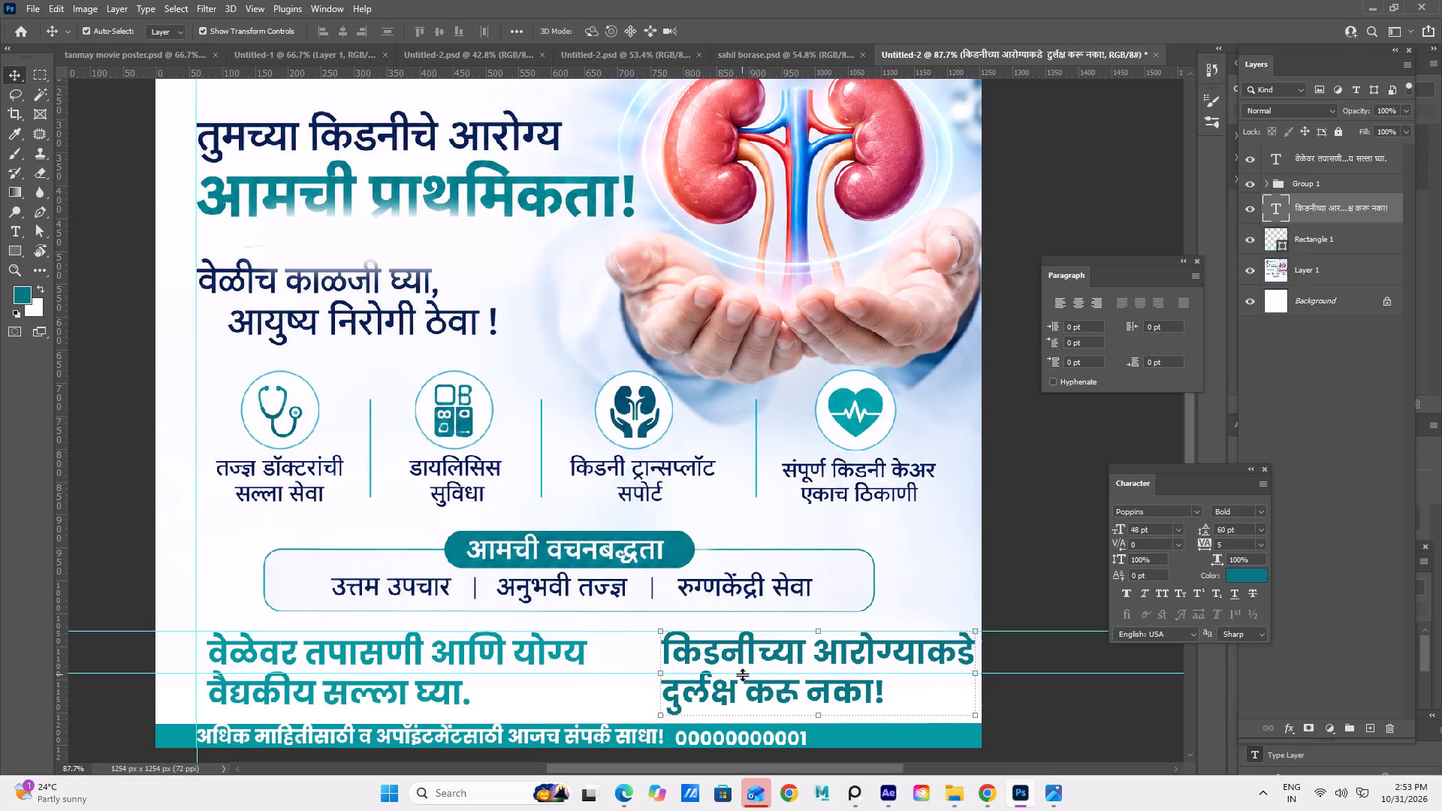
{"action": "left_click_drag", "start_coordinate": [742, 674], "coordinate": [698, 83]}
Set the leading of "किडनीच्या आरोग्याकडे दुर्लक्ष करू नका!" to 61.48 pt to match "वेळेवर तपासणी आणि योग्य वैद्यकीय सल्ला घ्या.".
{"action": "scroll", "coordinate": [698, 105], "scroll_direction": "down", "scroll_amount": 3}
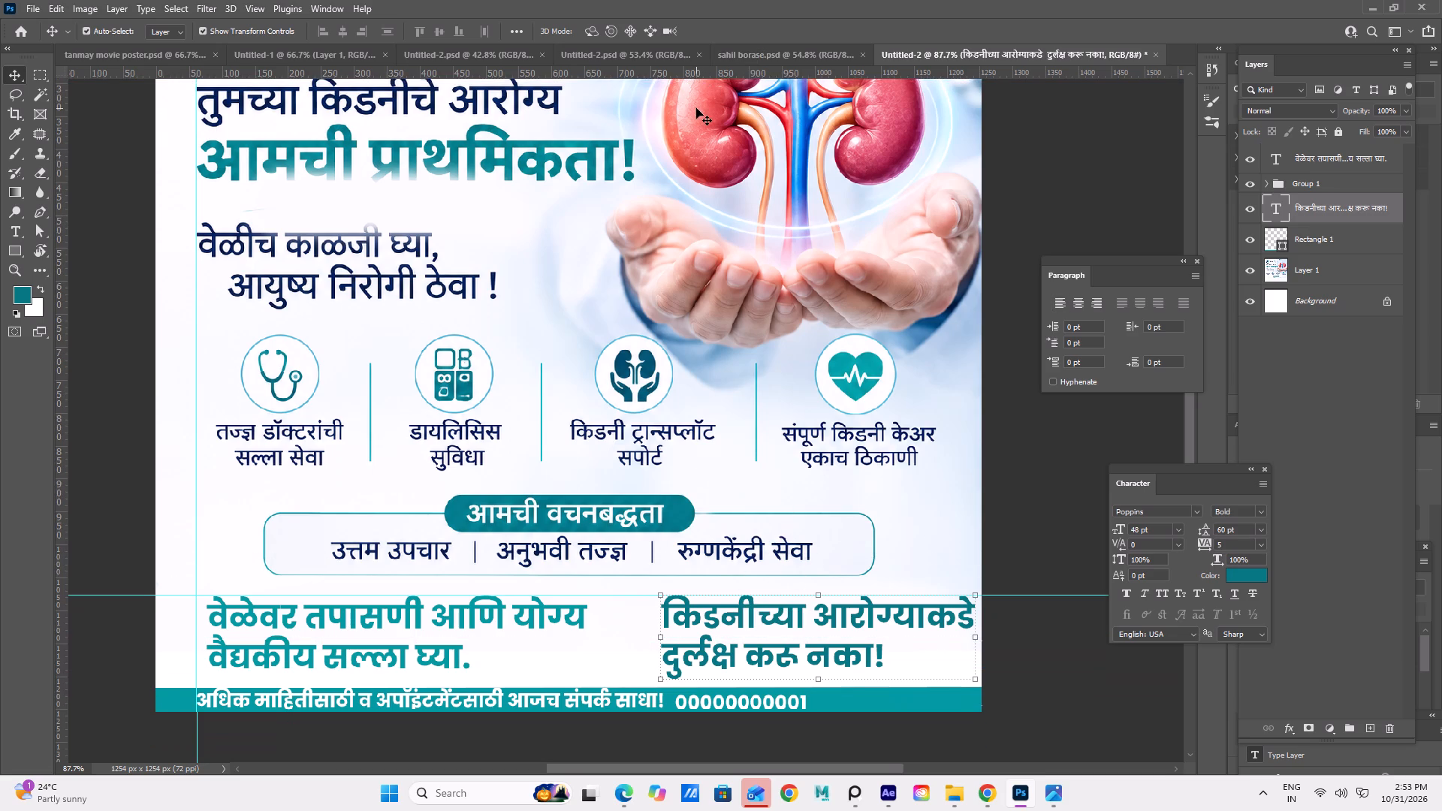
{"action": "scroll", "coordinate": [696, 112], "scroll_direction": "down", "scroll_amount": 2}
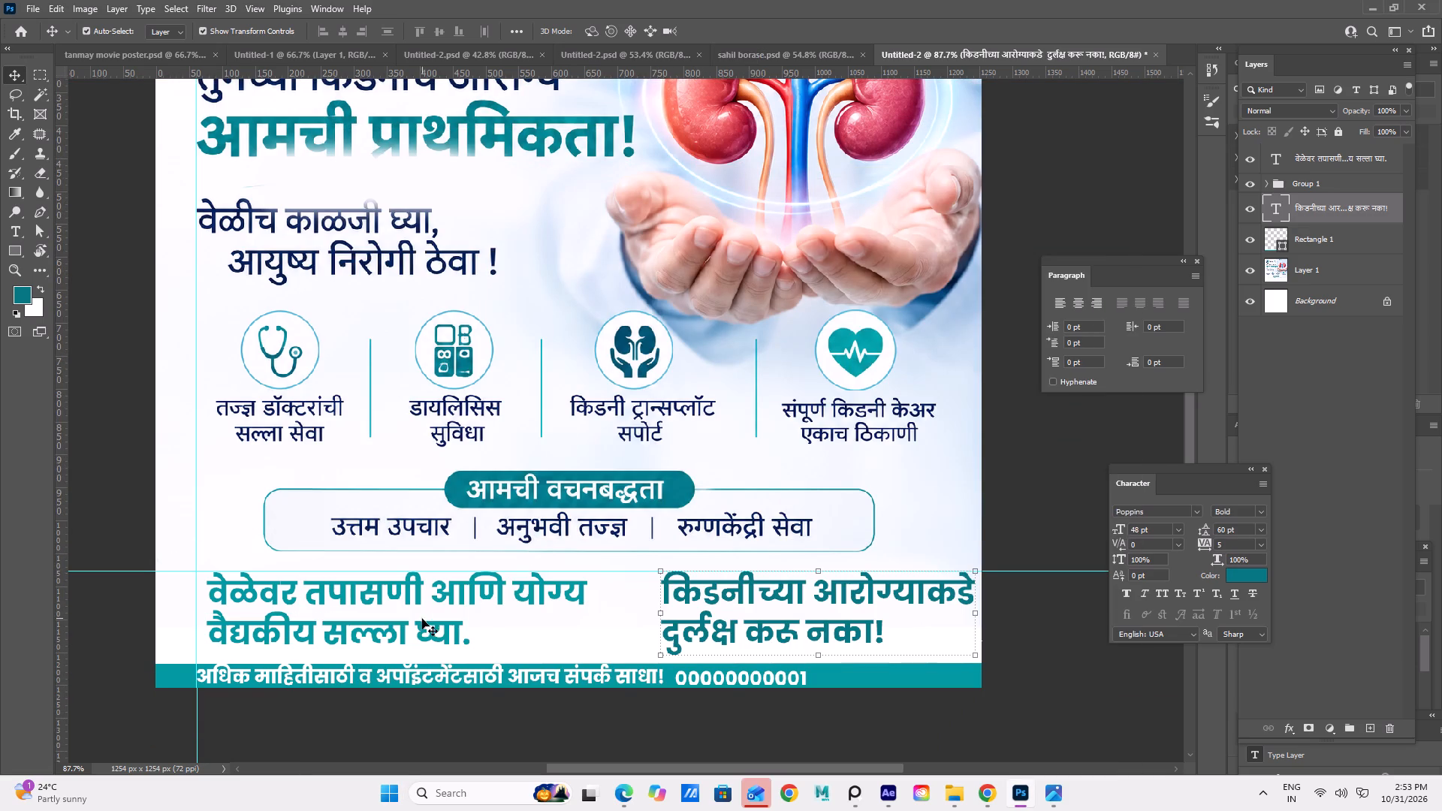
{"action": "left_click", "coordinate": [419, 635]}
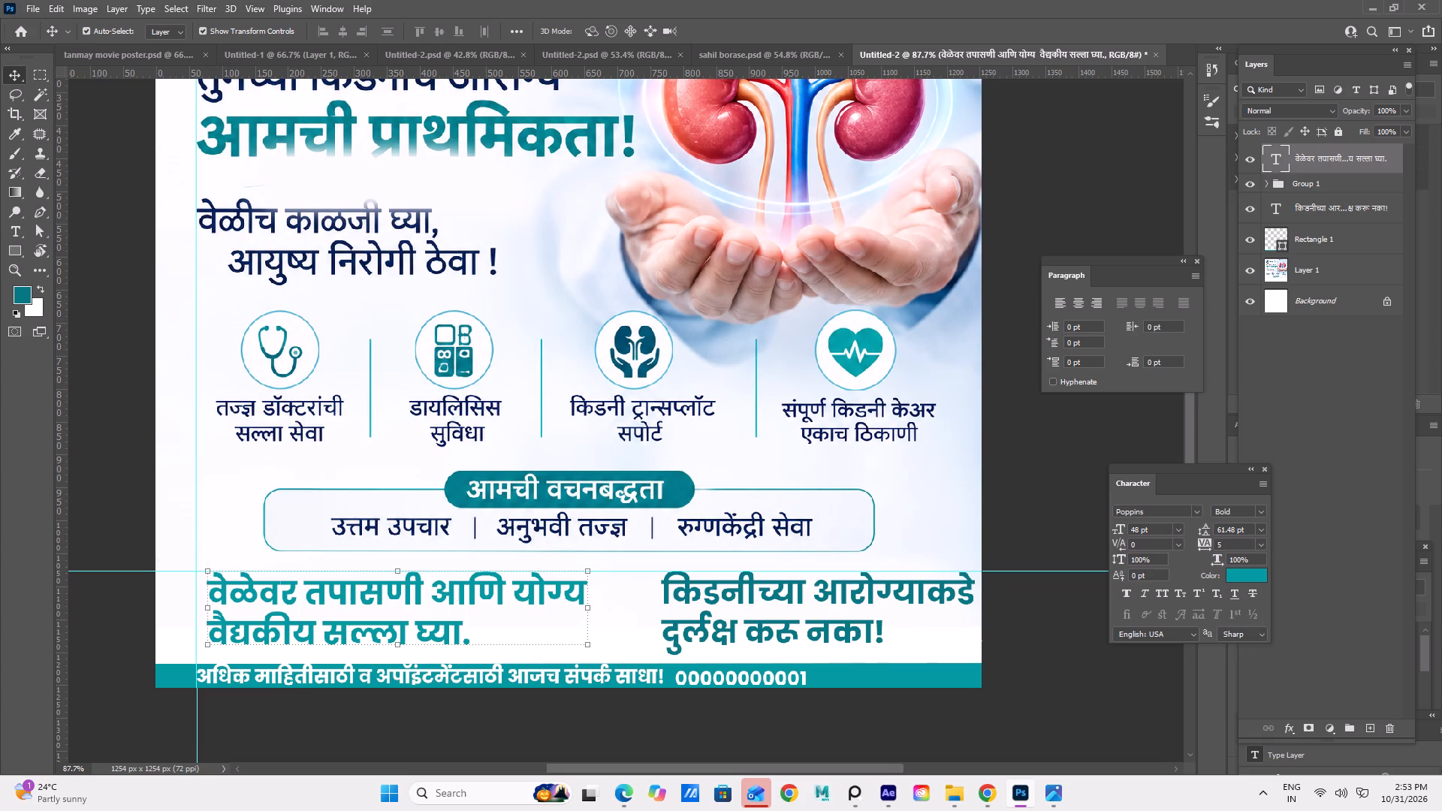
{"action": "left_click", "coordinate": [750, 636]}
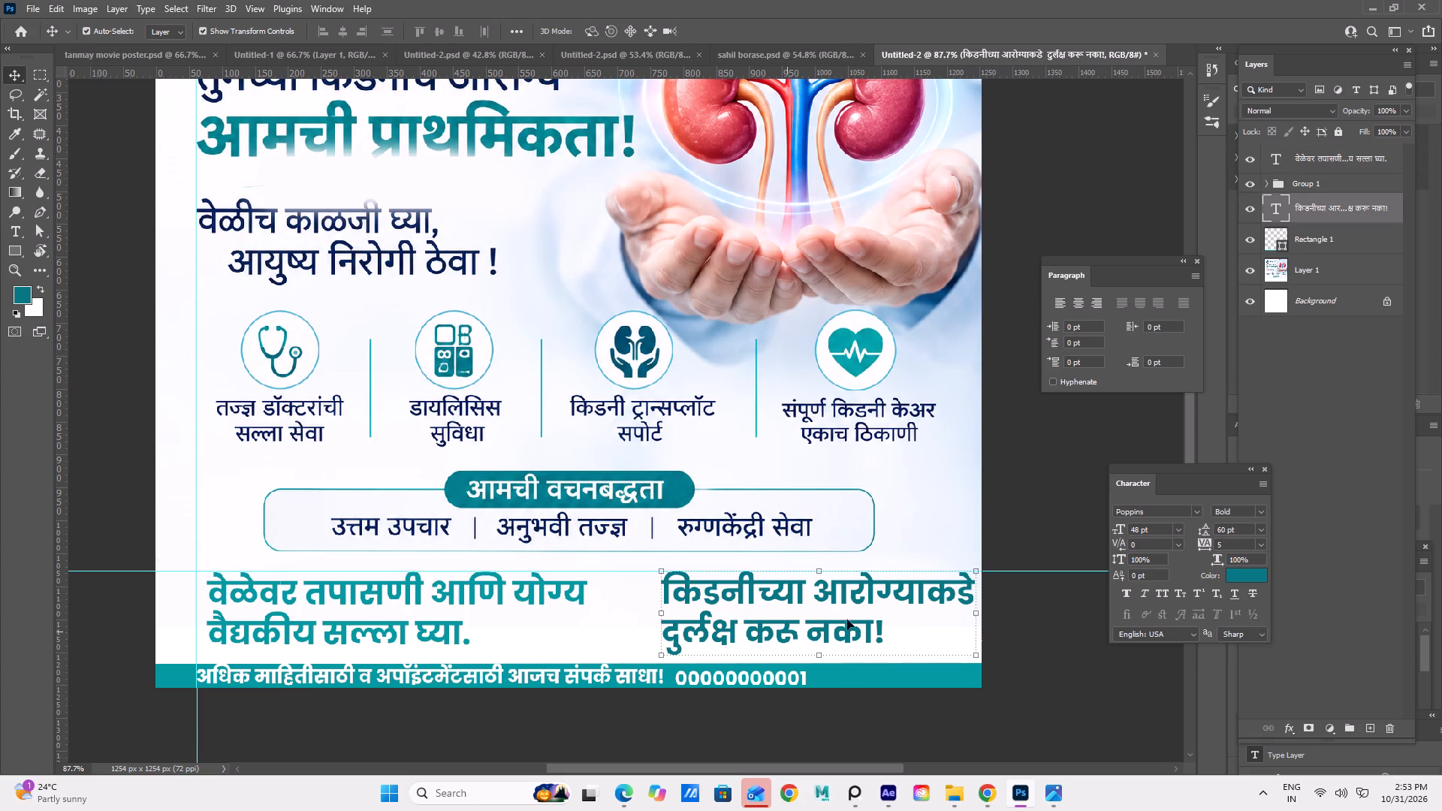
{"action": "left_click", "coordinate": [1226, 530]}
{"action": "key", "text": "BackSpace"}
{"action": "key", "text": "BackSpace"}
{"action": "key", "text": "BackSpace"}
{"action": "key", "text": "BackSpace"}
{"action": "key", "text": "6"}
{"action": "key", "text": "1"}
{"action": "key", "text": "period"}
{"action": "key", "text": "4"}
{"action": "key", "text": "8"}
{"action": "key", "text": "Return"}
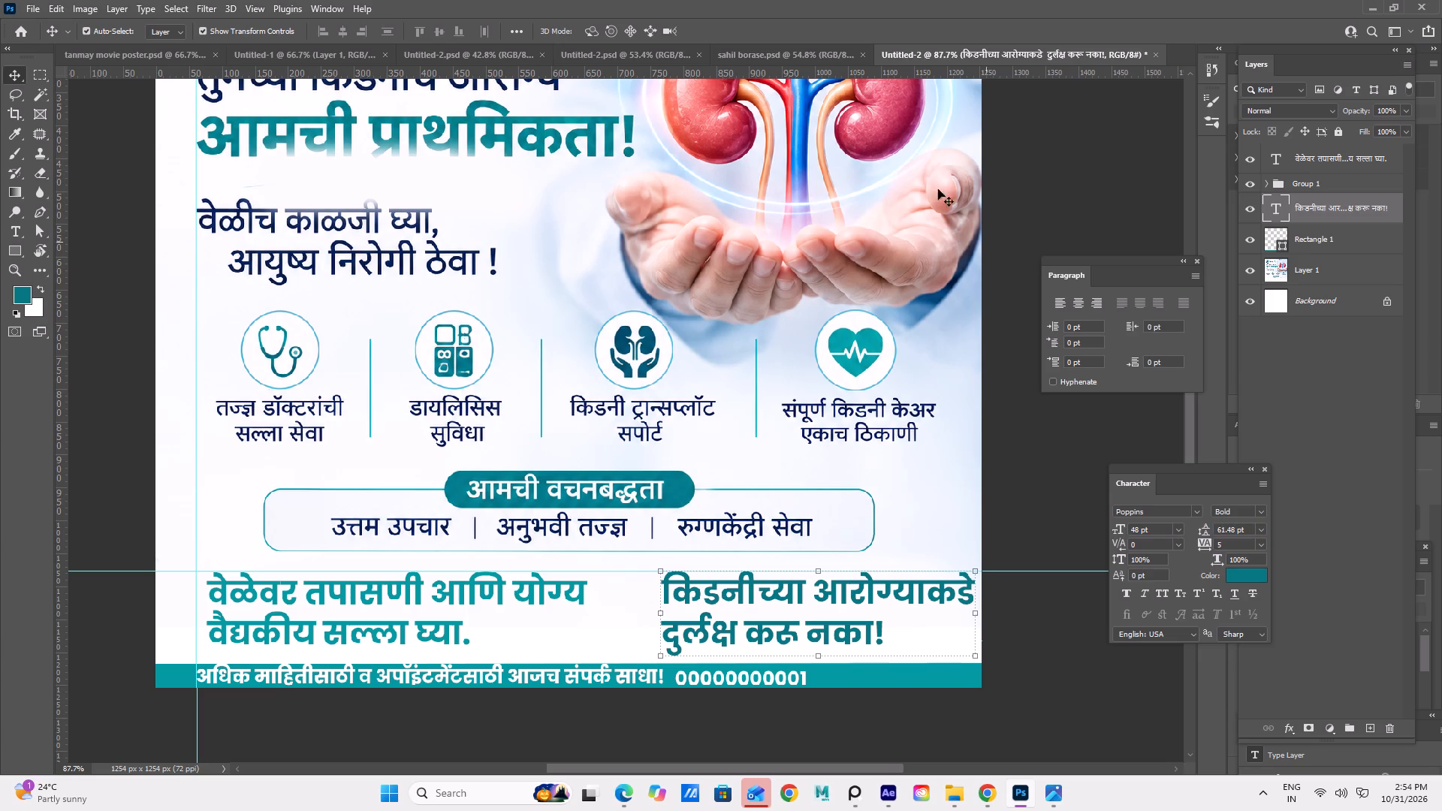
Clear the guides from the poster: remove the lower horizontal one and move the upper horizontal and the vertical one outside the artwork.
{"action": "scroll", "coordinate": [1238, 556], "scroll_direction": "down", "scroll_amount": 2, "text": "alt"}
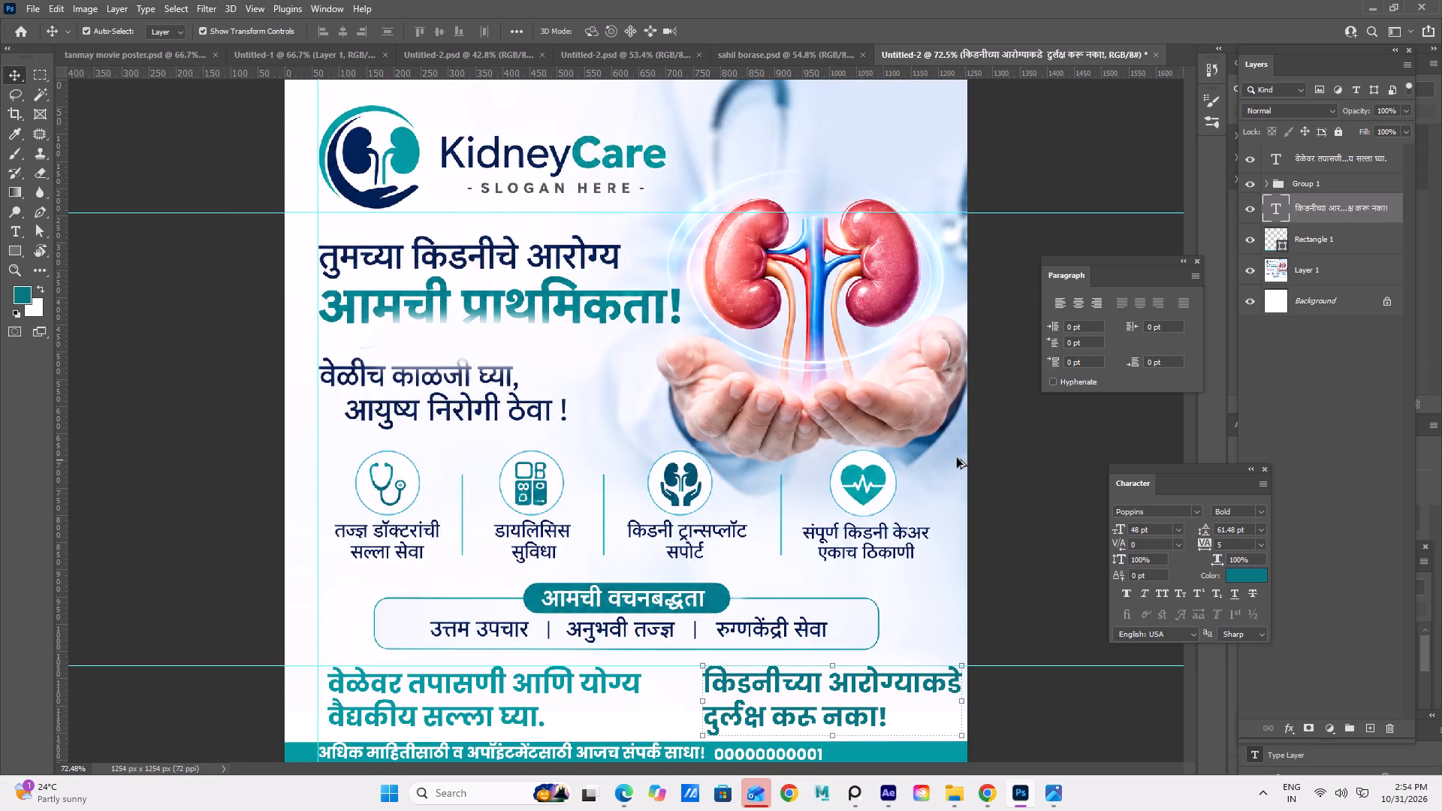
{"action": "scroll", "coordinate": [887, 508], "scroll_direction": "down", "scroll_amount": 2, "text": "alt"}
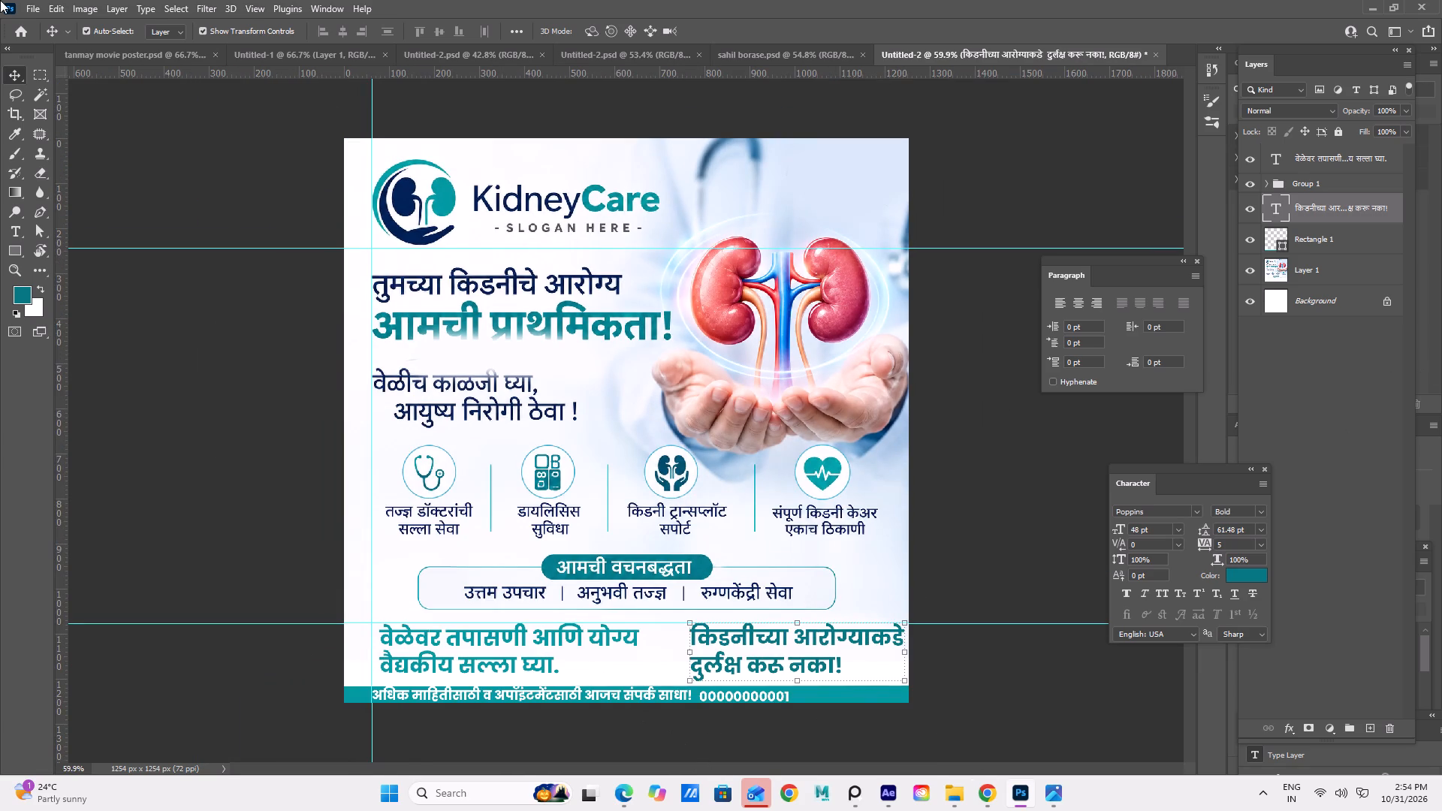
{"action": "left_click", "coordinate": [17, 72]}
{"action": "left_click", "coordinate": [324, 472]}
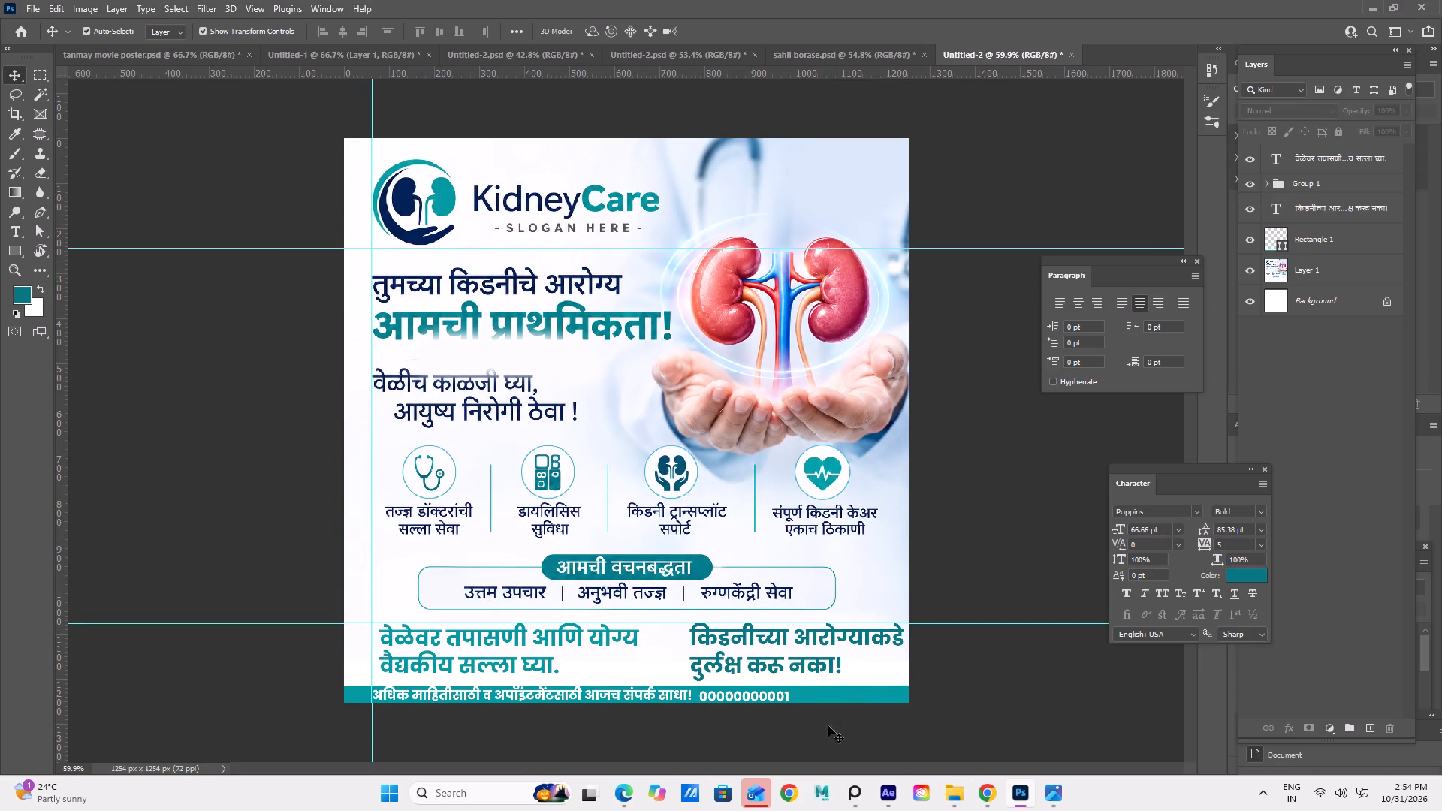
{"action": "left_click", "coordinate": [946, 719]}
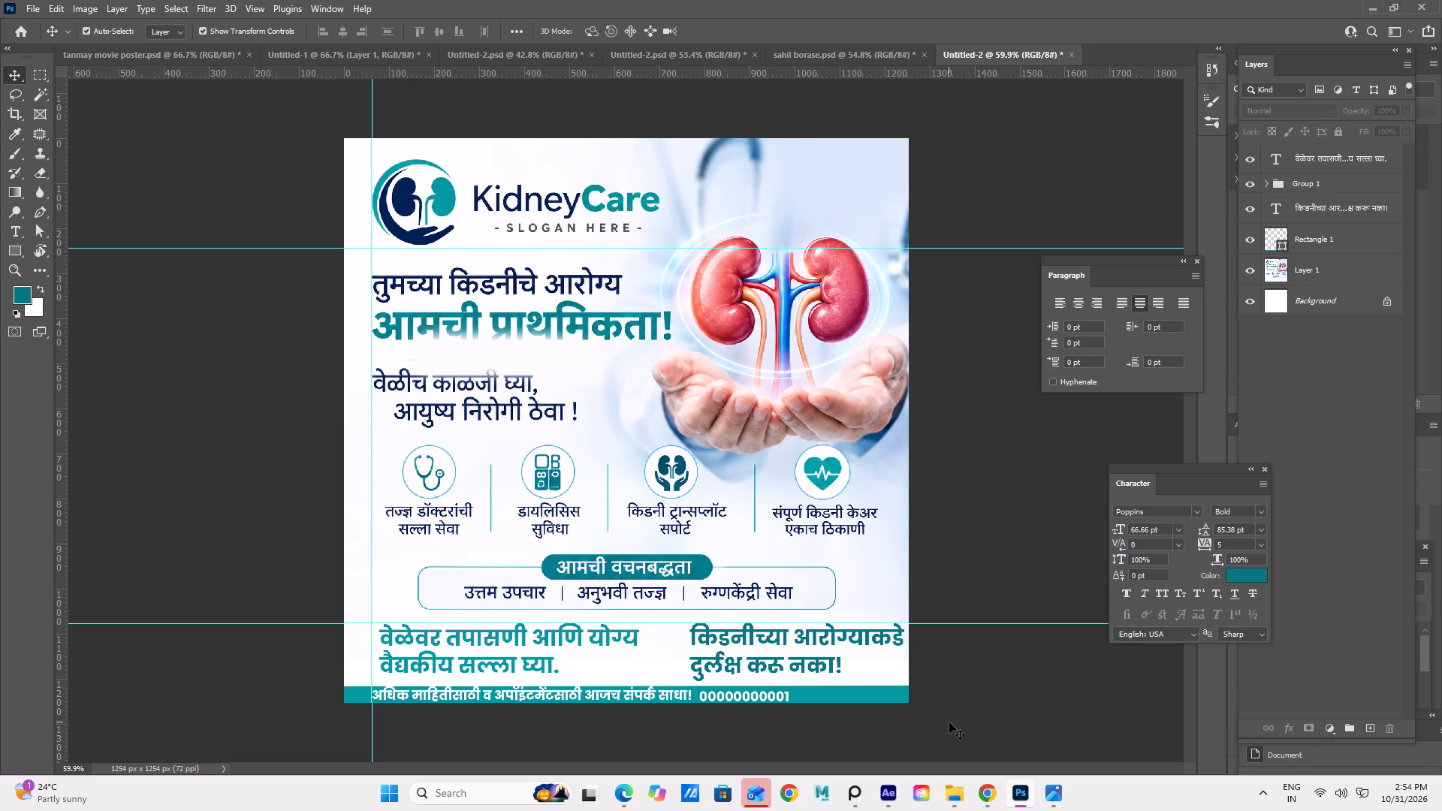
{"action": "left_click", "coordinate": [961, 718]}
{"action": "left_click_drag", "start_coordinate": [1017, 623], "coordinate": [846, 0]}
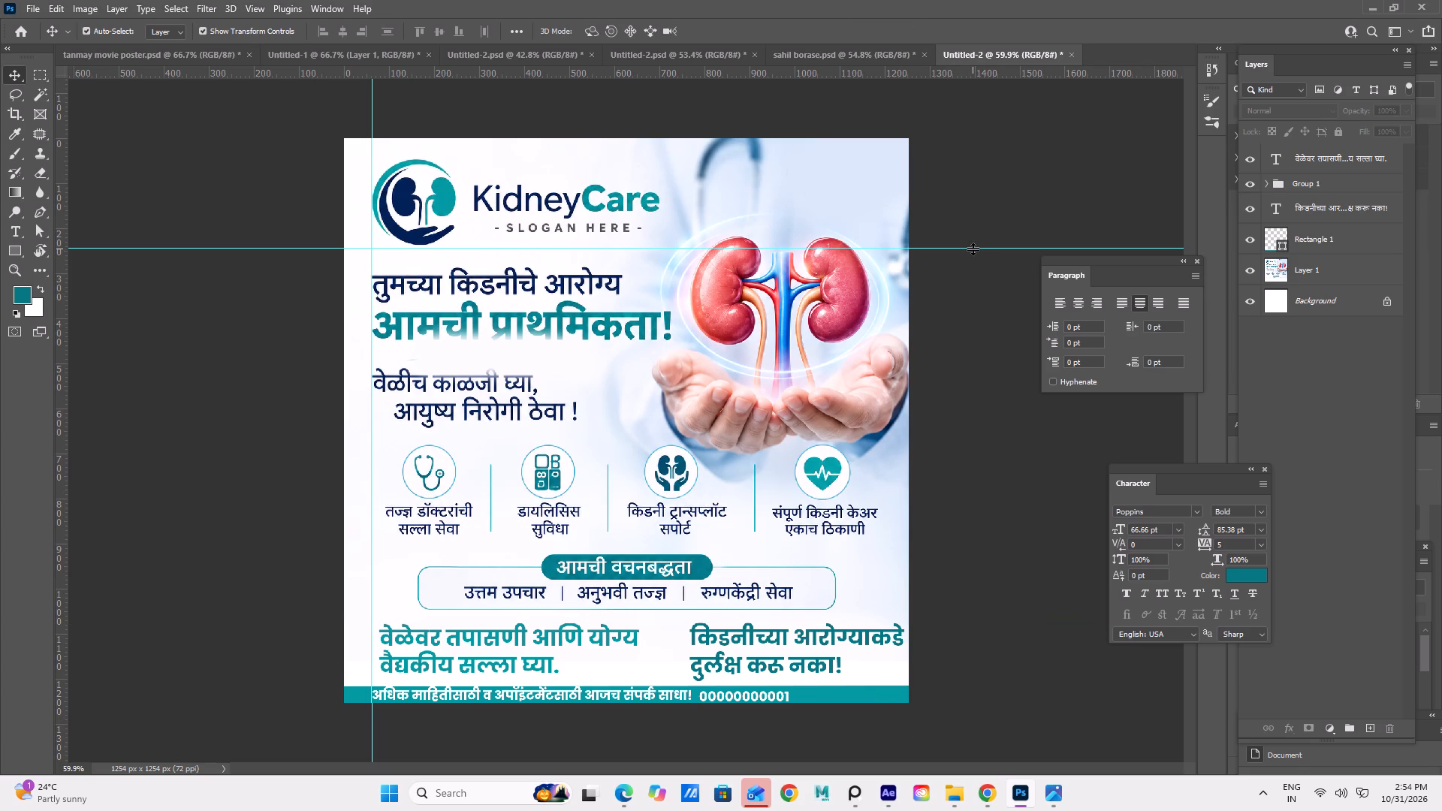
{"action": "left_click_drag", "start_coordinate": [973, 249], "coordinate": [923, 86]}
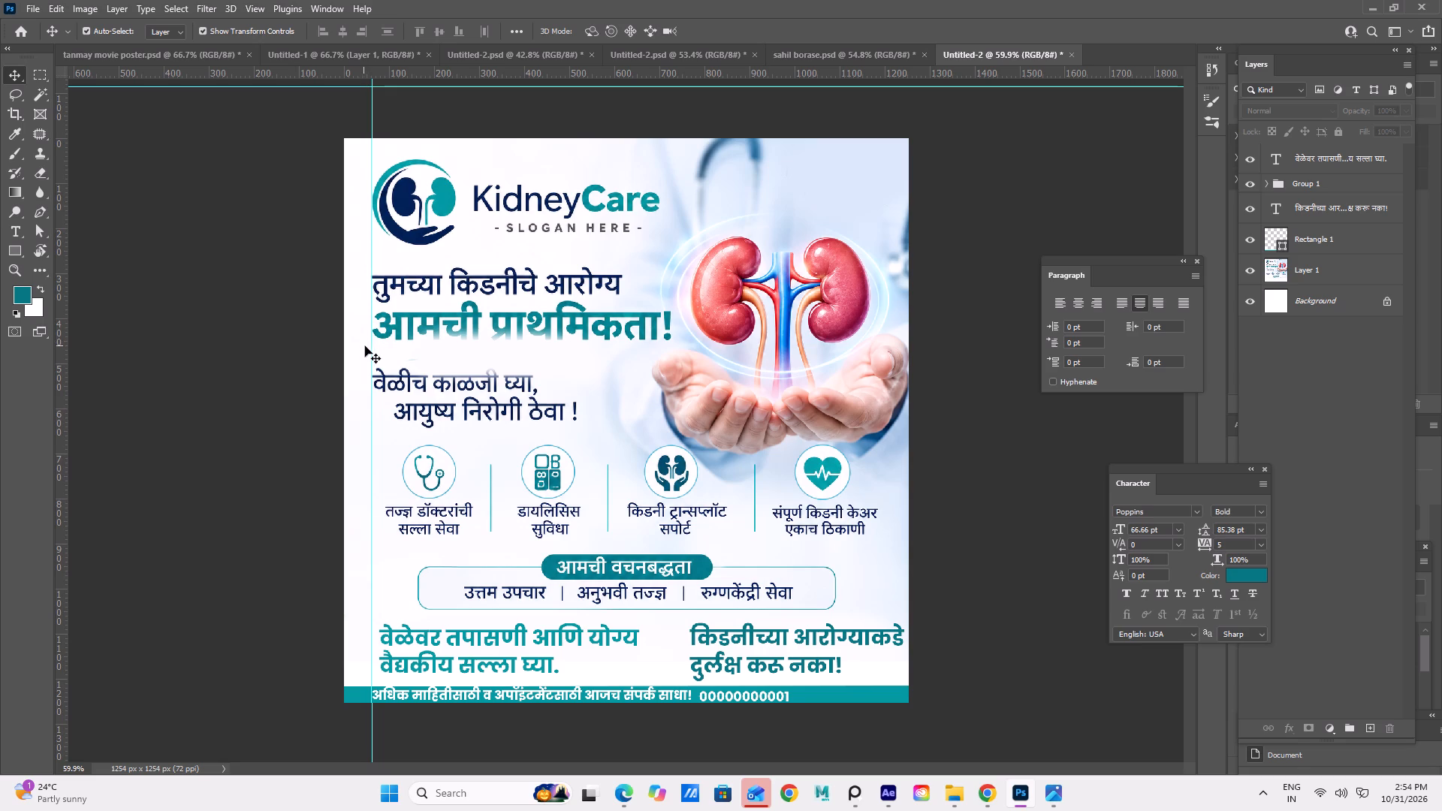
{"action": "left_click_drag", "start_coordinate": [371, 348], "coordinate": [248, 339]}
Select the teal word "आमची" on Layer 1 with the Magic Wand, after trying to include its faded lower parts, and copy it to a new layer.
{"action": "left_click", "coordinate": [400, 331]}
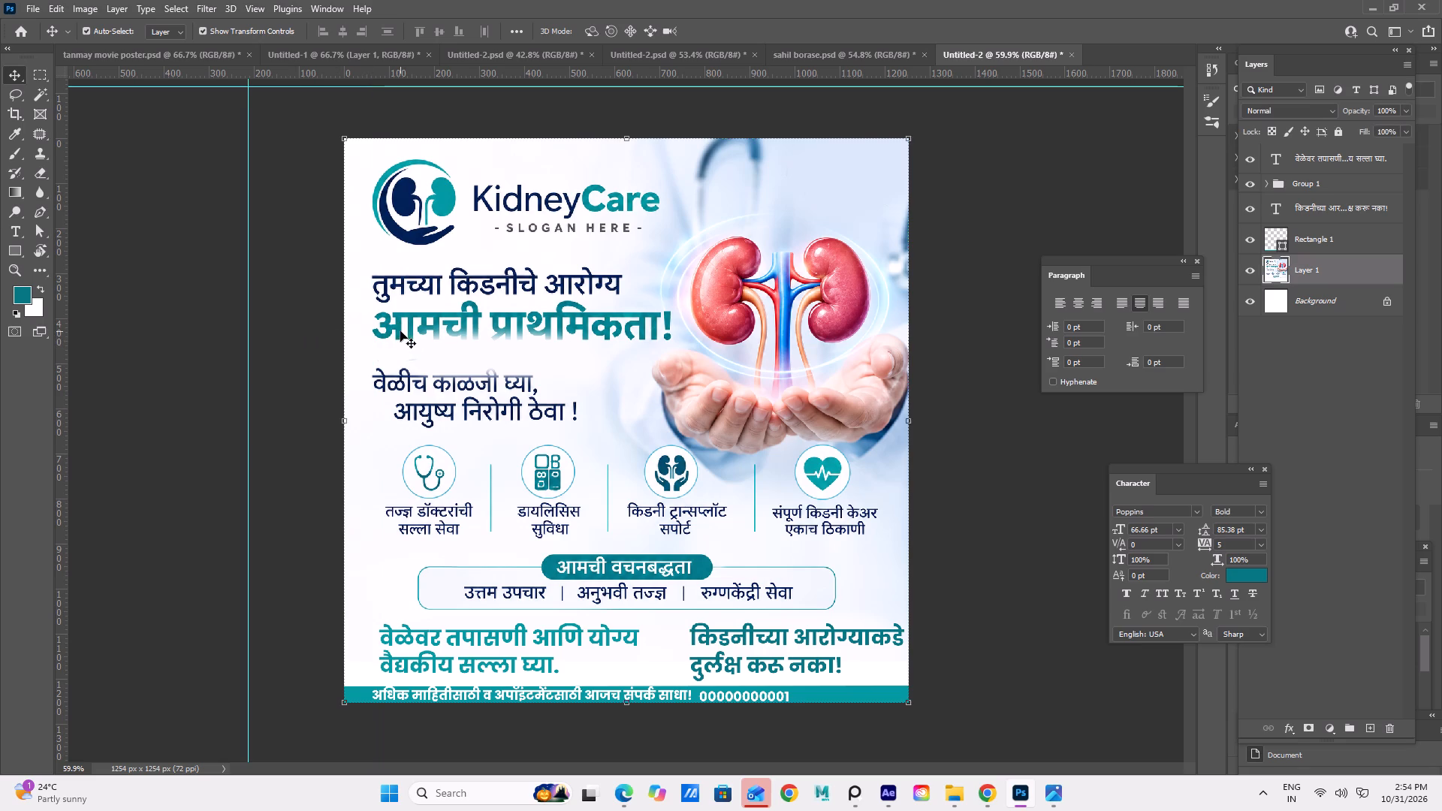
{"action": "scroll", "coordinate": [398, 330], "scroll_direction": "up", "scroll_amount": 3, "text": "alt"}
{"action": "left_click", "coordinate": [38, 93]}
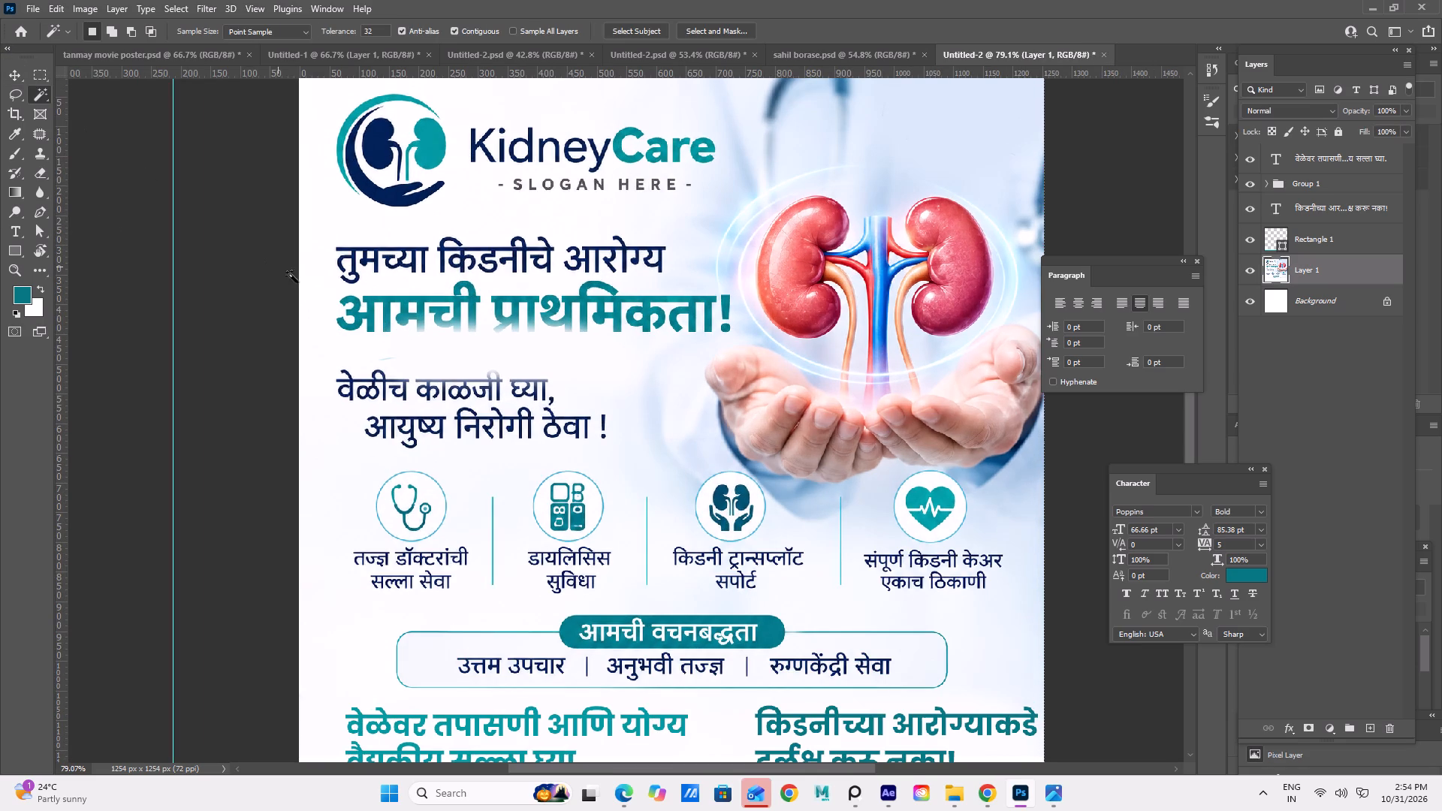
{"action": "left_click", "coordinate": [357, 315]}
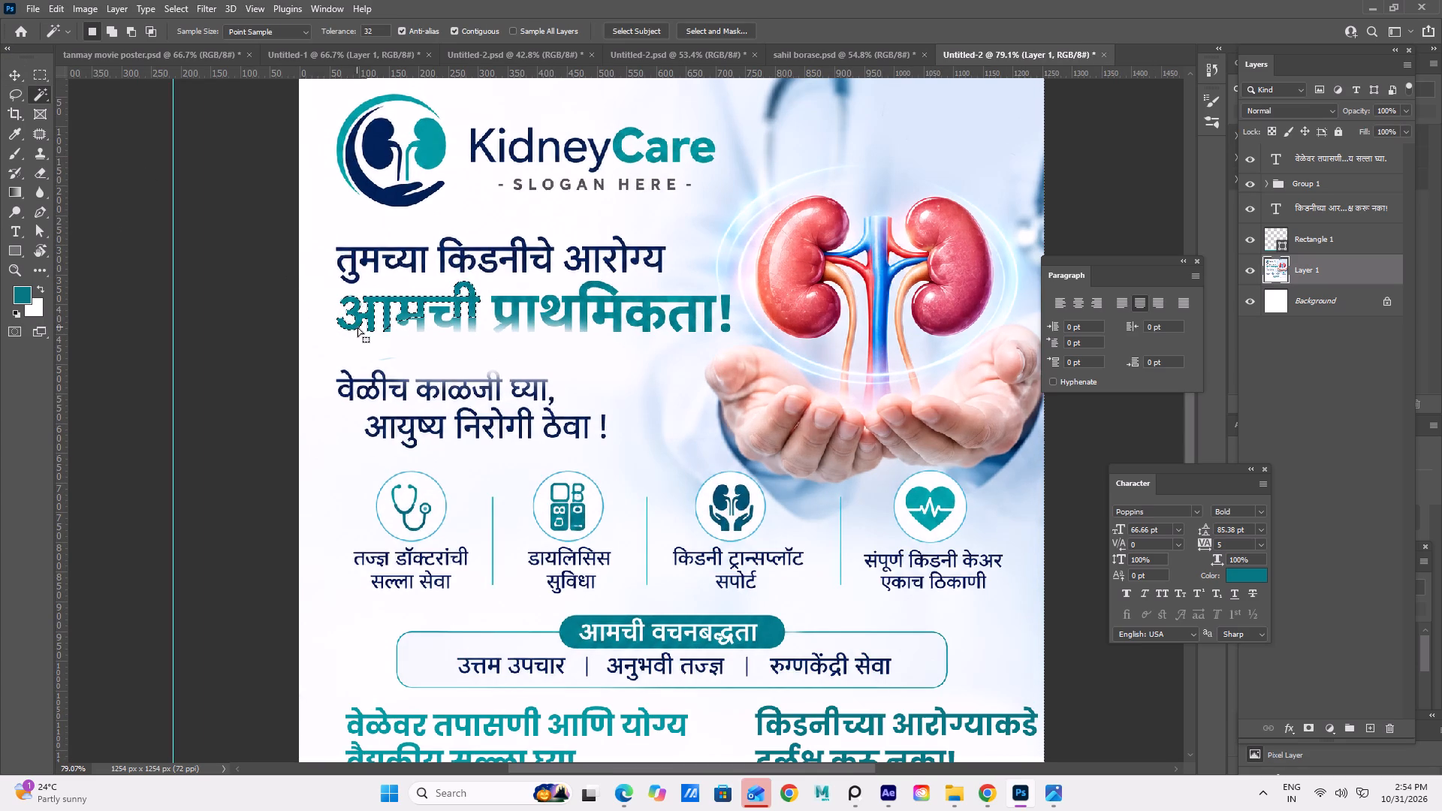
{"action": "scroll", "coordinate": [450, 304], "scroll_direction": "up", "scroll_amount": 3, "text": "alt"}
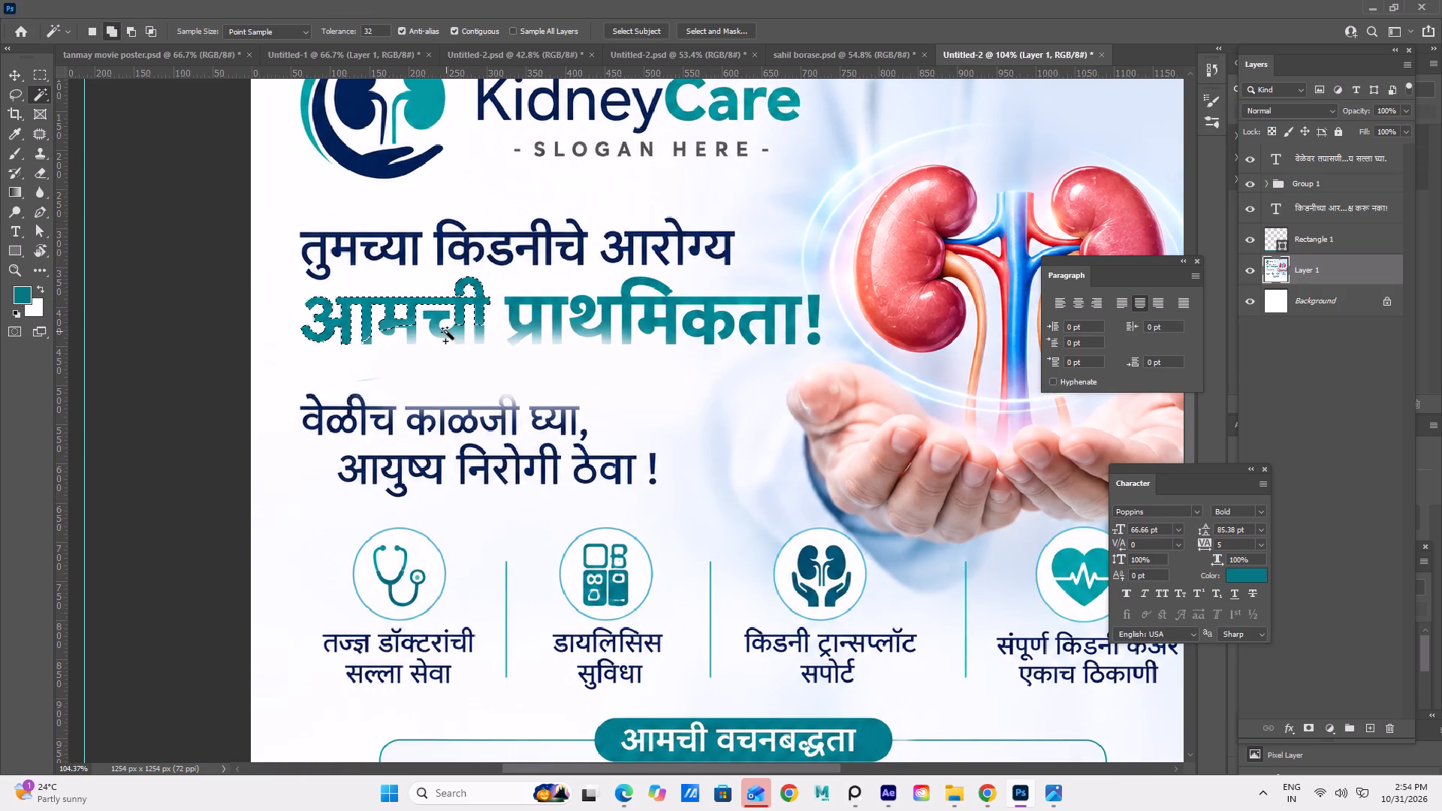
{"action": "left_click", "coordinate": [446, 331], "text": "shift"}
{"action": "left_click", "coordinate": [436, 318], "text": "shift"}
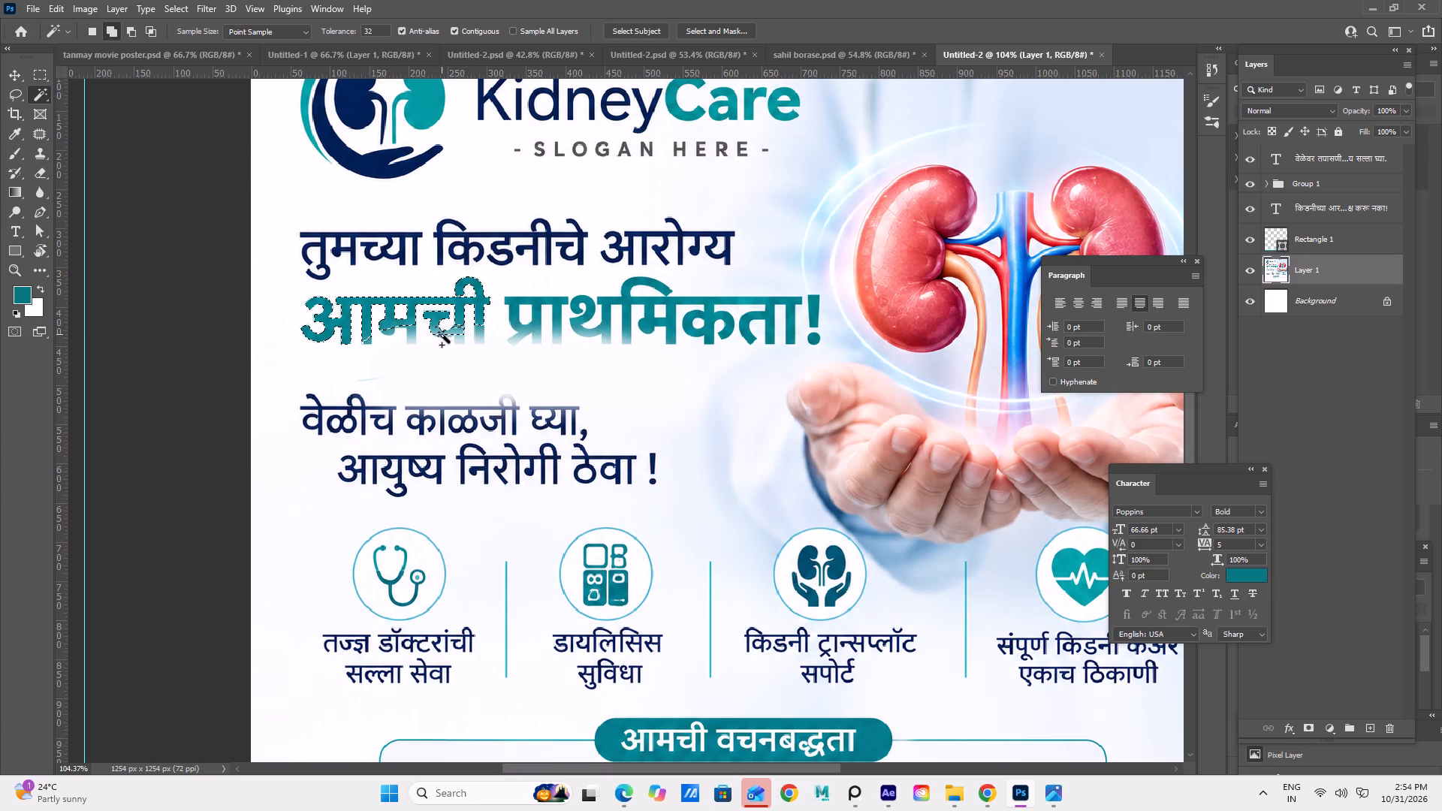
{"action": "left_click", "coordinate": [460, 343], "text": "shift"}
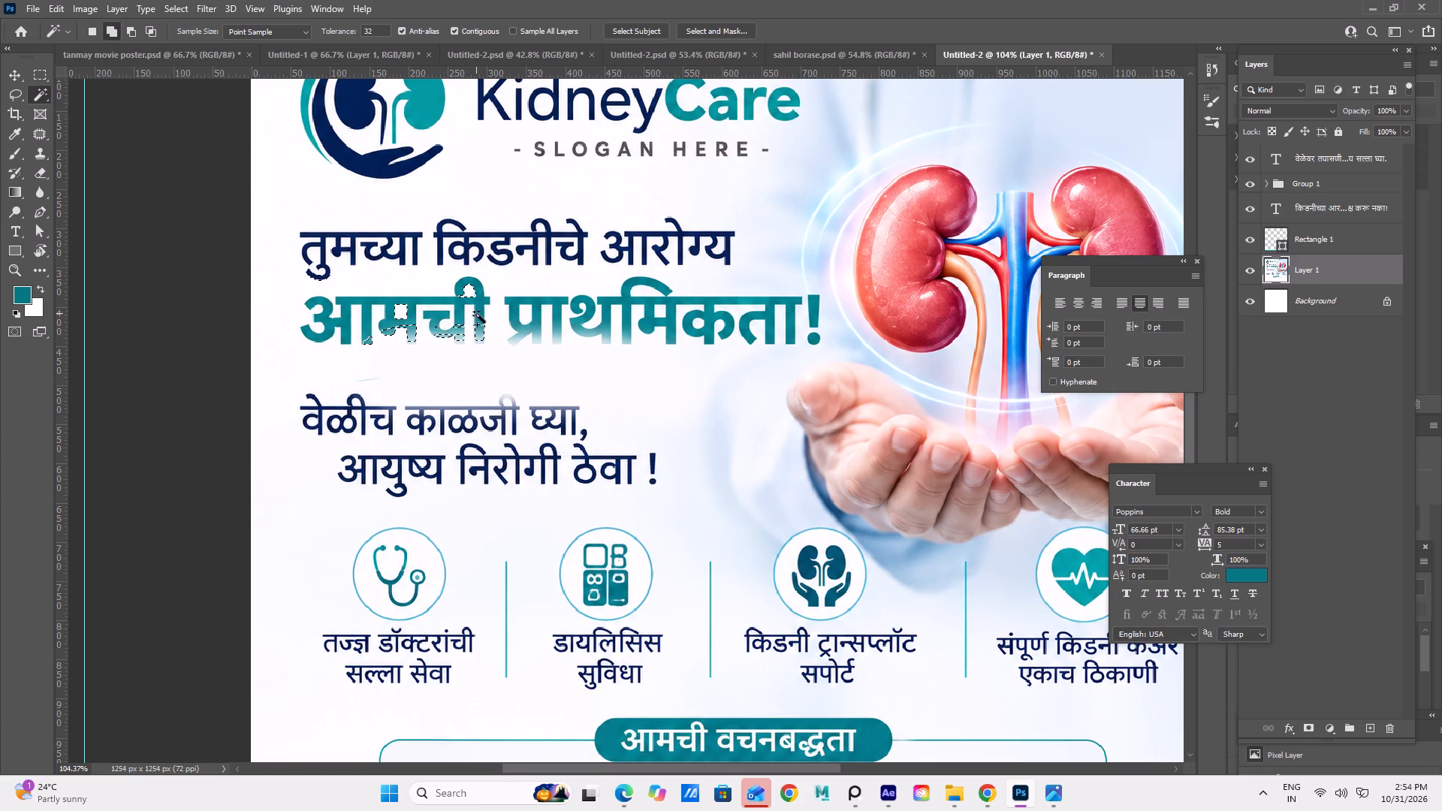
{"action": "left_click", "coordinate": [480, 316], "text": "shift"}
{"action": "left_click", "coordinate": [460, 315], "text": "shift"}
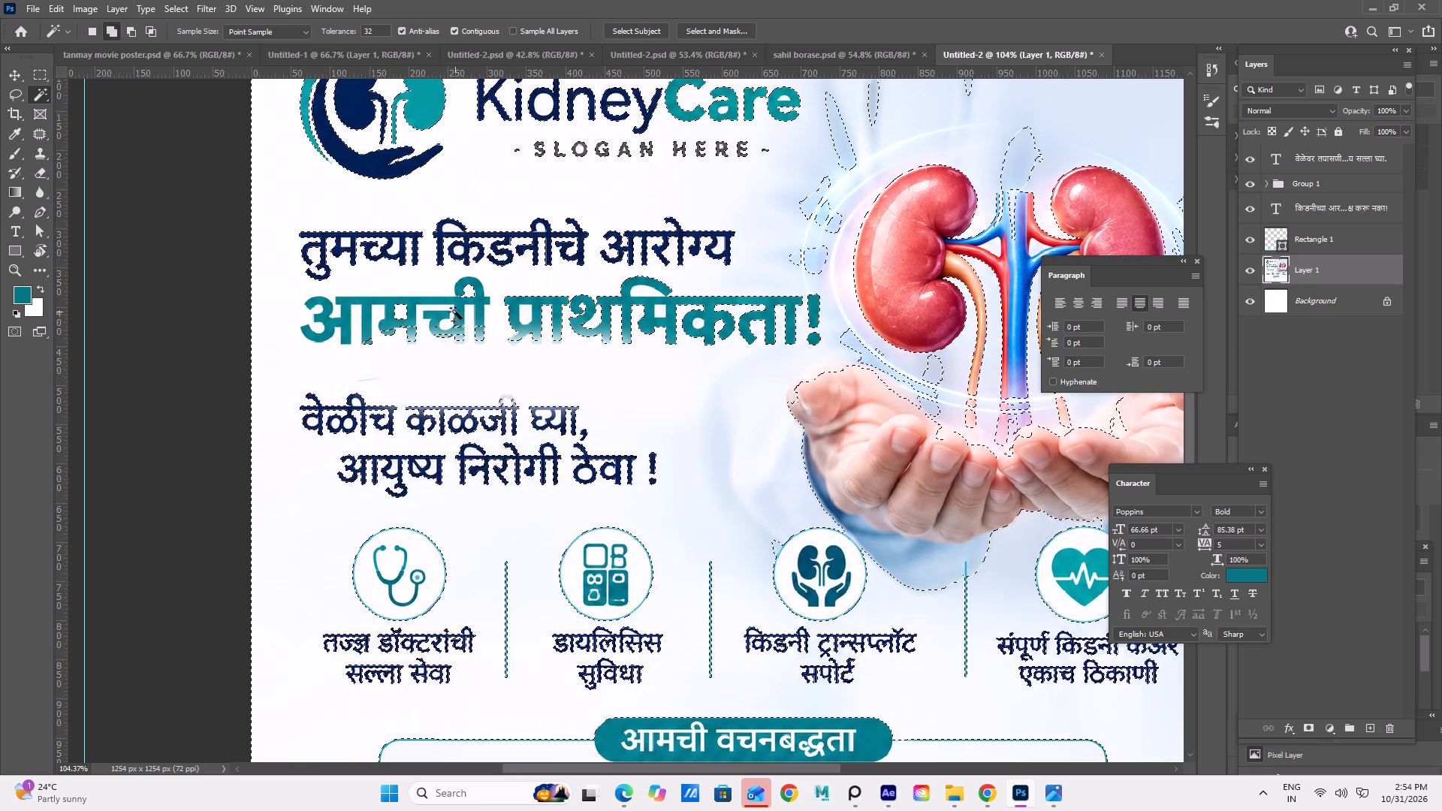
{"action": "left_click", "coordinate": [454, 311], "text": "shift"}
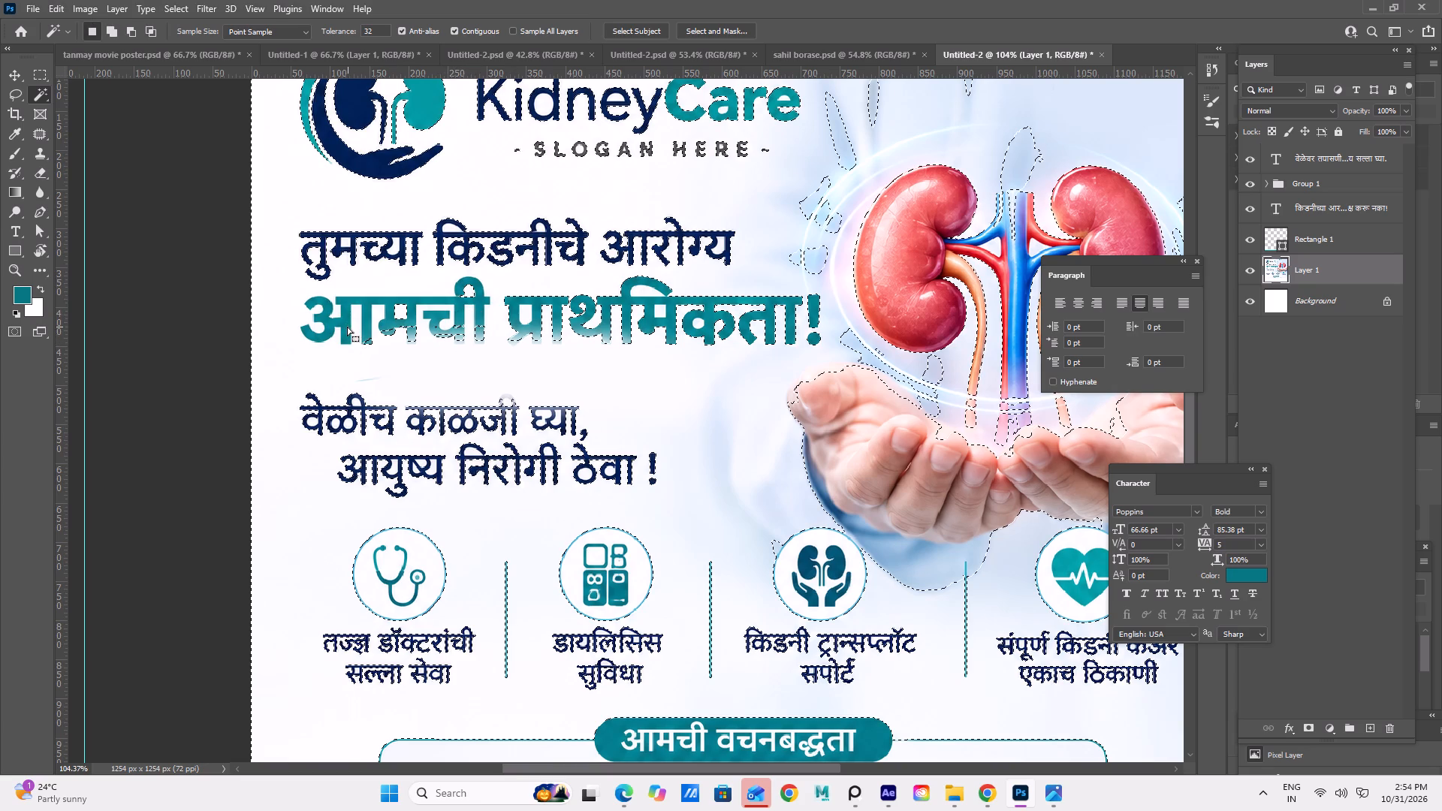
{"action": "left_click", "coordinate": [344, 321]}
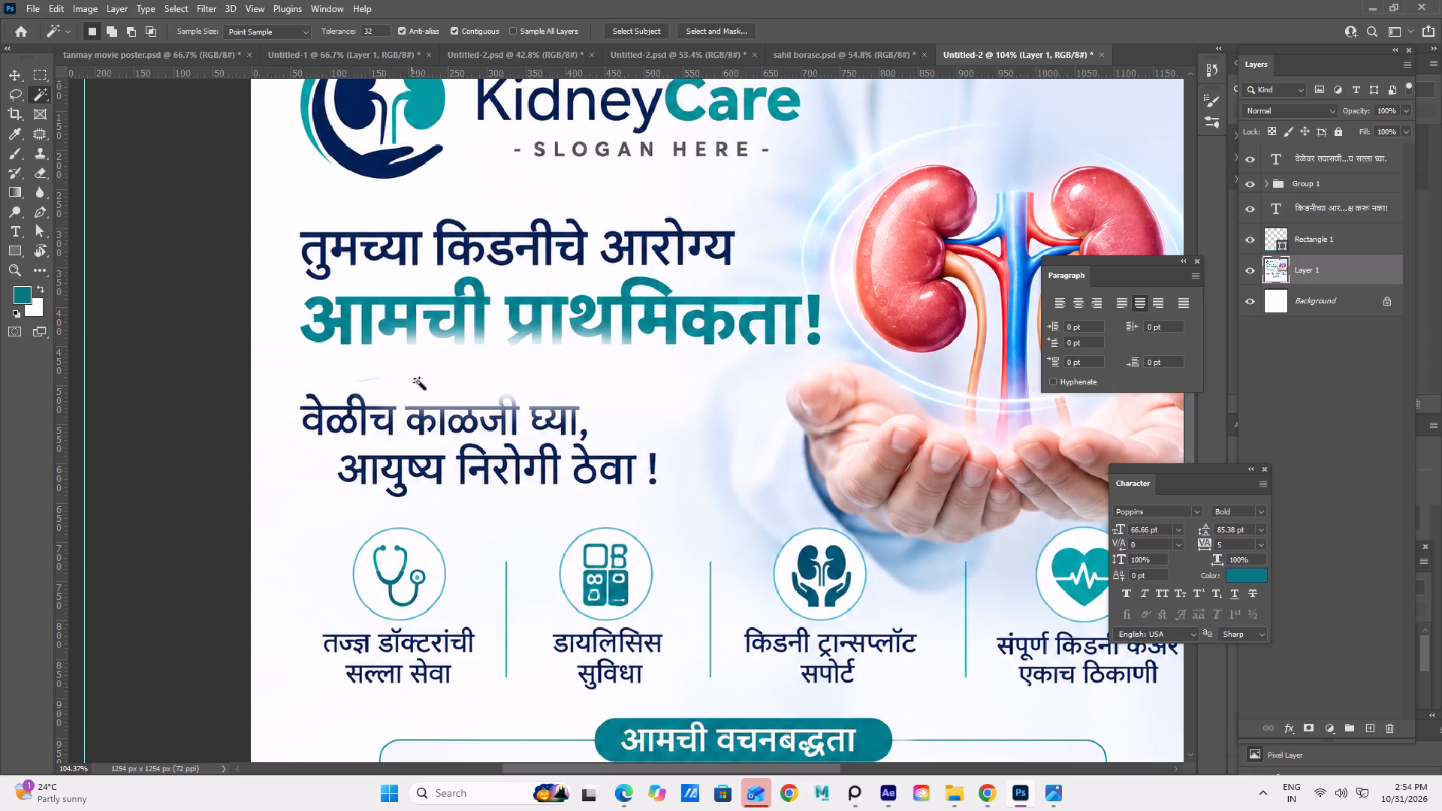
{"action": "left_click", "coordinate": [324, 333]}
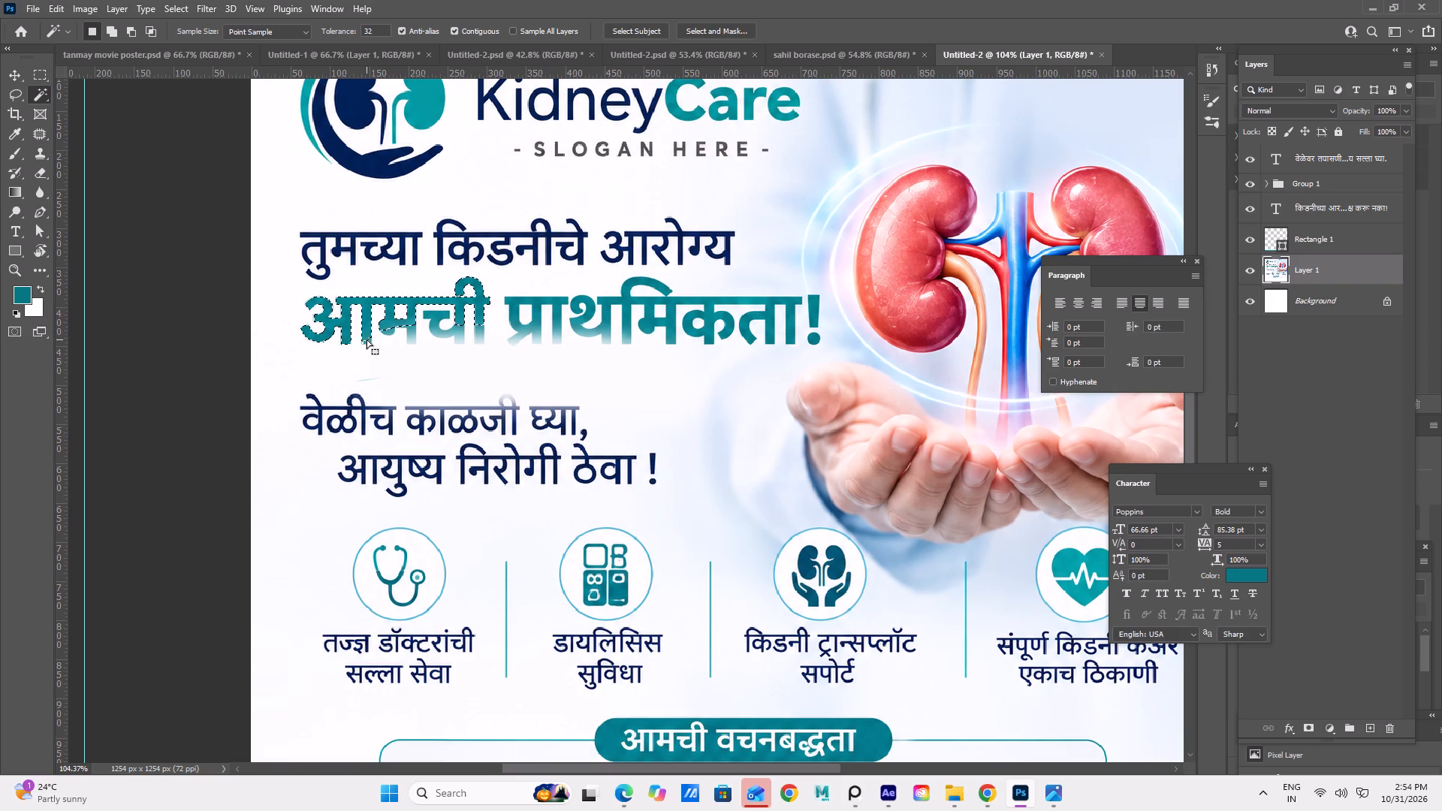
{"action": "key", "text": "ctrl+j"}
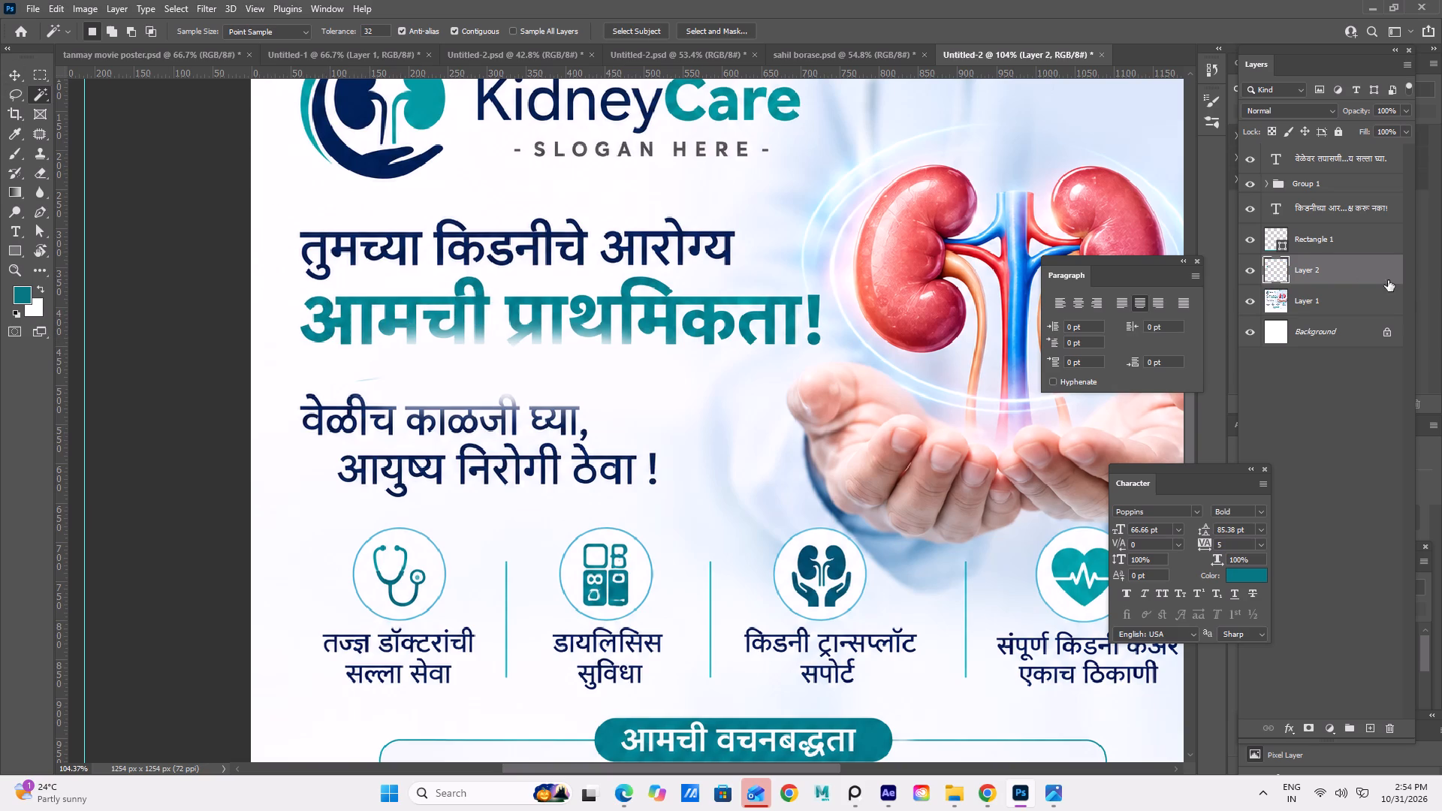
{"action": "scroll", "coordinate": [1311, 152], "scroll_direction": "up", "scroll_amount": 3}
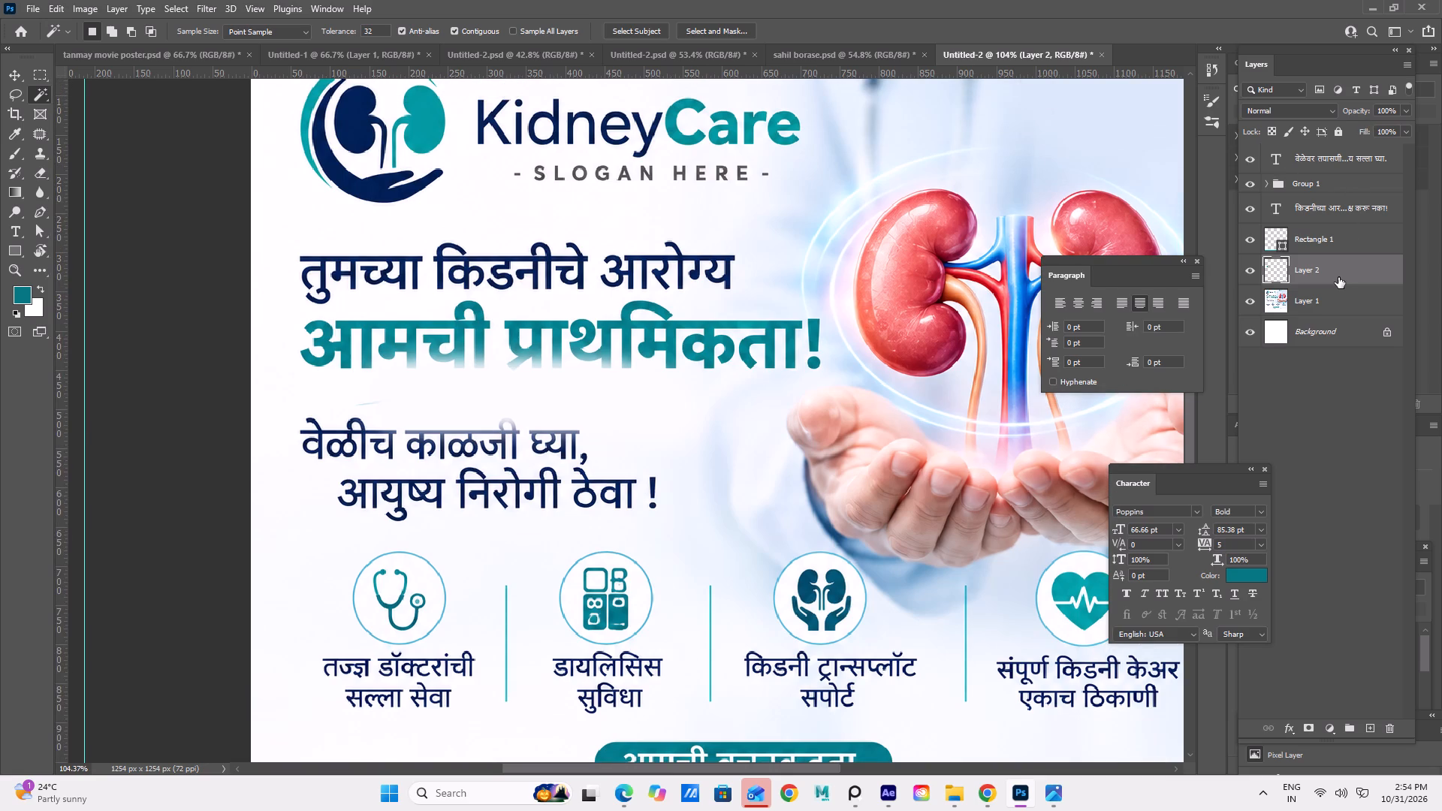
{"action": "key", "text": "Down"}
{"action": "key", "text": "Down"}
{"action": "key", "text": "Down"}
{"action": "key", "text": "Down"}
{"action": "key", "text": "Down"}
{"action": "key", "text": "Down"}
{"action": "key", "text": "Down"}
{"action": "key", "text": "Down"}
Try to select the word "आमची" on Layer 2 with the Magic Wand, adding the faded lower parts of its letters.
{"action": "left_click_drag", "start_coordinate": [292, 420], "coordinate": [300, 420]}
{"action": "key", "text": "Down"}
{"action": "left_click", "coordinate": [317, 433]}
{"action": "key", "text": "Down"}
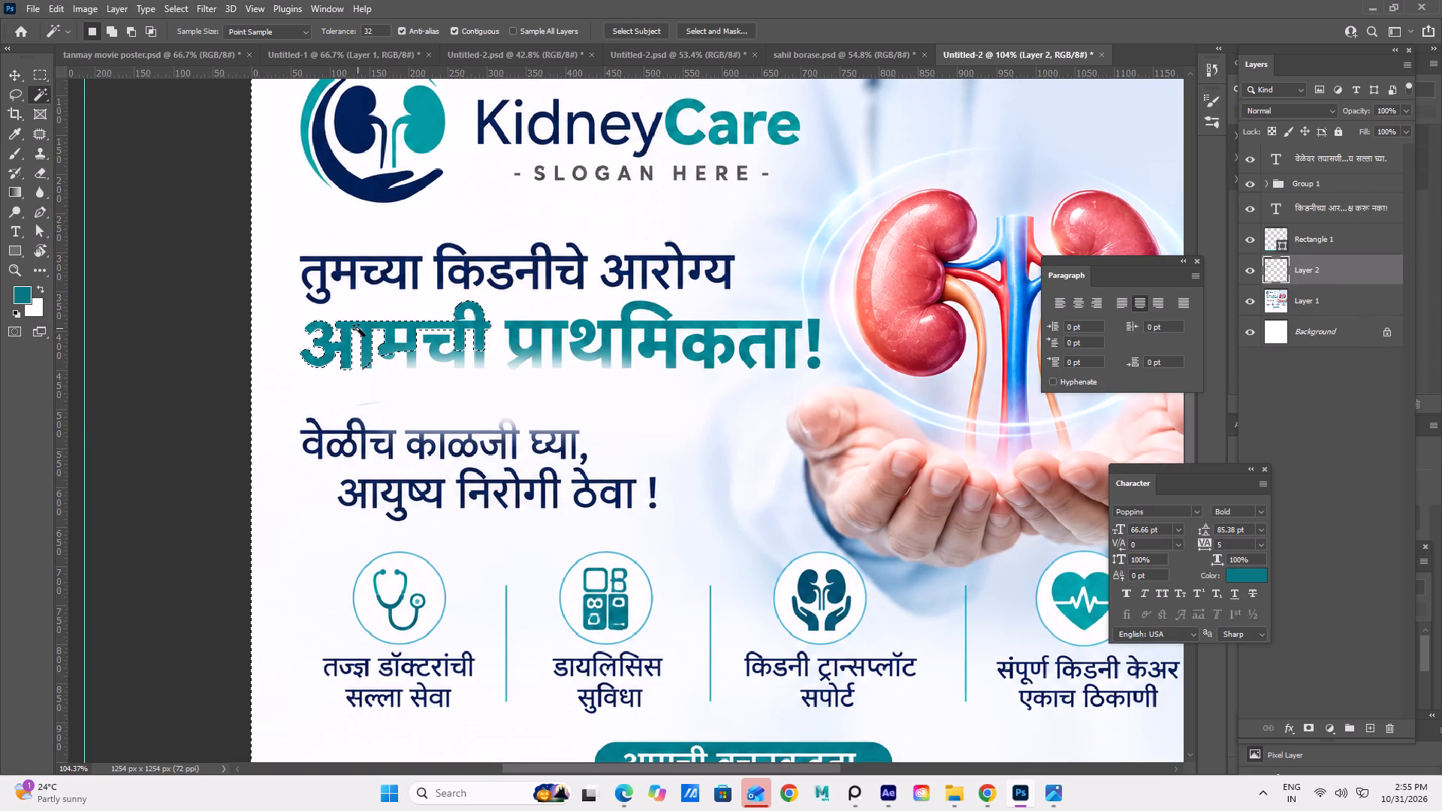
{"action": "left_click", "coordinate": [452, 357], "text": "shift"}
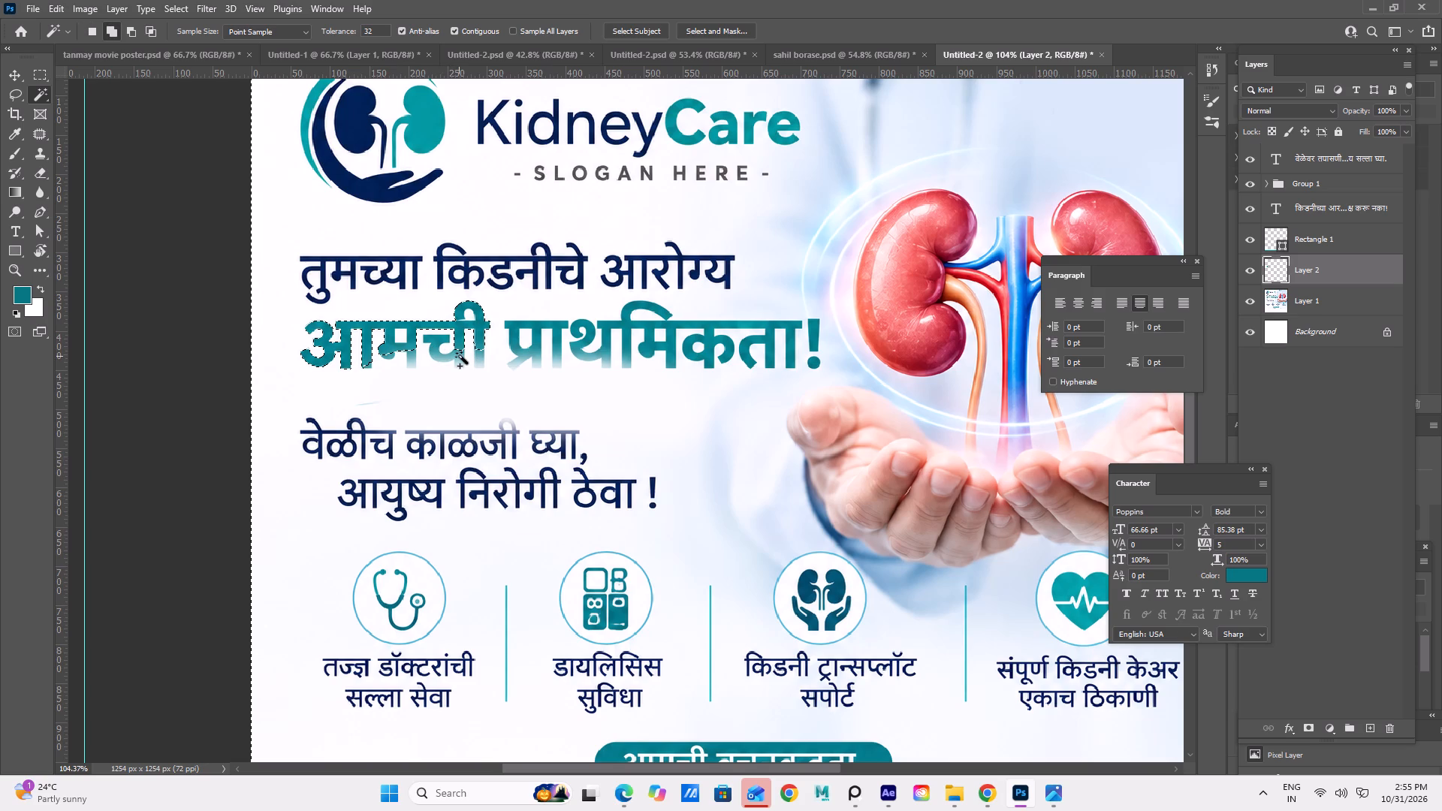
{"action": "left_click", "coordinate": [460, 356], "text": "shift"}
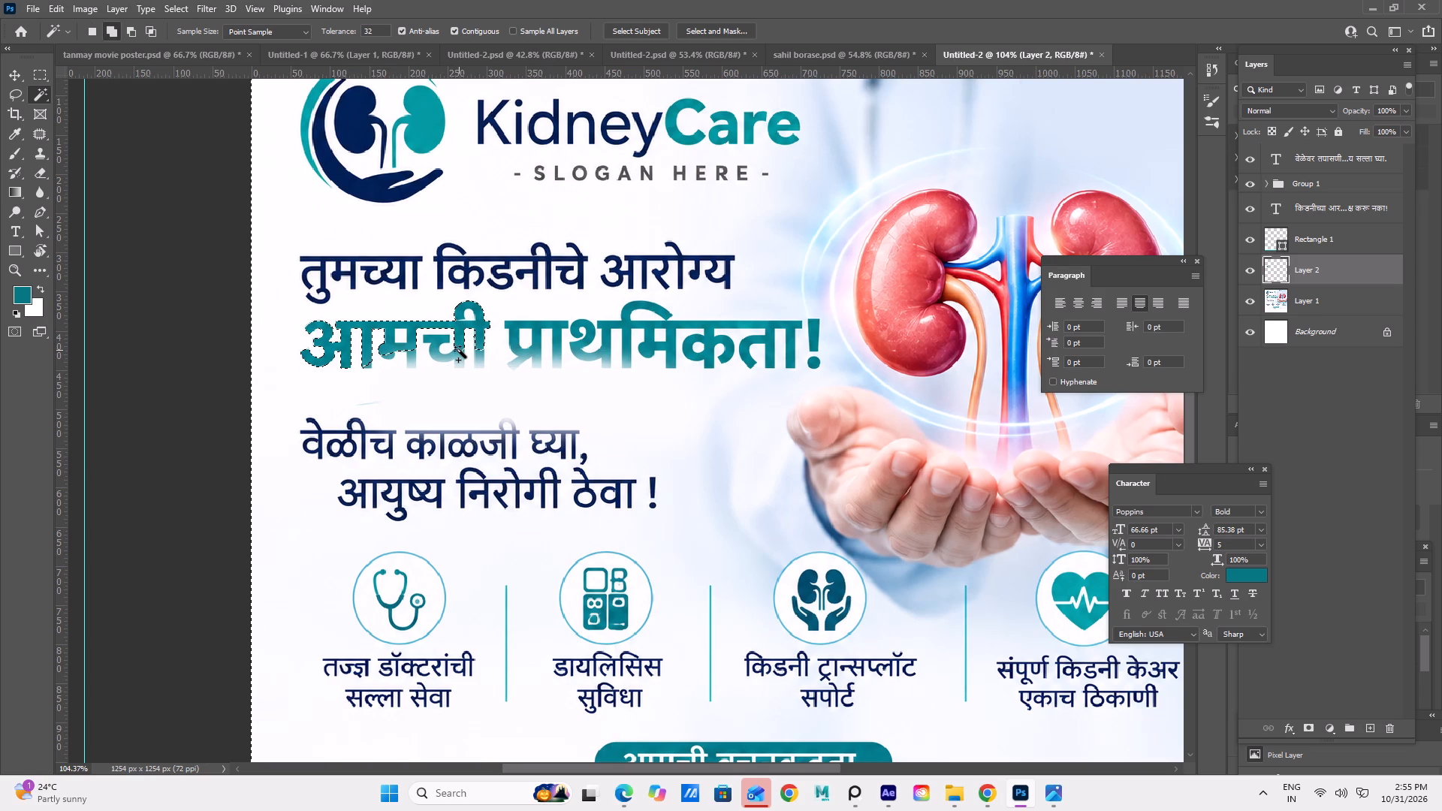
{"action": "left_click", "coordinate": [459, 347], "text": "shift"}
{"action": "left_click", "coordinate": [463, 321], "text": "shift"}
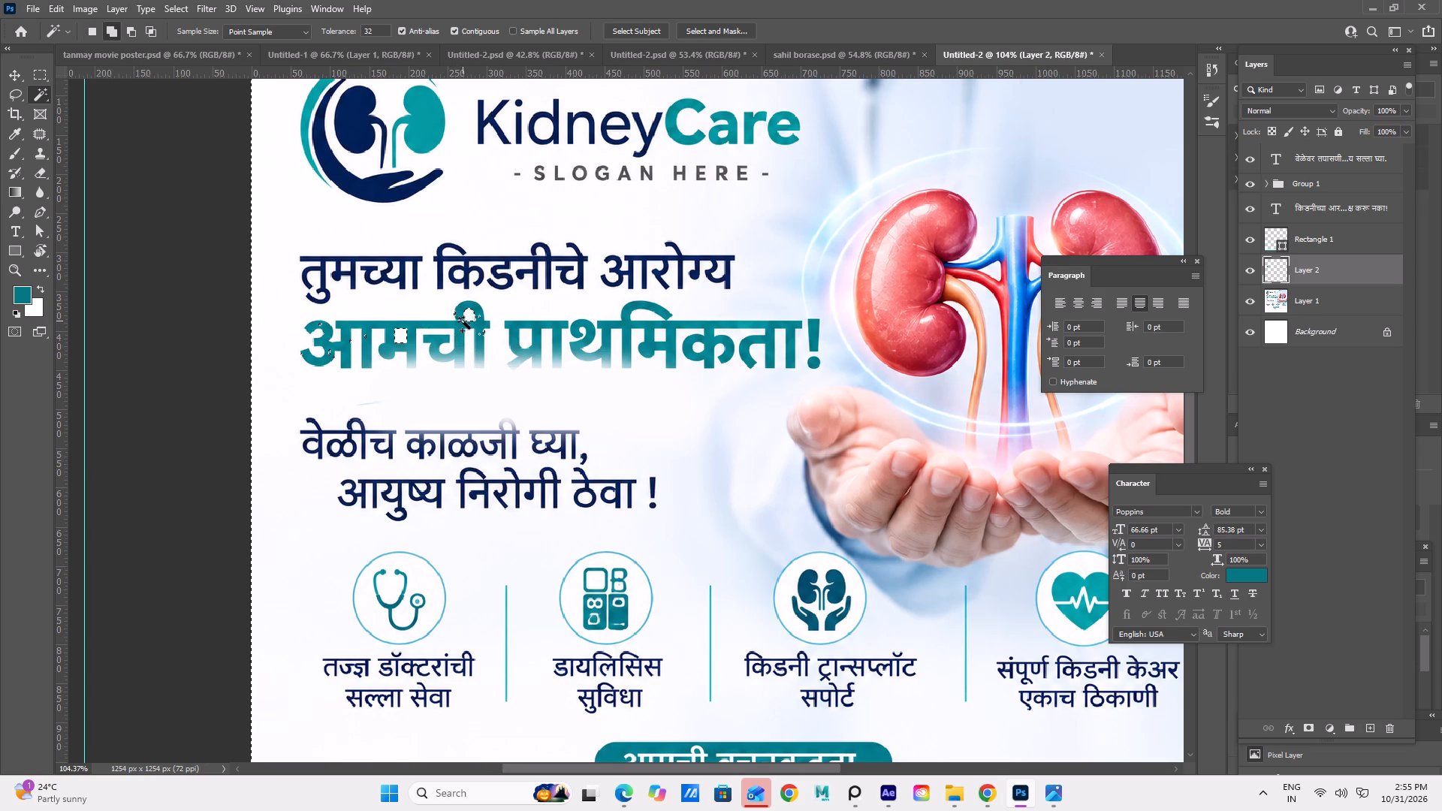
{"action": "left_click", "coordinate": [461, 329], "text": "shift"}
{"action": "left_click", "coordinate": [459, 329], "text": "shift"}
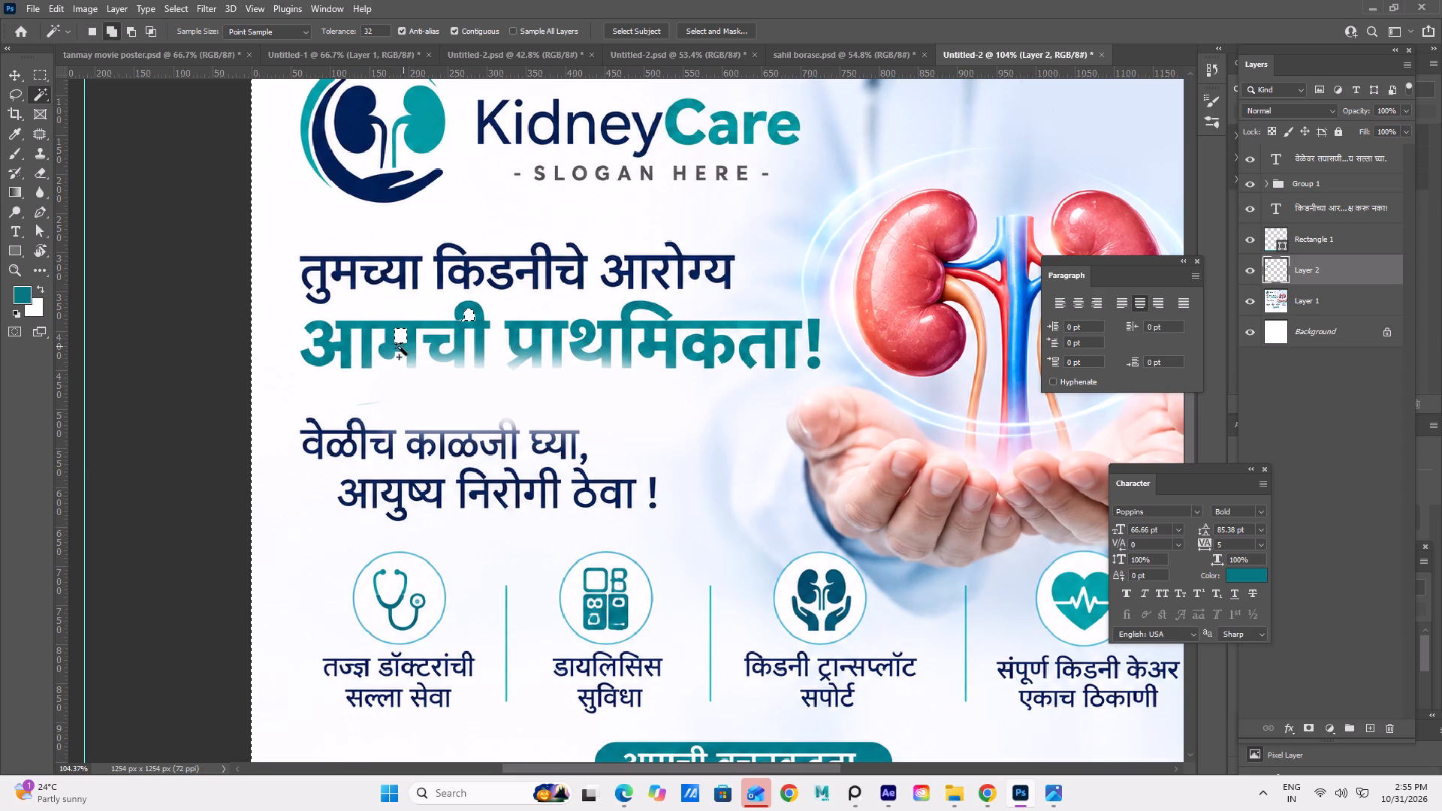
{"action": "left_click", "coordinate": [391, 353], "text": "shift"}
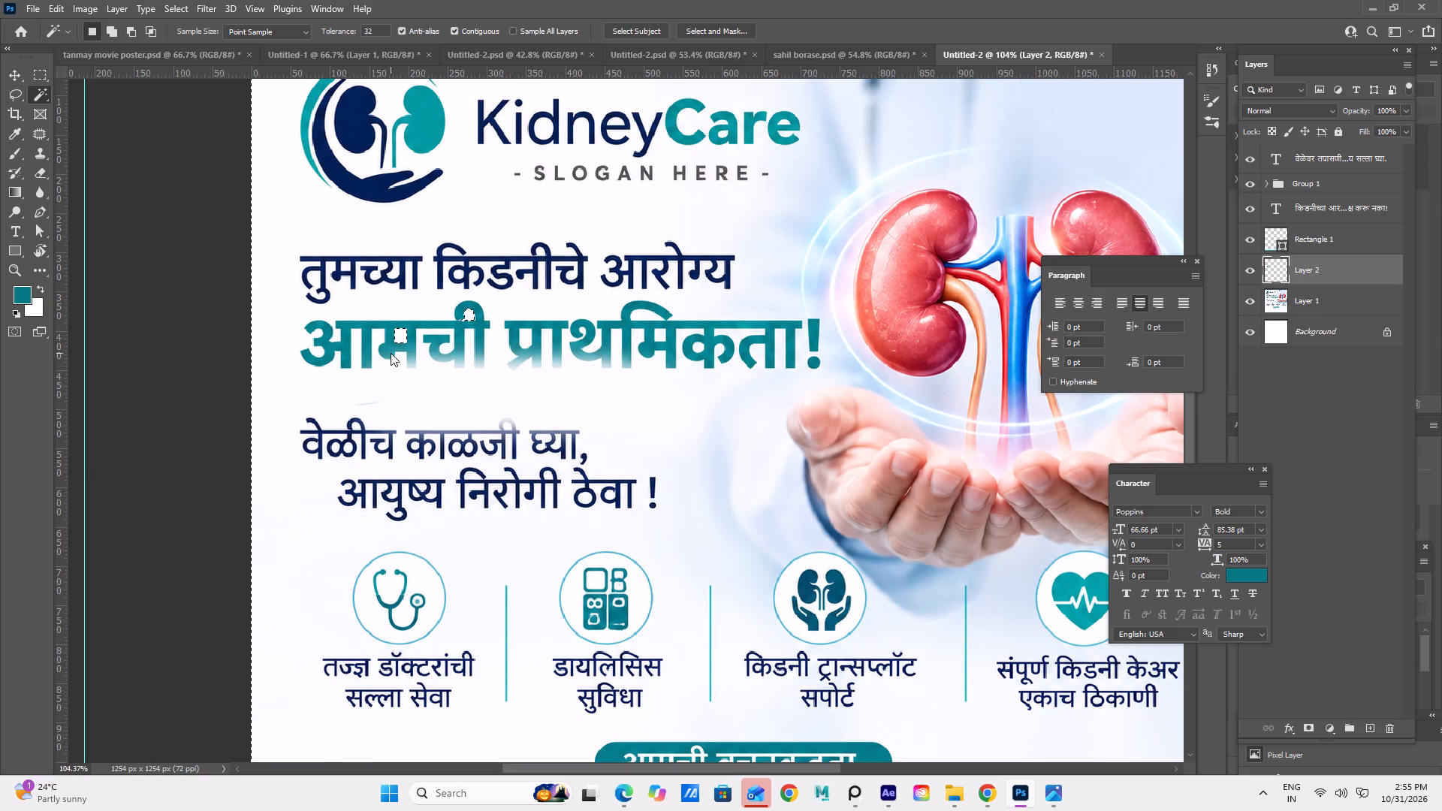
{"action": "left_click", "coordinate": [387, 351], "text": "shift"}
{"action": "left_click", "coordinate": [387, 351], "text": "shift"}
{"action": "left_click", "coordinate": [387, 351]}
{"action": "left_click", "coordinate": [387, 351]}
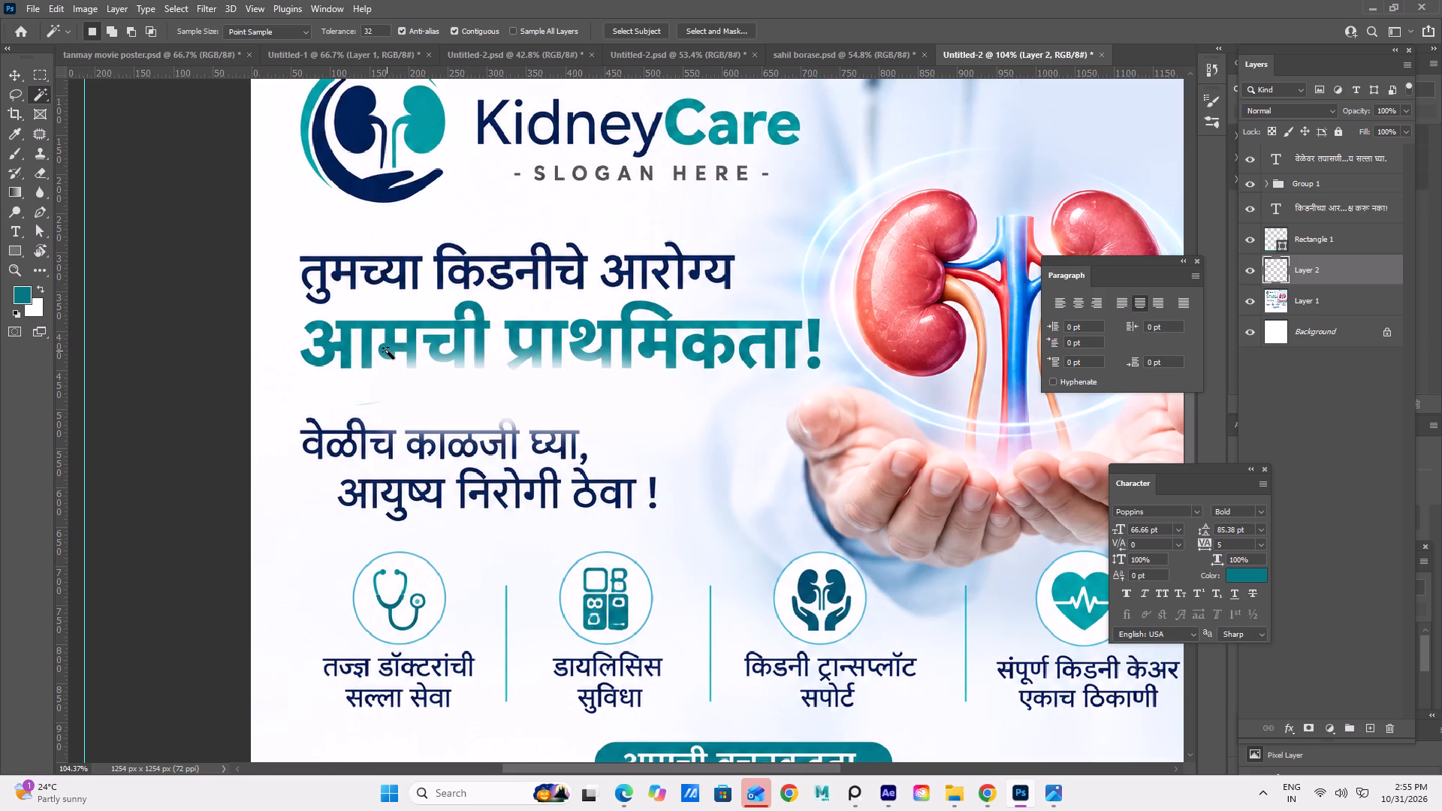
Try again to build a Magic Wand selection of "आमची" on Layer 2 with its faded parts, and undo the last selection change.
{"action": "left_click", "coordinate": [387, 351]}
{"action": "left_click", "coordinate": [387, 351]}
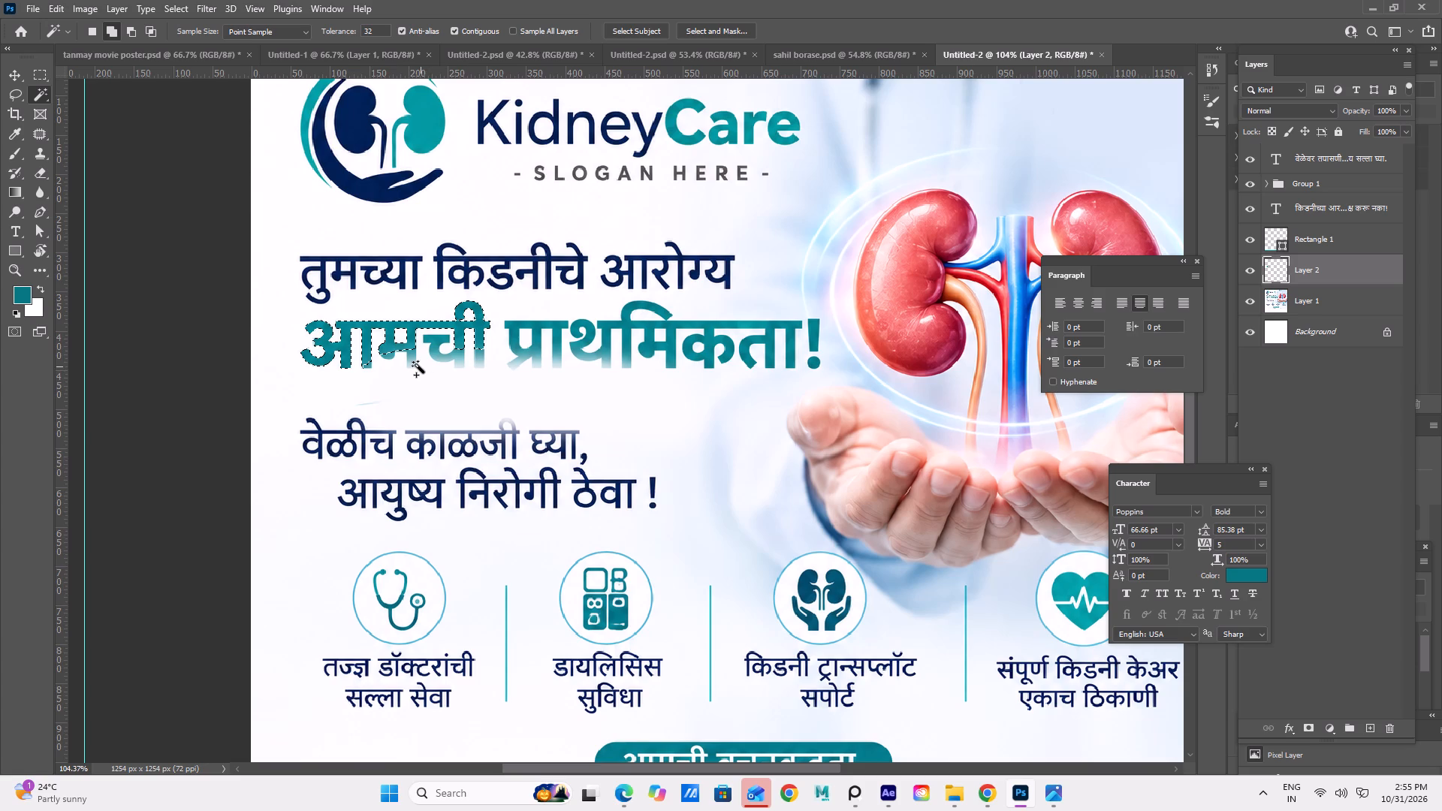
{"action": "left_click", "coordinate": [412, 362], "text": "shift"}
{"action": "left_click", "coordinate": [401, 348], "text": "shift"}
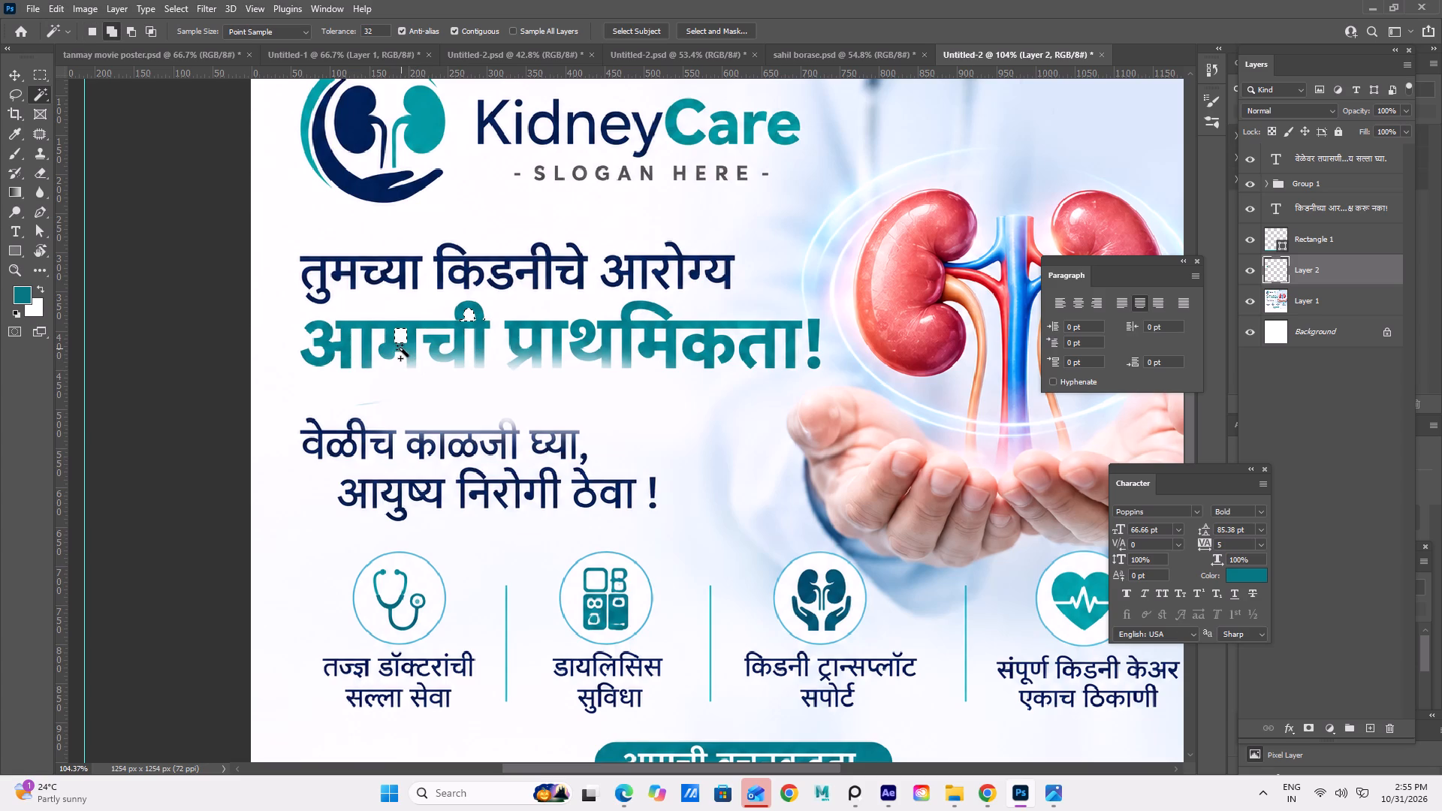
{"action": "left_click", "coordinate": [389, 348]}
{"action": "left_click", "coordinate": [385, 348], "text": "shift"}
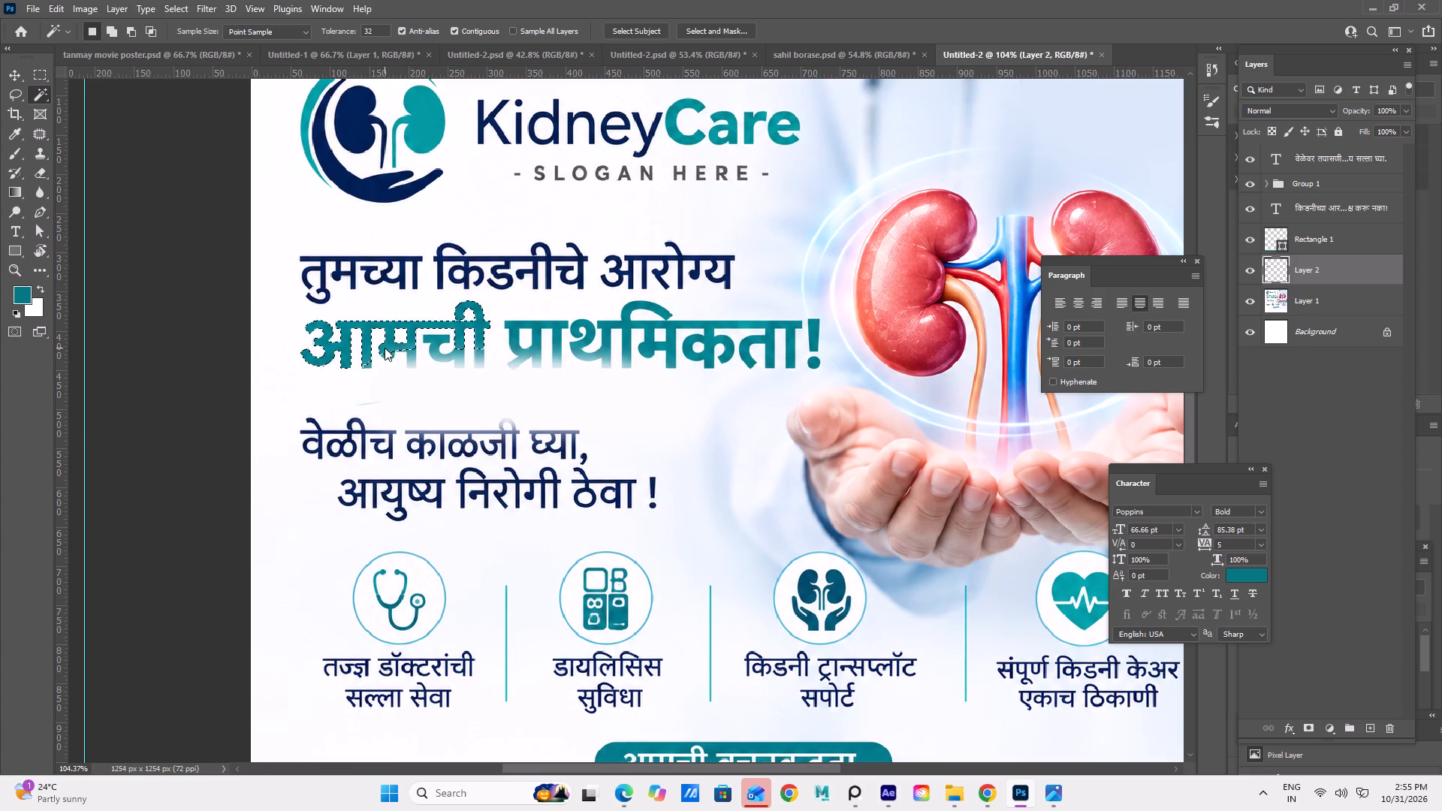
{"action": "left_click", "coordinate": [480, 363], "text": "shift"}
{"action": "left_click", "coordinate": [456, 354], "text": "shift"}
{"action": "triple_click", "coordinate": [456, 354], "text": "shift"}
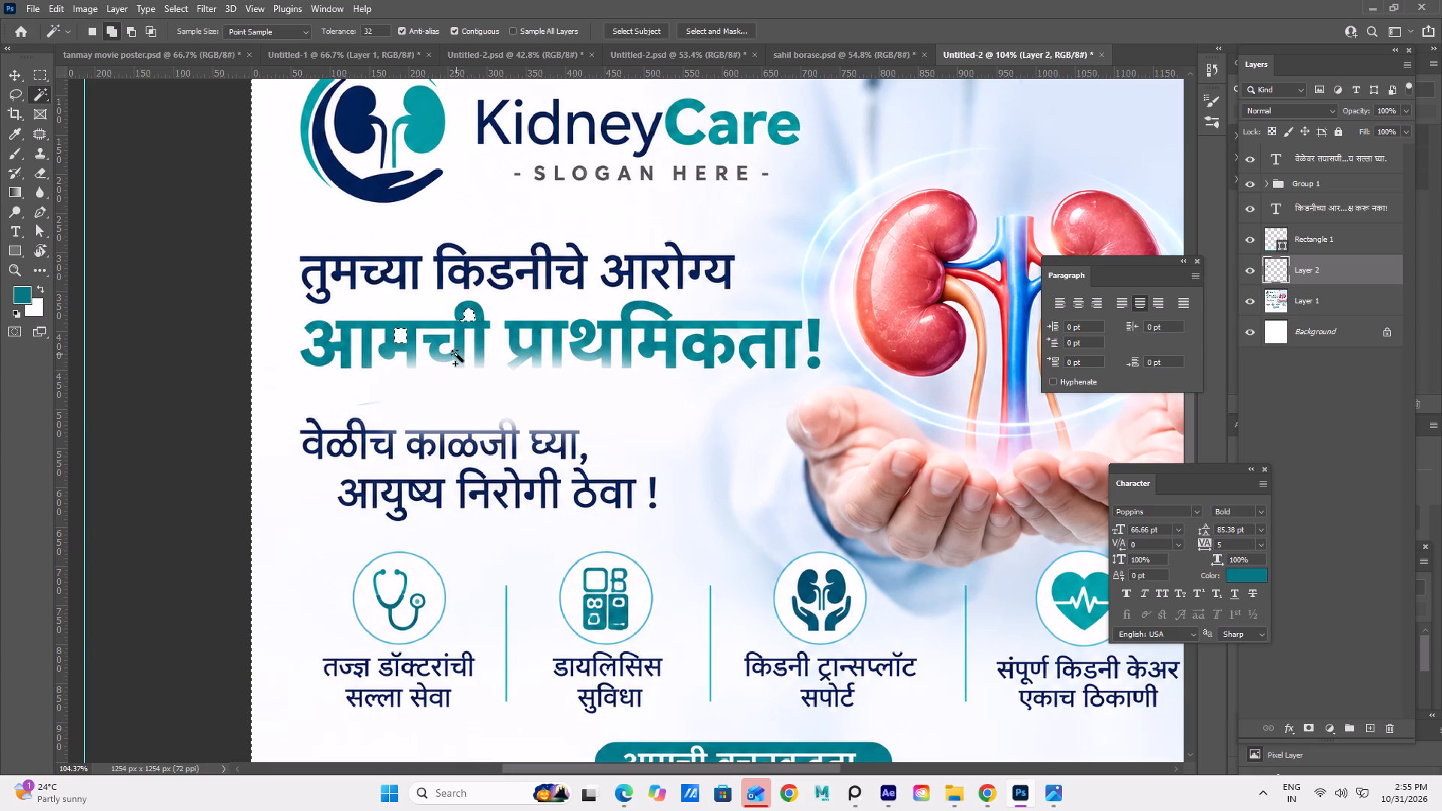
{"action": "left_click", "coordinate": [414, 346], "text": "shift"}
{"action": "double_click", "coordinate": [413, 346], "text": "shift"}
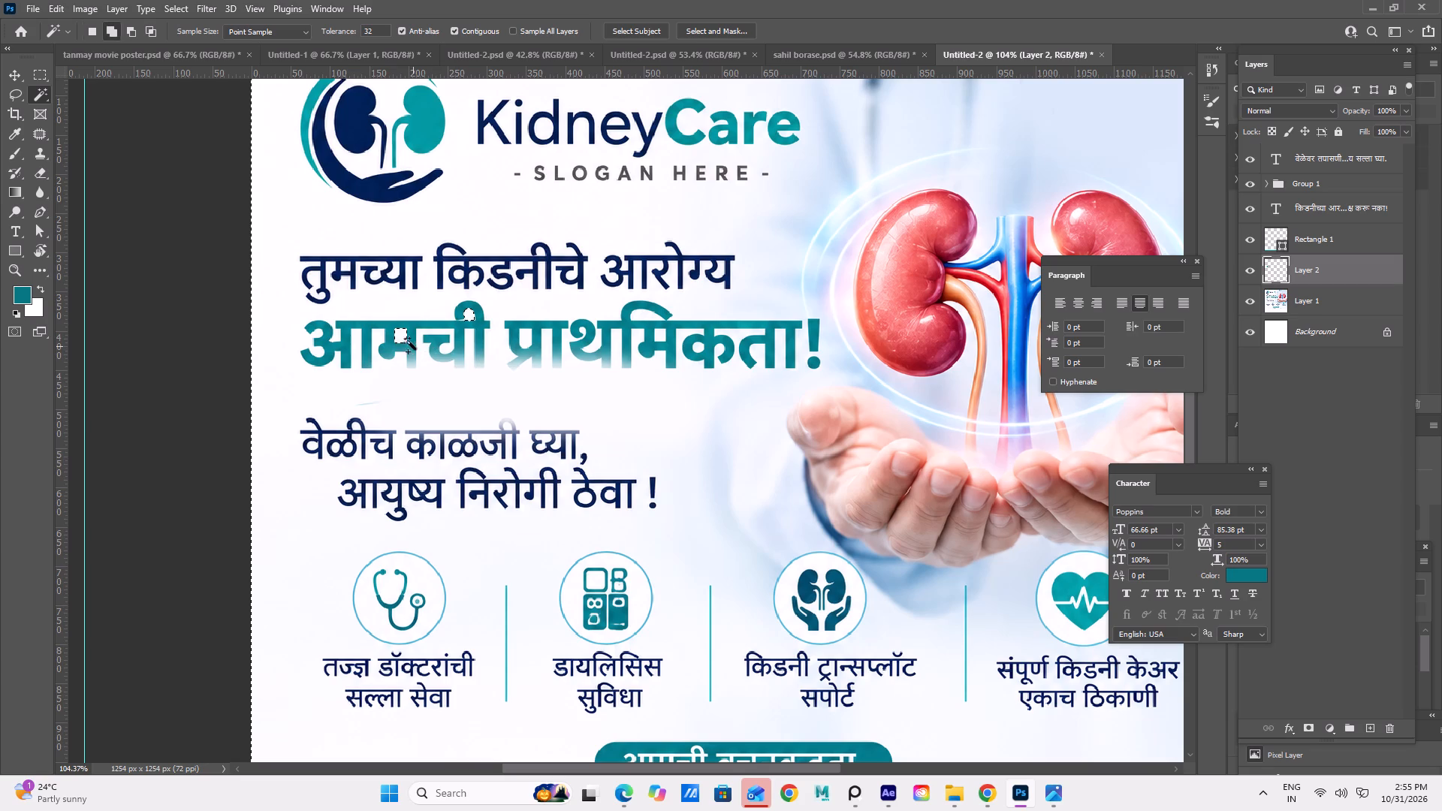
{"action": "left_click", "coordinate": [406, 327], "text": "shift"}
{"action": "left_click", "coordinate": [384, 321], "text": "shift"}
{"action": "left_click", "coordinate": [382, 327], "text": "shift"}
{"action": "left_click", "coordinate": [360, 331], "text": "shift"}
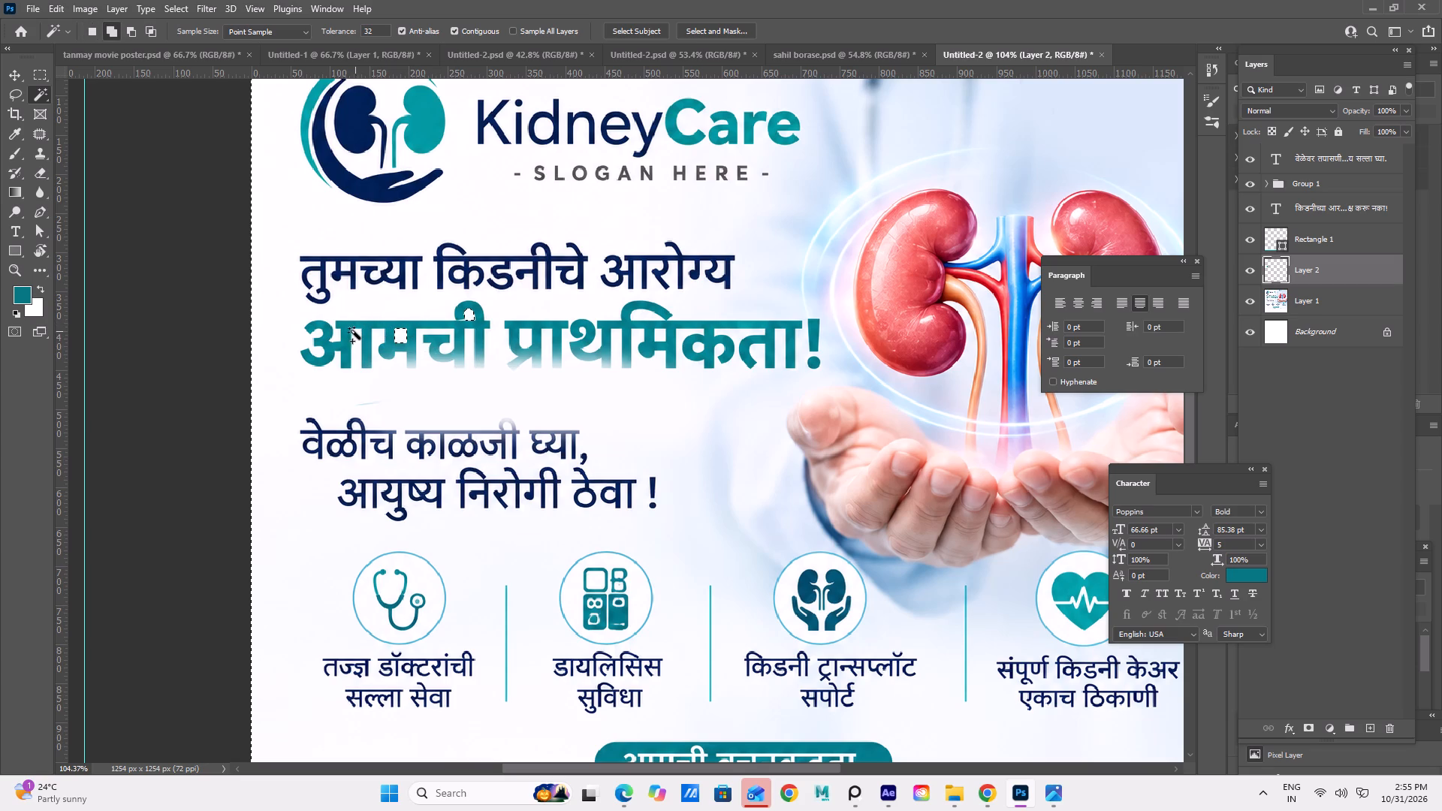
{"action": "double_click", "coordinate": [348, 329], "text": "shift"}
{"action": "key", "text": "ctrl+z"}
Save the poster on the computer in Downloads as a Photoshop file named "hospital post", with Maximize Compatibility on.
{"action": "scroll", "coordinate": [732, 243], "scroll_direction": "down", "scroll_amount": 4, "text": "alt"}
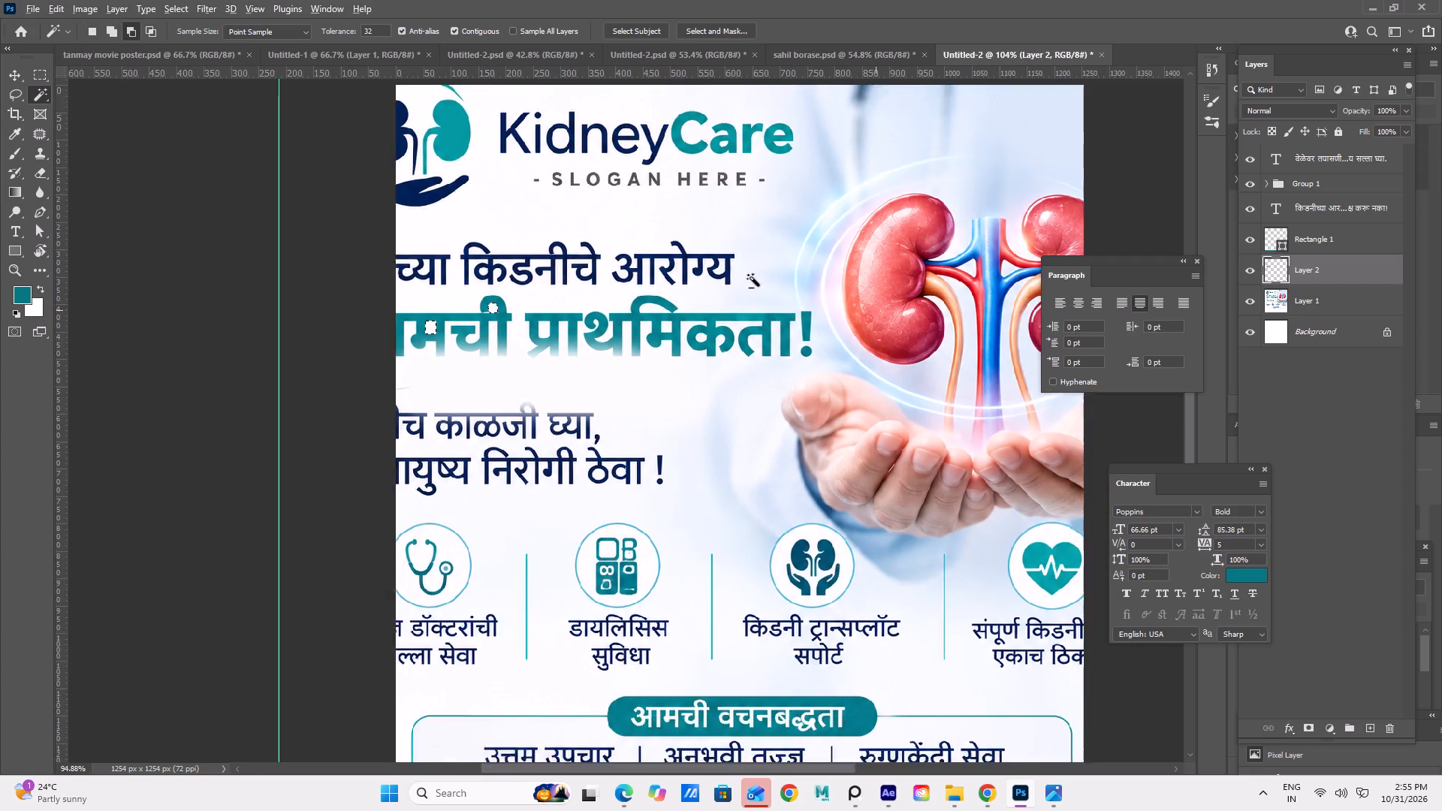
{"action": "scroll", "coordinate": [755, 263], "scroll_direction": "down", "scroll_amount": 7}
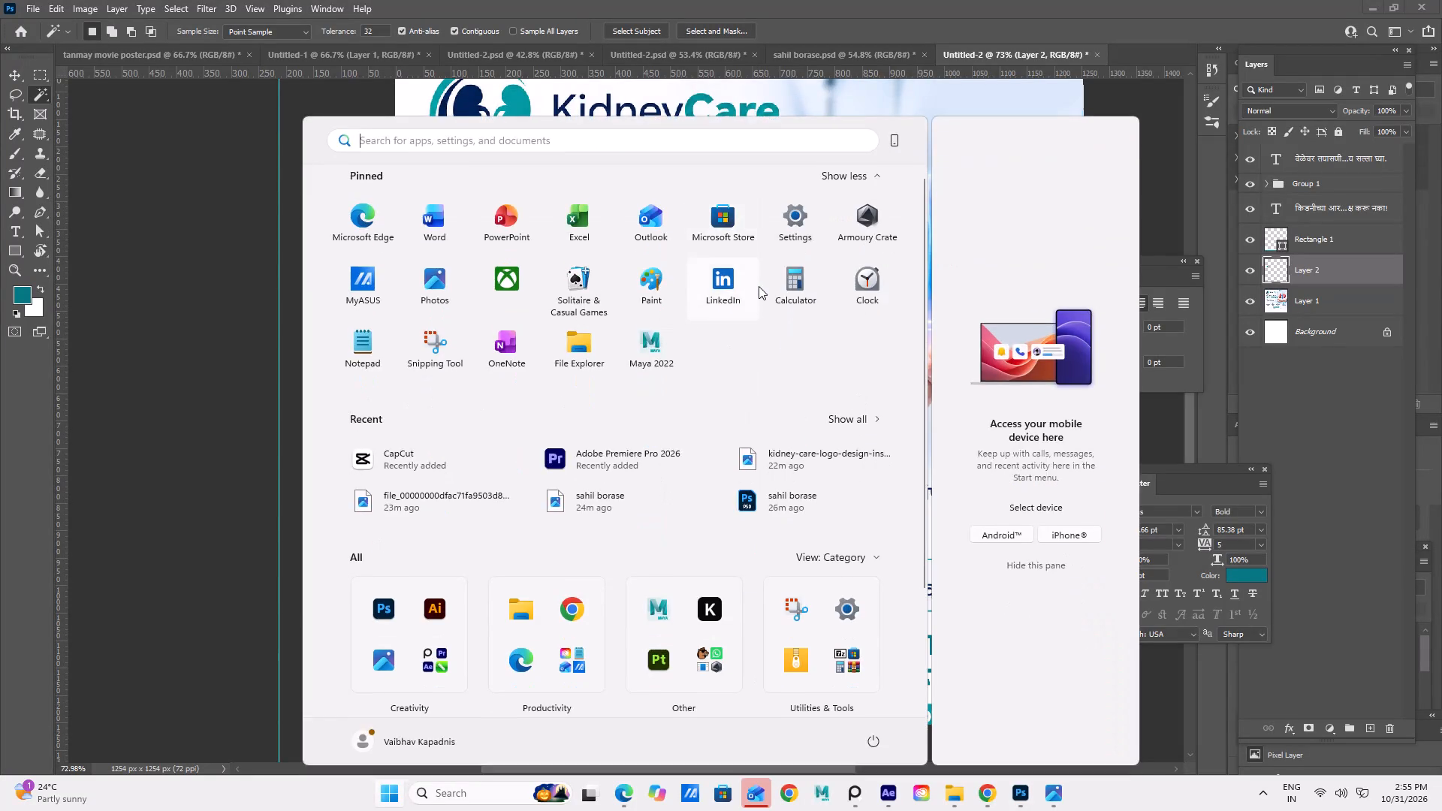
{"action": "scroll", "coordinate": [774, 245], "scroll_direction": "down", "scroll_amount": 4, "text": "alt"}
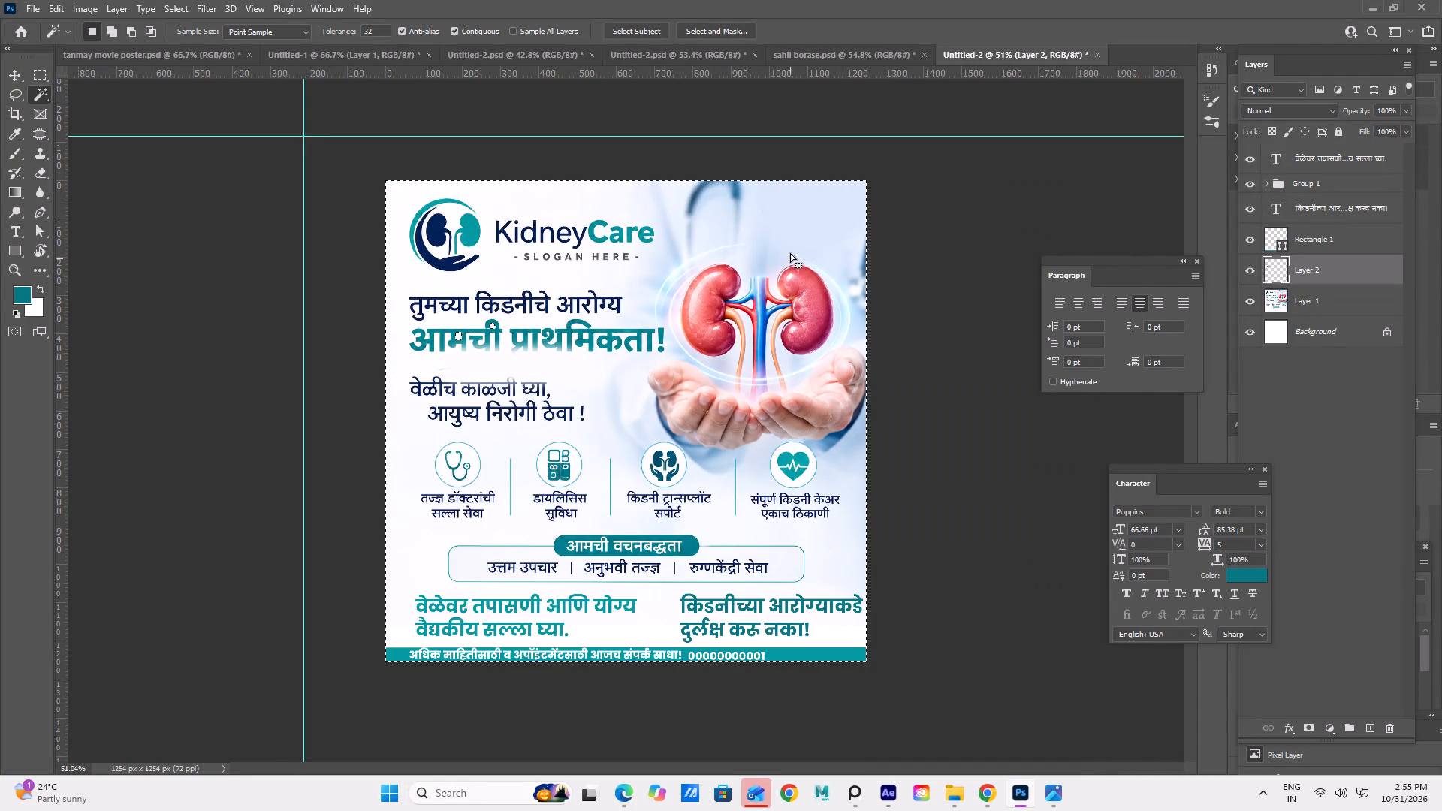
{"action": "left_click", "coordinate": [23, 2]}
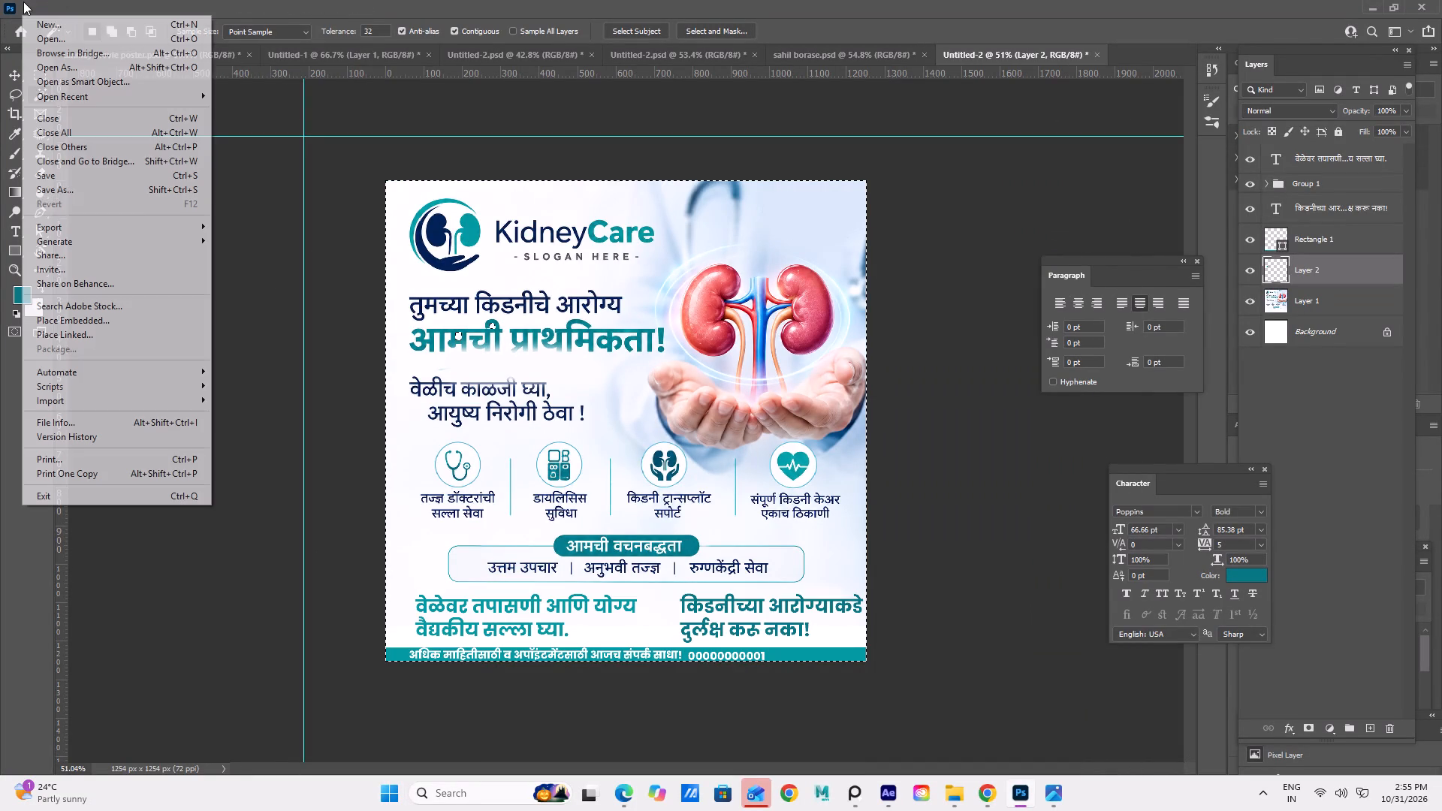
{"action": "left_click", "coordinate": [78, 195]}
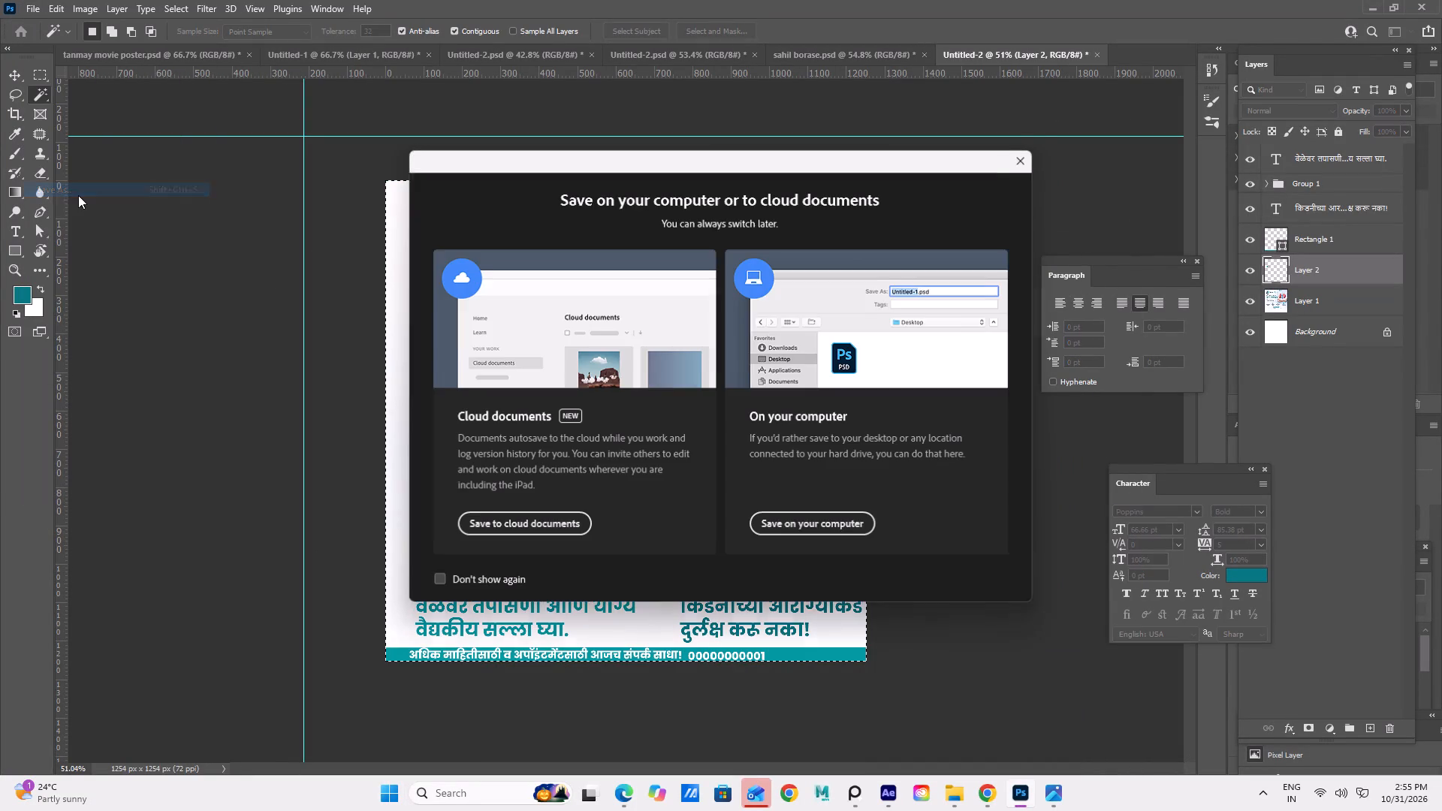
{"action": "left_click", "coordinate": [787, 523]}
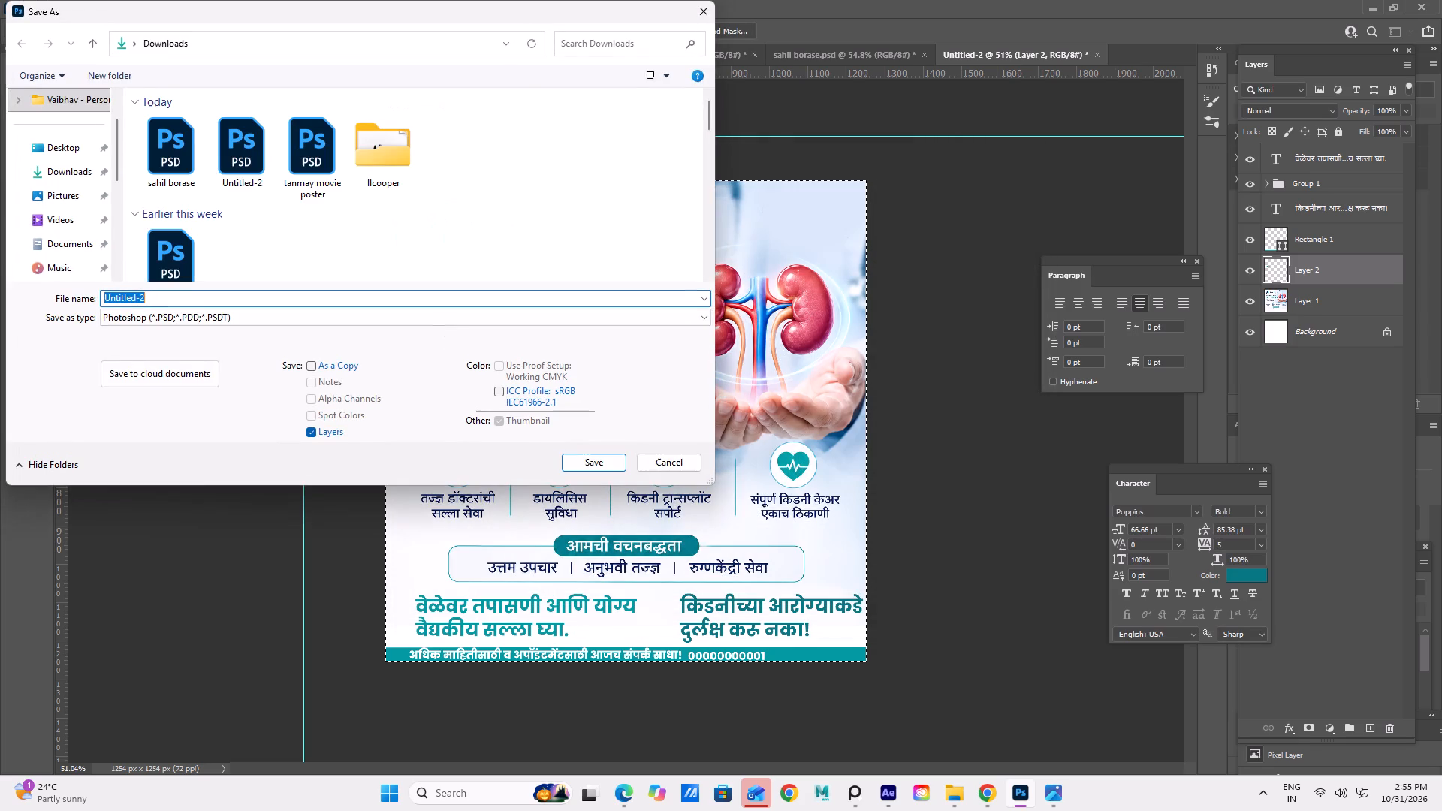
{"action": "left_click", "coordinate": [192, 301]}
{"action": "key", "text": "BackSpace"}
{"action": "key", "text": "backslash"}
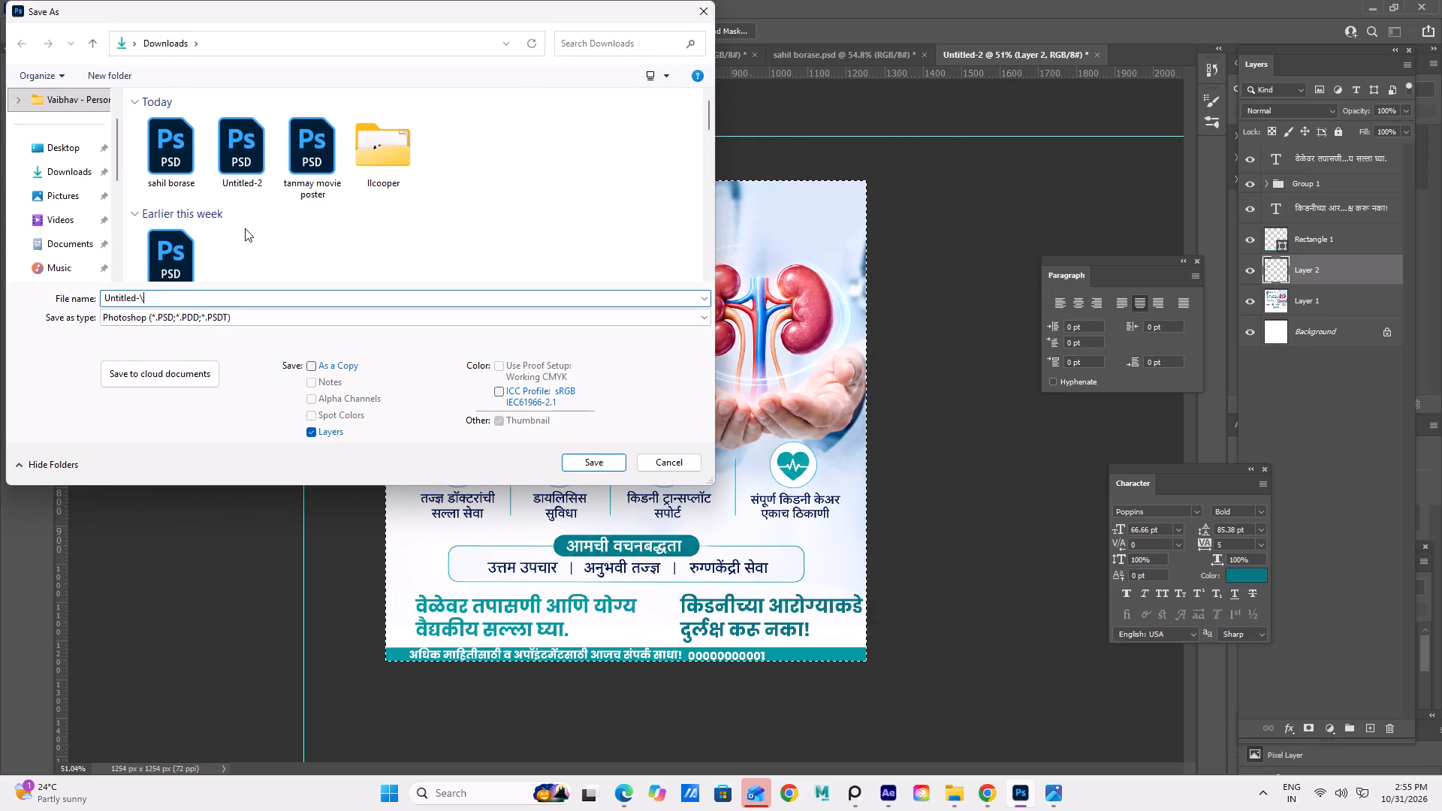
{"action": "key", "text": "BackSpace"}
{"action": "key", "text": "BackSpace"}
{"action": "key", "text": "BackSpace"}
{"action": "key", "text": "BackSpace"}
{"action": "key", "text": "BackSpace"}
{"action": "key", "text": "BackSpace"}
{"action": "key", "text": "BackSpace"}
{"action": "key", "text": "BackSpace"}
{"action": "key", "text": "BackSpace"}
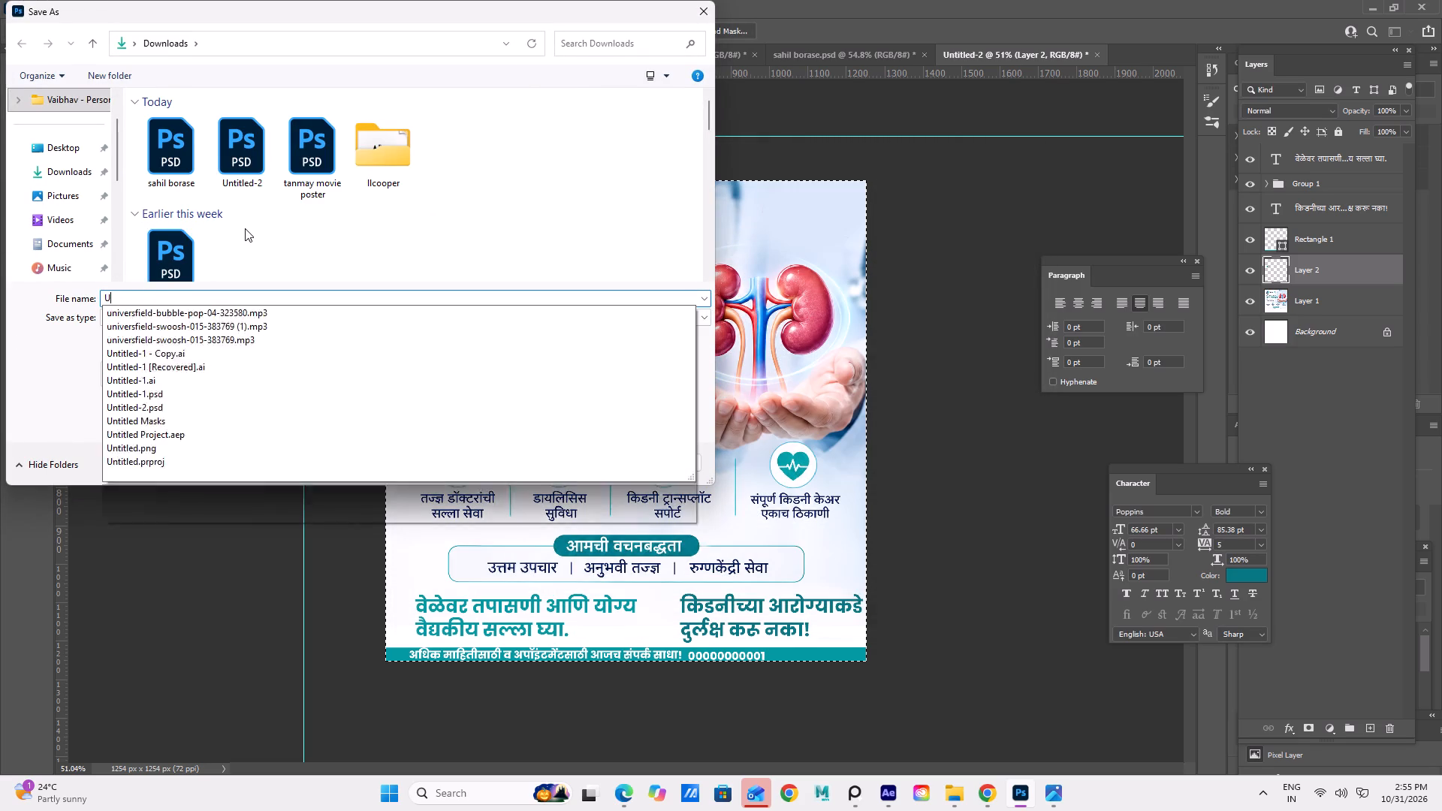
{"action": "key", "text": "BackSpace"}
{"action": "type", "text": "hosp"}
{"action": "type", "text": "ital"}
{"action": "key", "text": "space"}
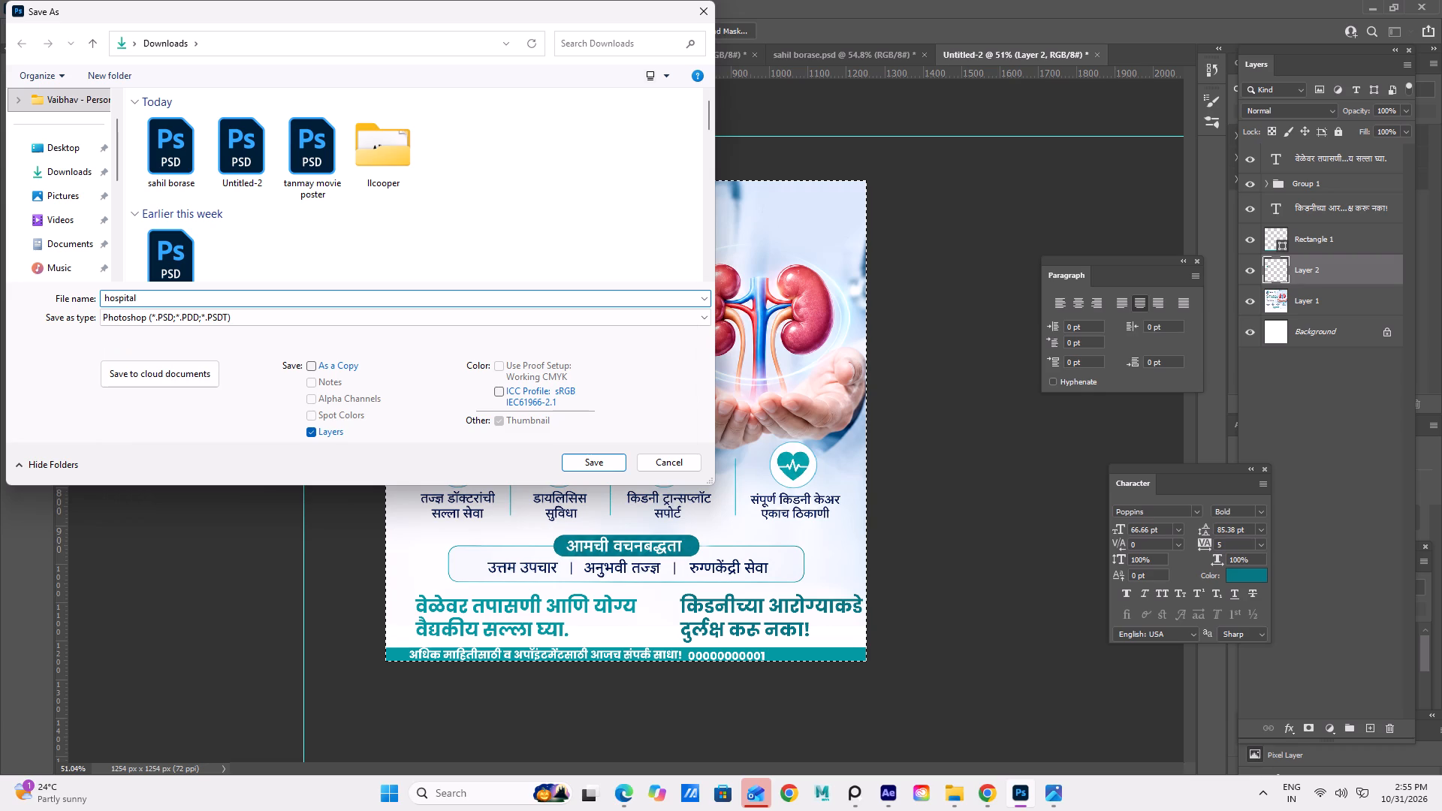
{"action": "type", "text": "post"}
{"action": "key", "text": "space"}
{"action": "key", "text": "Return"}
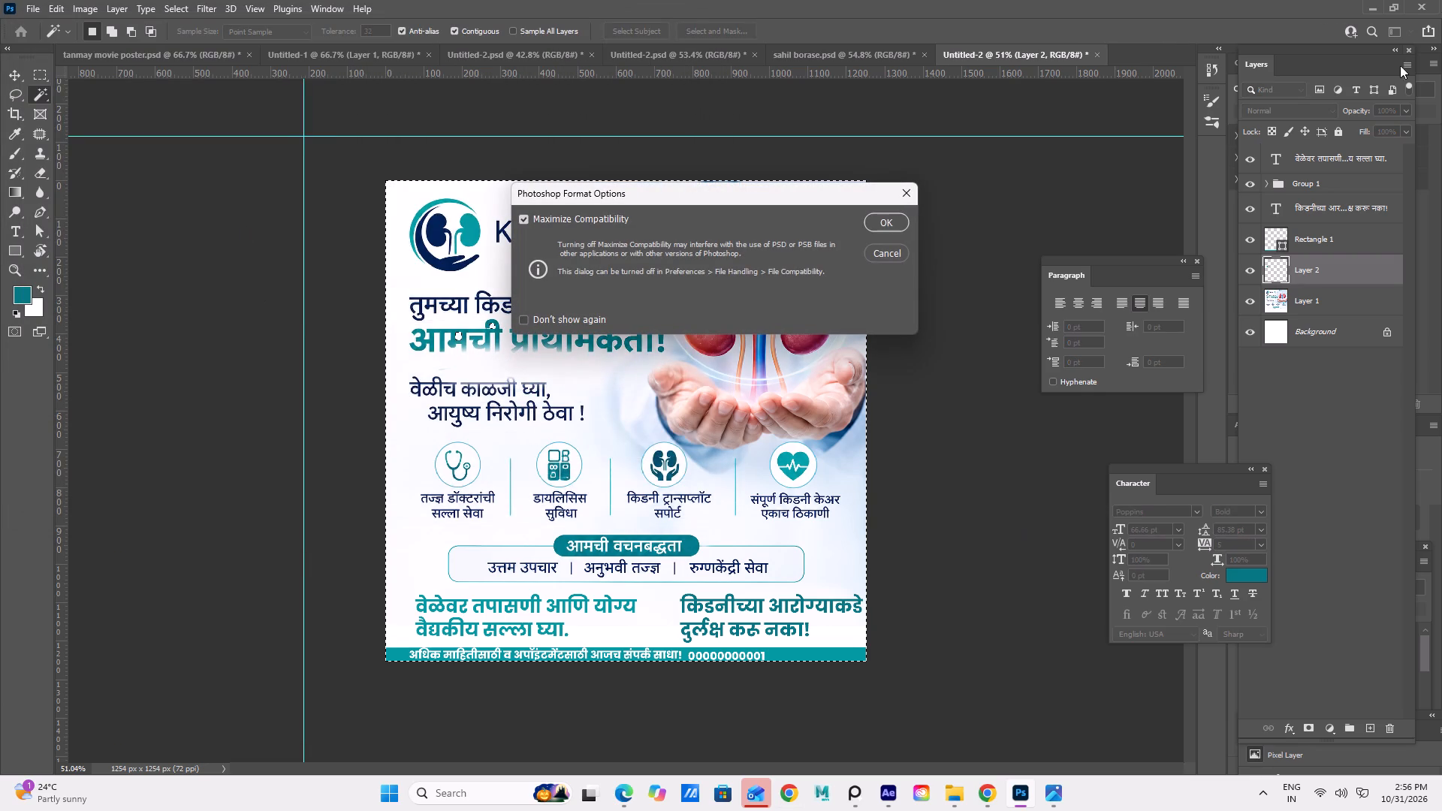
{"action": "left_click", "coordinate": [870, 222]}
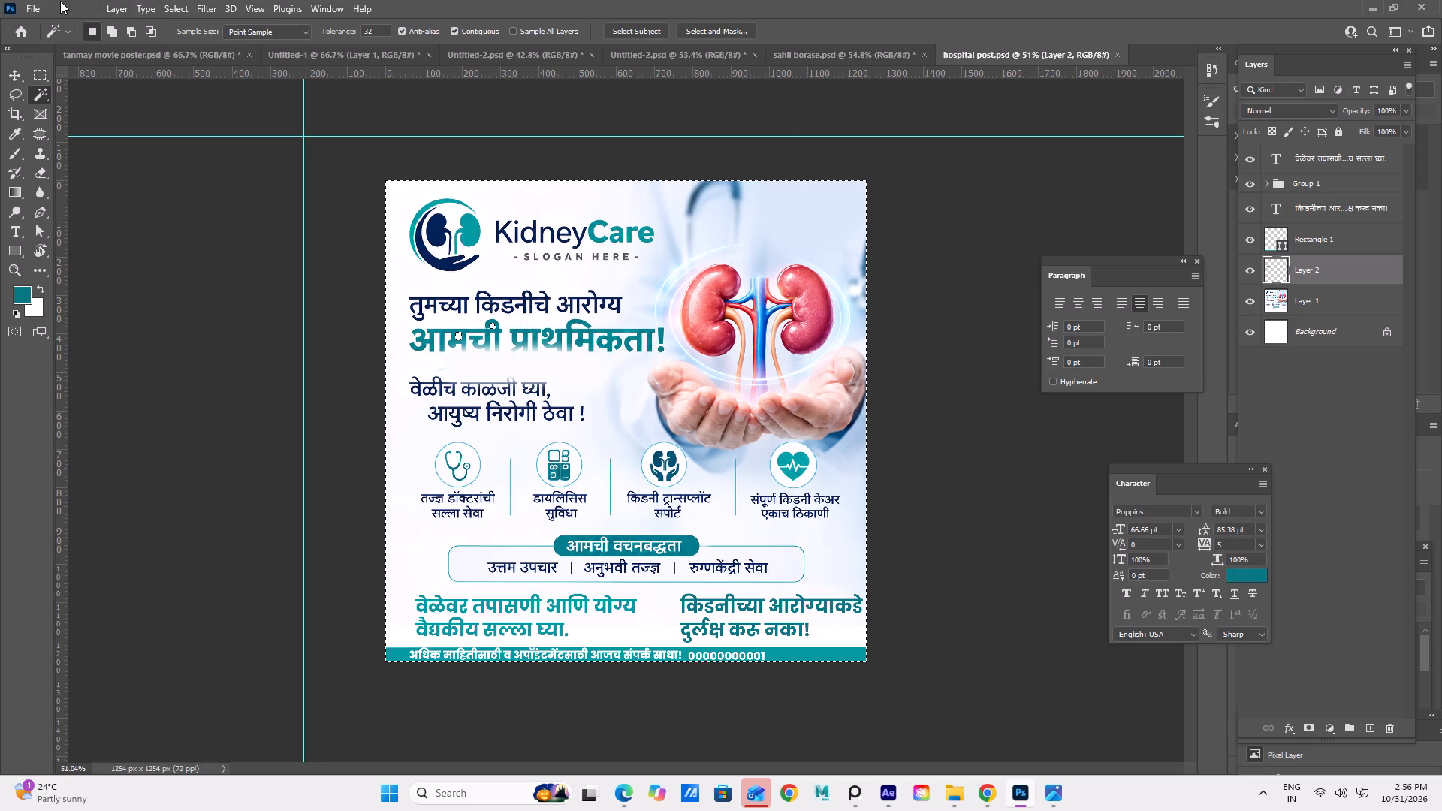
Export the hospital post as a PNG at 1x scale, 1254 x 1254 px, with transparency and conversion to sRGB.
{"action": "left_click", "coordinate": [35, 11]}
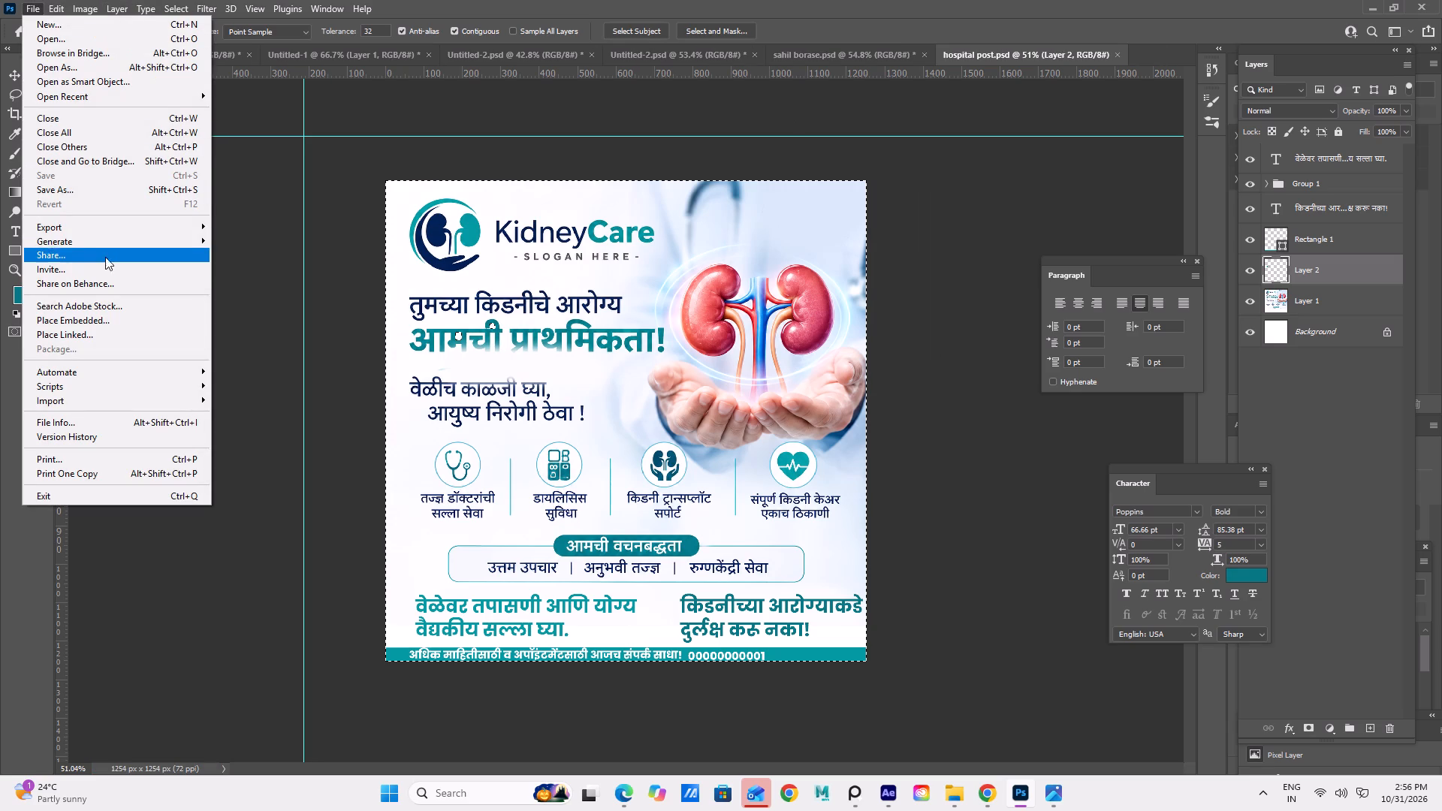
{"action": "left_click", "coordinate": [86, 230]}
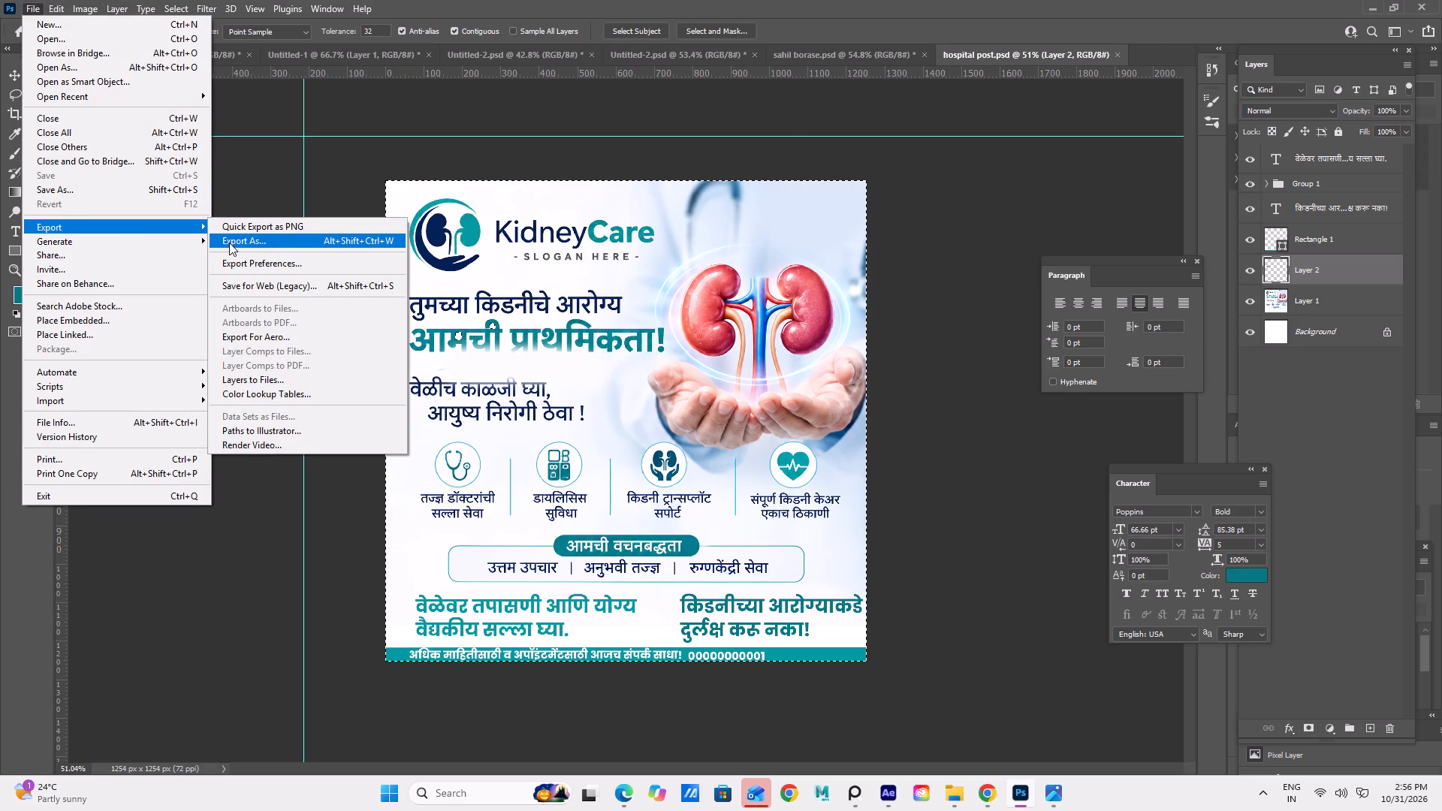
{"action": "left_click", "coordinate": [229, 243]}
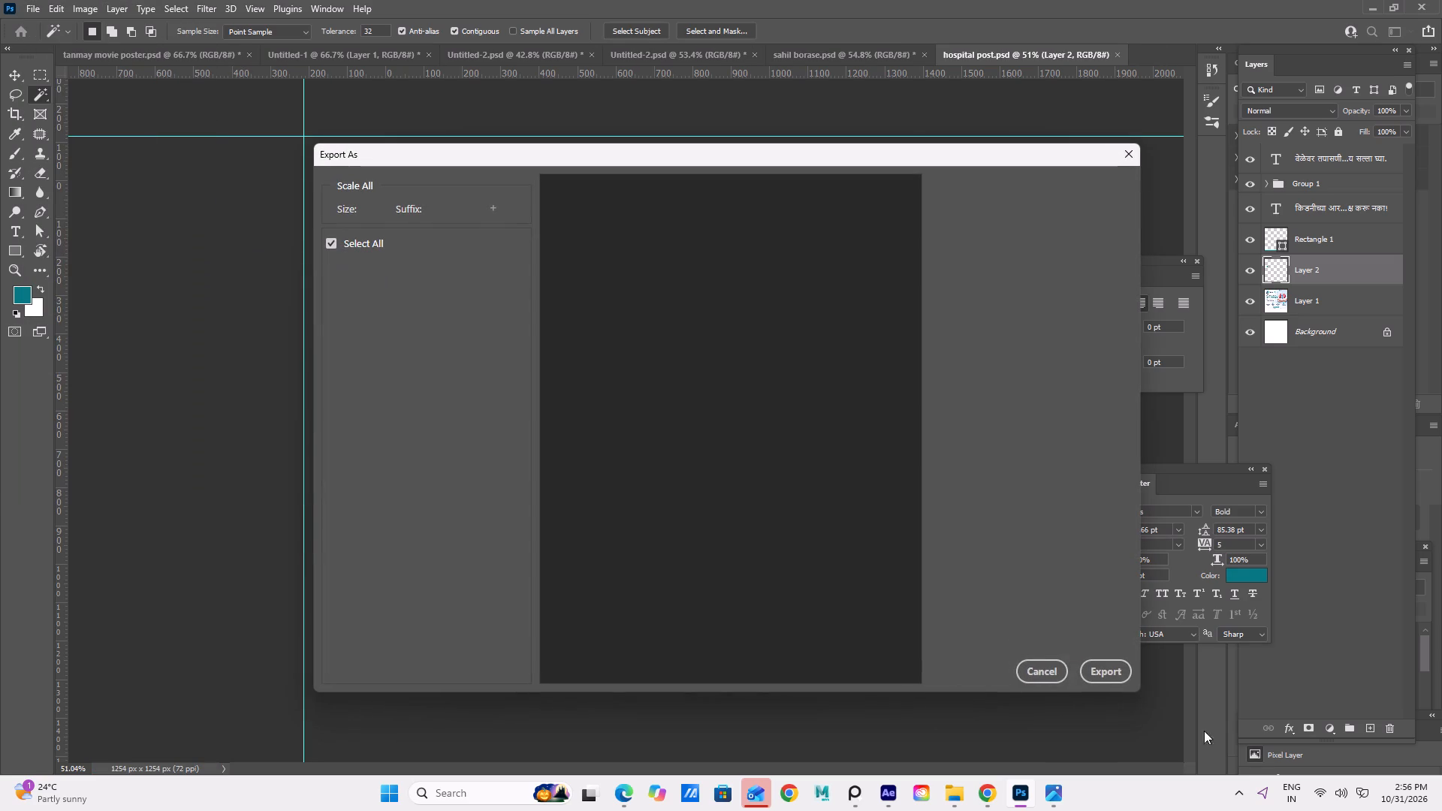
{"action": "left_click", "coordinate": [1097, 668]}
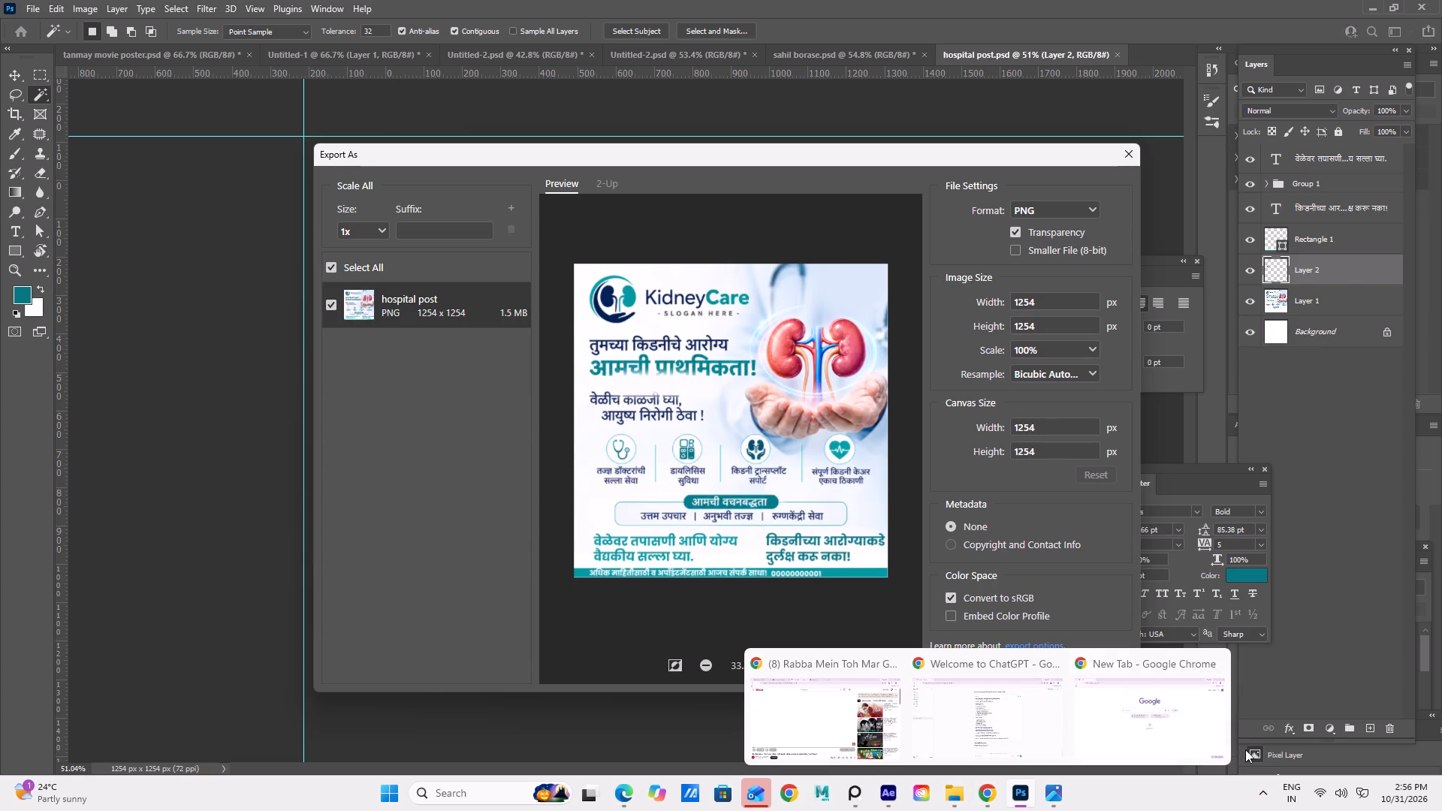
{"action": "left_click", "coordinate": [1100, 671]}
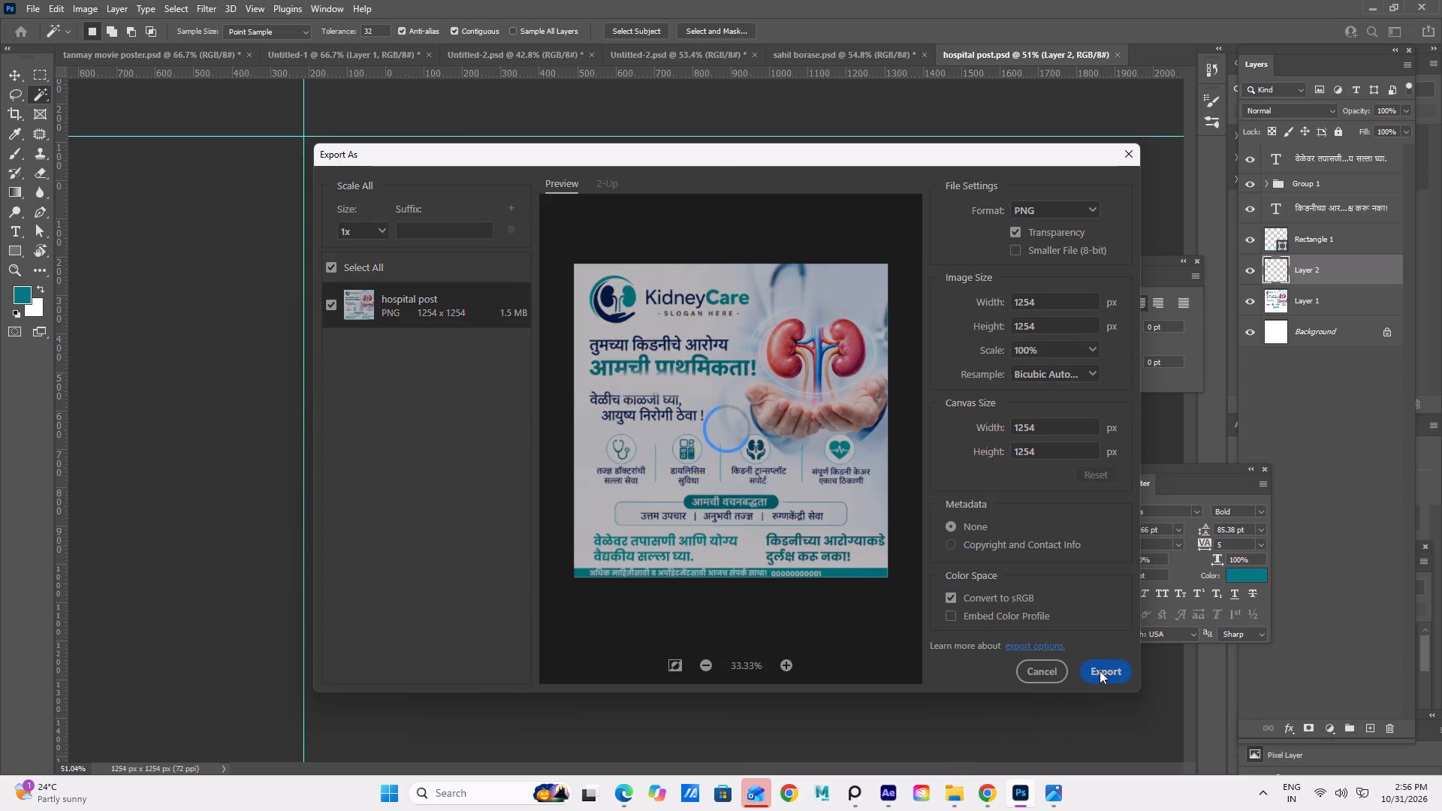
{"action": "left_click", "coordinate": [603, 375]}
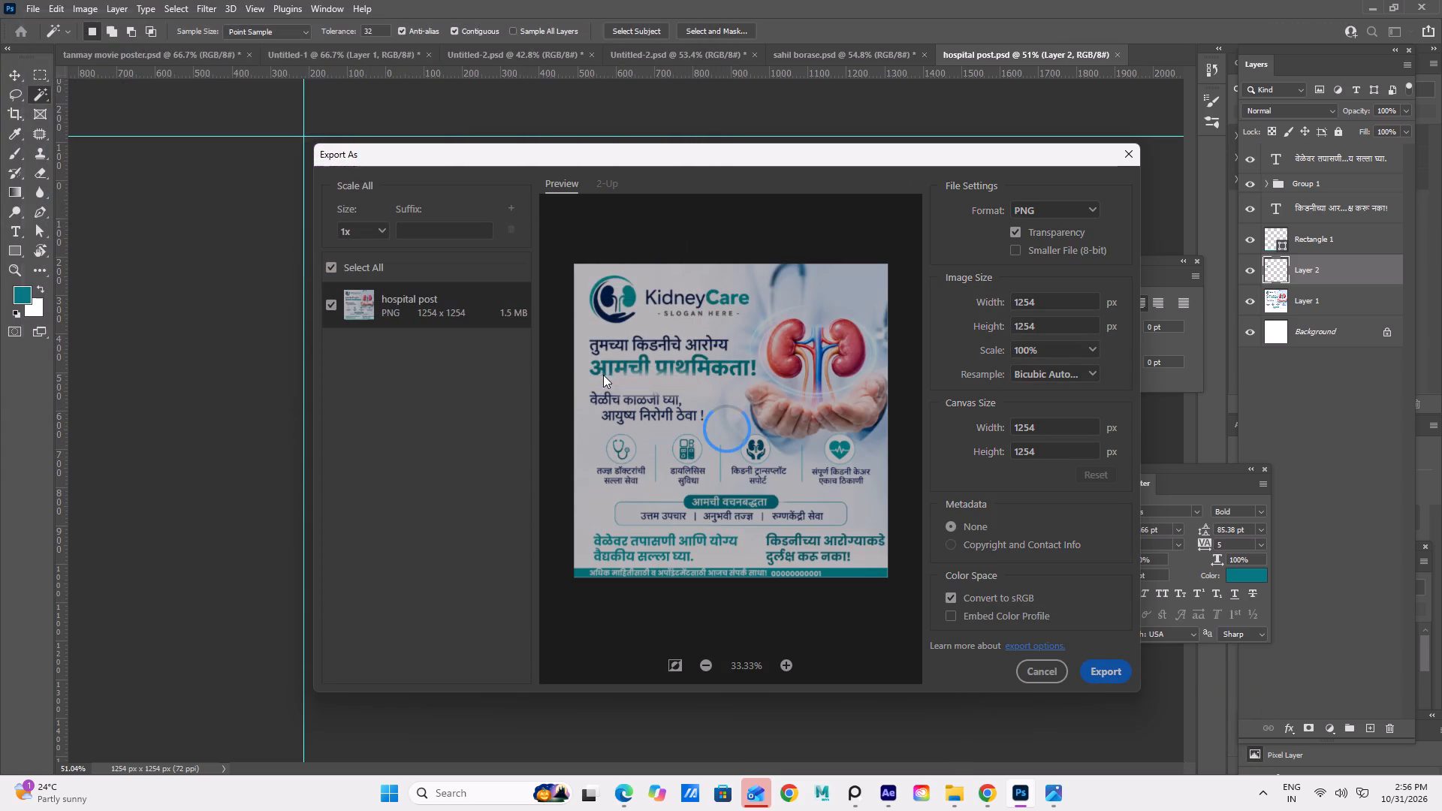
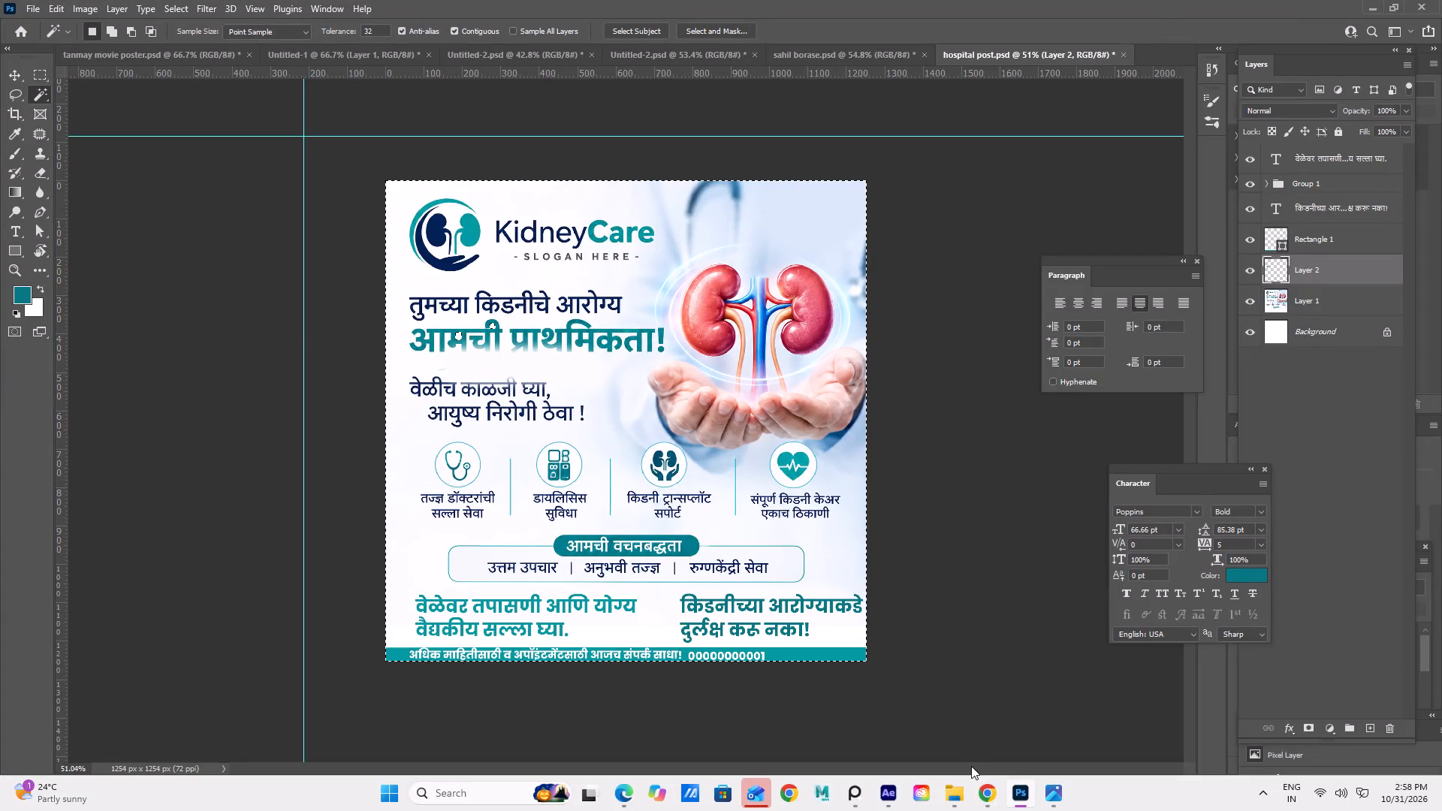
Switch from Photoshop to the Downloads folder in File Explorer and show its window maximized.
{"action": "right_click_drag", "start_coordinate": [1441, 556], "coordinate": [1441, 158]}
{"action": "double_click", "coordinate": [1377, 10]}
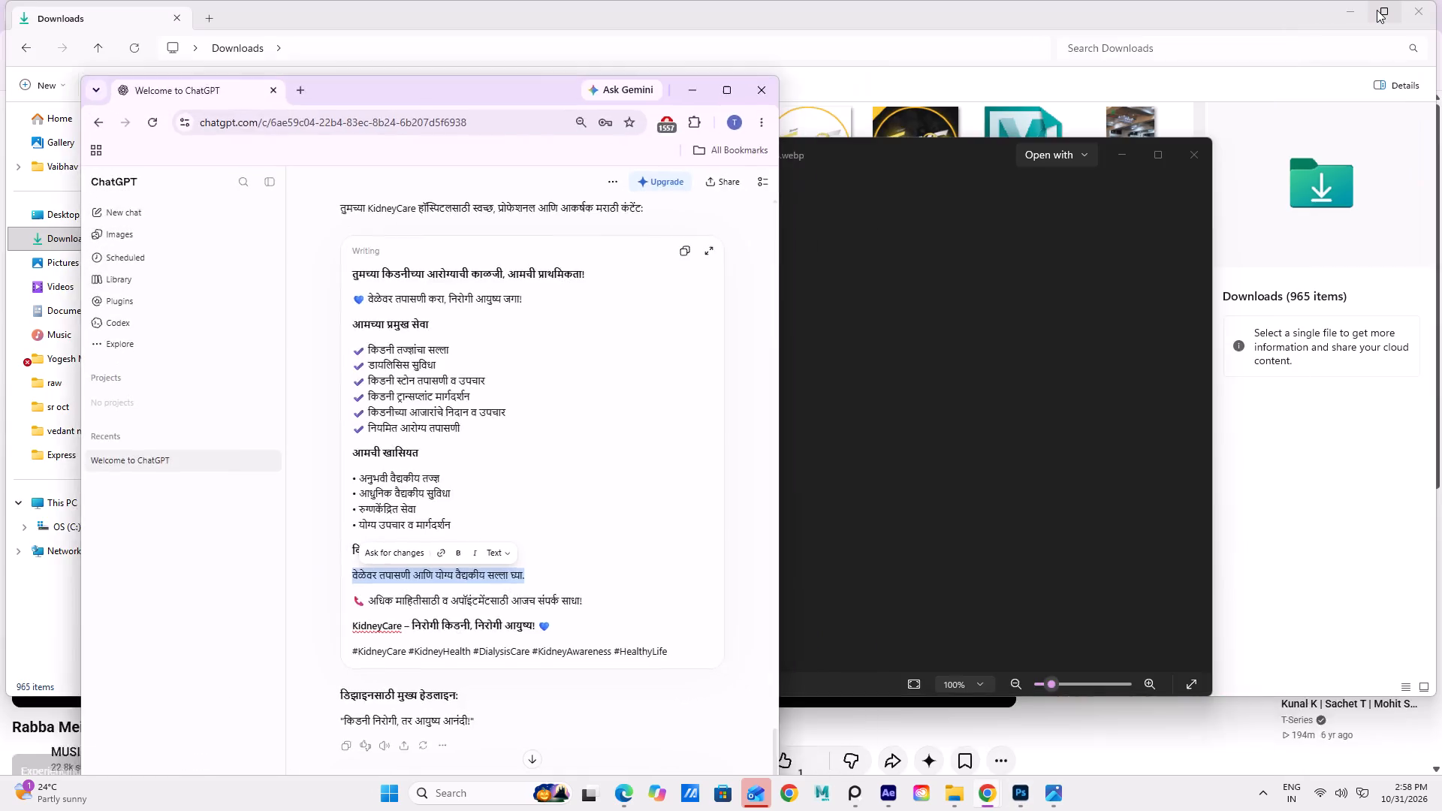
{"action": "double_click", "coordinate": [1377, 10]}
{"action": "left_click", "coordinate": [1377, 10]}
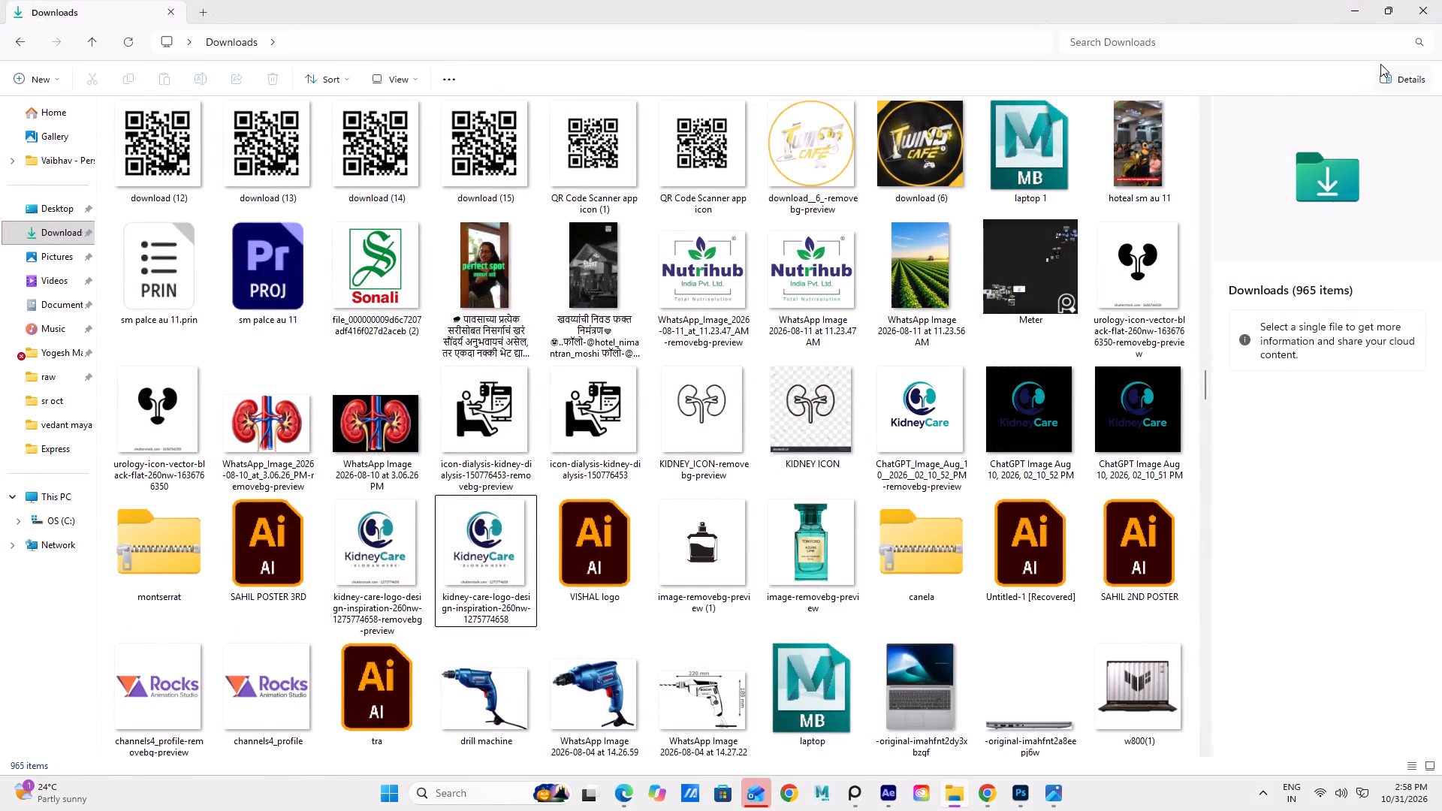